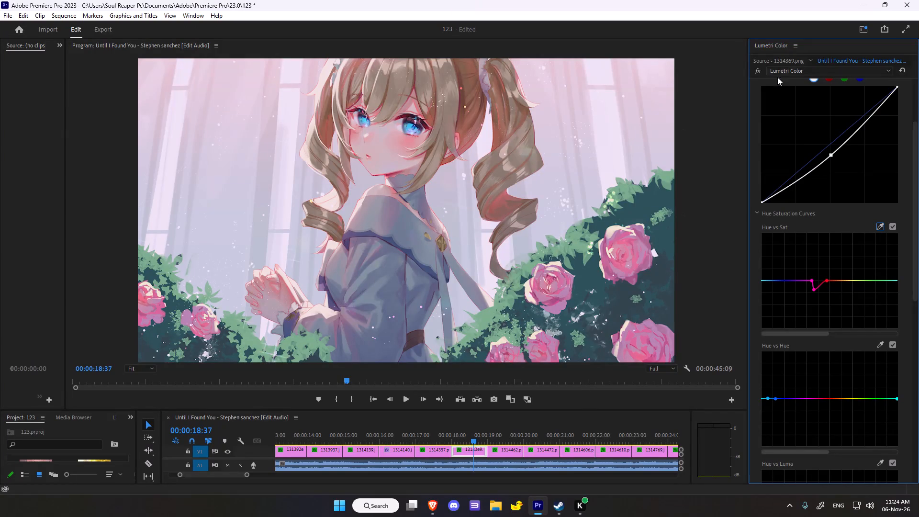
Reset the Lumetri Color effect on the clip 1314369.png.
click(760, 68)
click(760, 68)
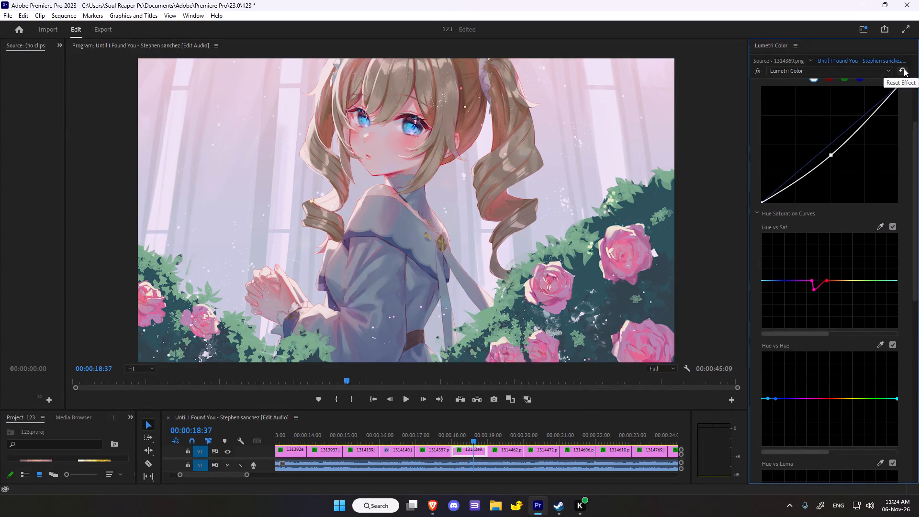
click(904, 69)
In Basic Correction, set the clip's Temperature to -9.8, Tint to -2.2 and Saturation to 133.7.
scroll(879, 92, up, 19)
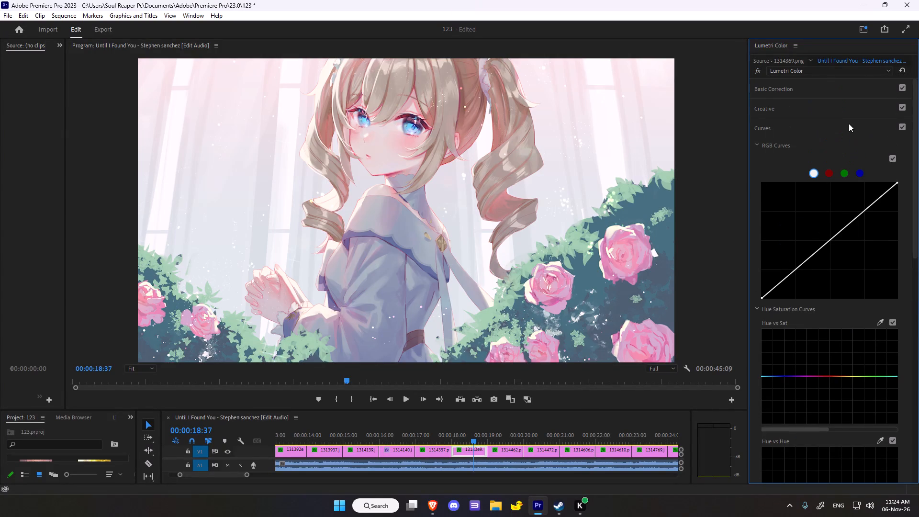
scroll(853, 123, up, 2)
click(751, 93)
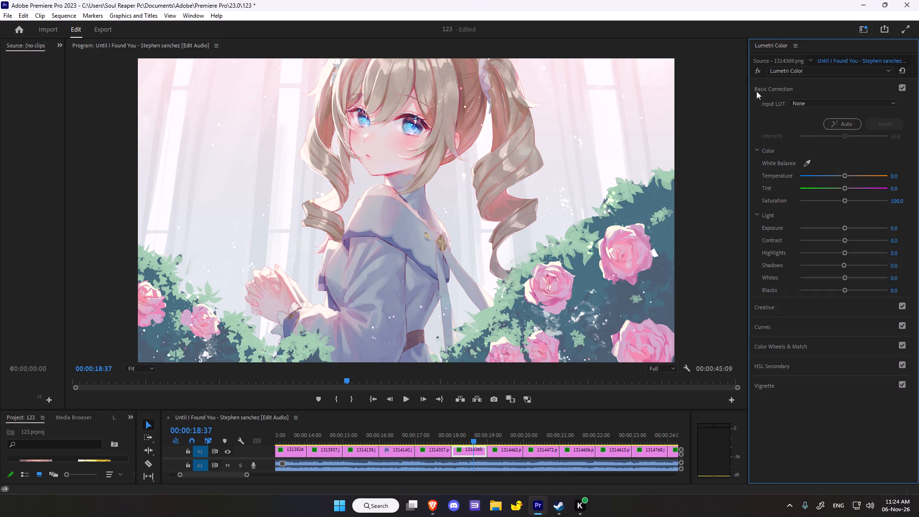
drag(845, 176, 838, 178)
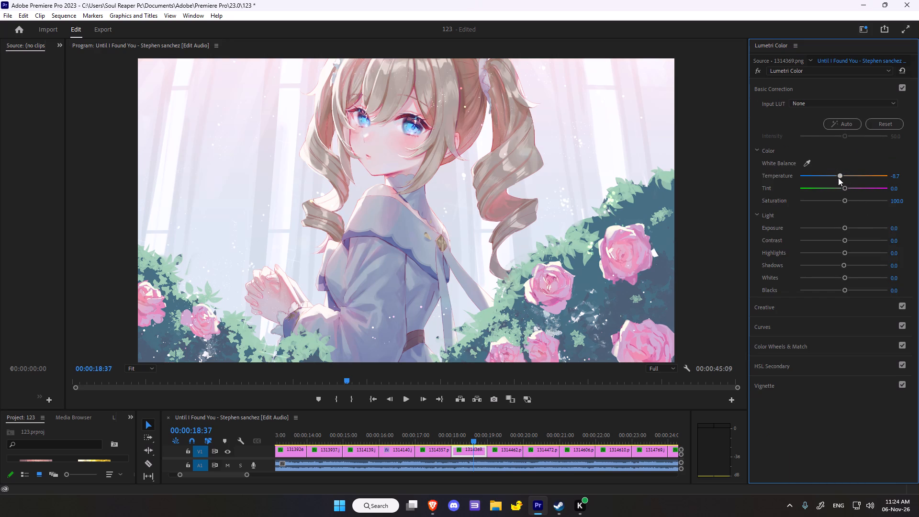
drag(838, 178, 839, 176)
click(846, 189)
drag(845, 201, 858, 200)
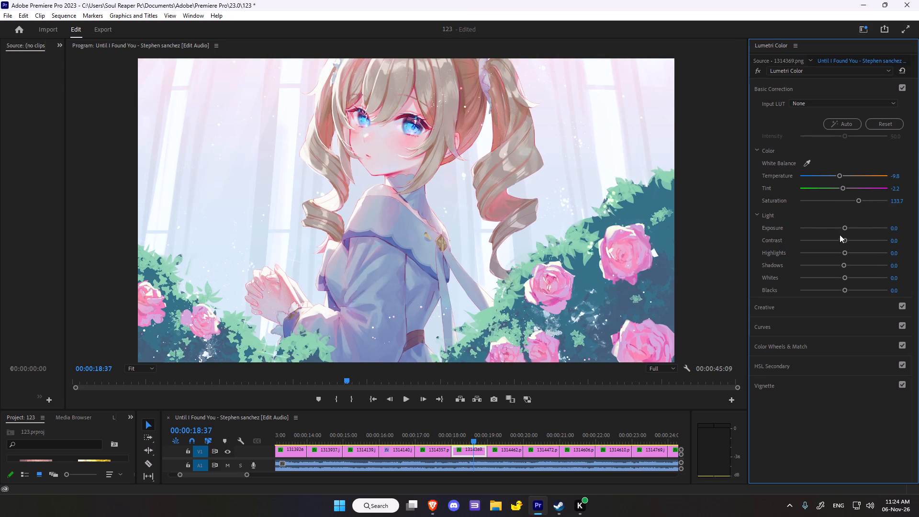
Set the Light values to Exposure -0.2, Contrast 23.9, Highlights -23.9, Shadows -2.2, Whites -5.4 and Blacks -28.3.
click(845, 225)
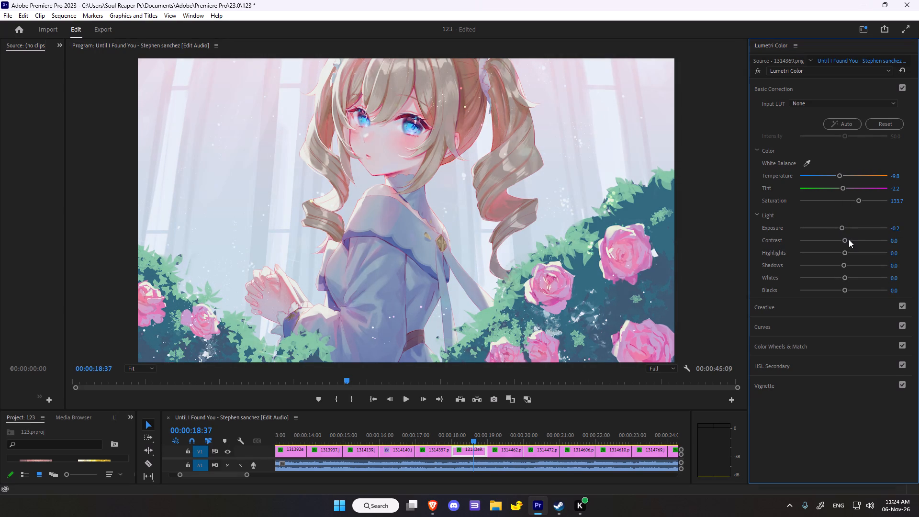
drag(845, 240, 853, 238)
drag(845, 251, 840, 255)
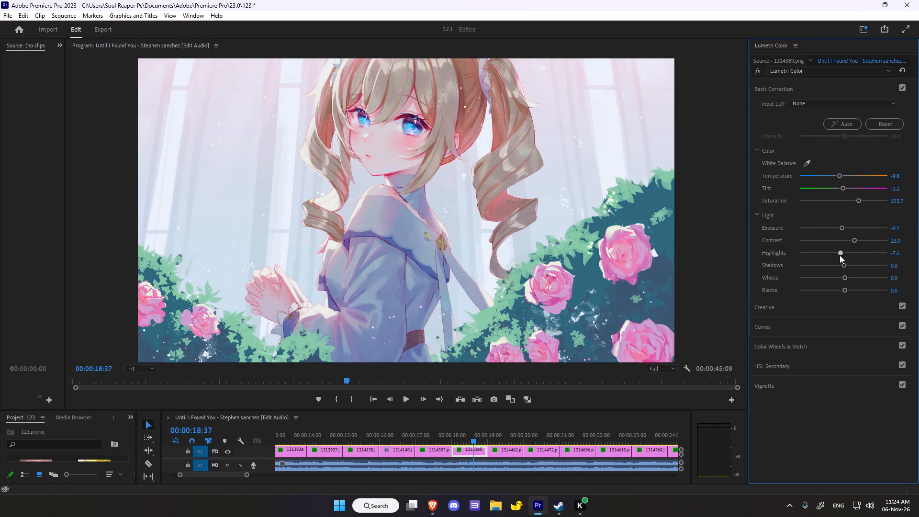
drag(840, 255, 834, 254)
drag(834, 254, 832, 255)
click(846, 267)
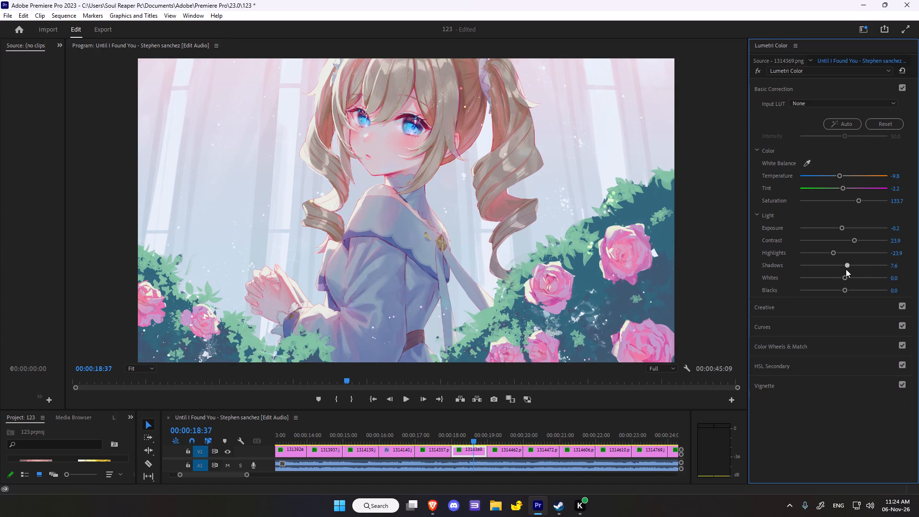
click(844, 280)
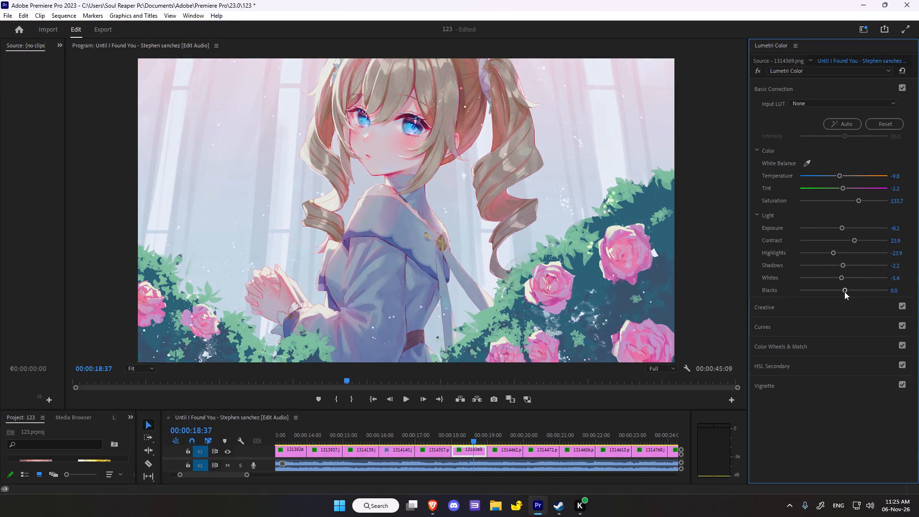
drag(844, 292, 831, 294)
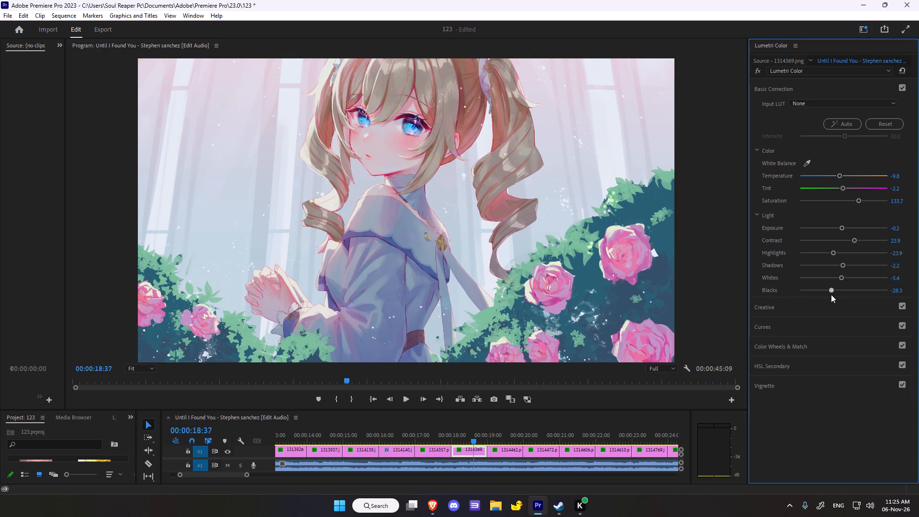
drag(831, 294, 830, 294)
In the Creative adjustments, set Sharpen to 38.0, Vibrance to 21.7 and Saturation to 105.4.
scroll(891, 197, down, 4)
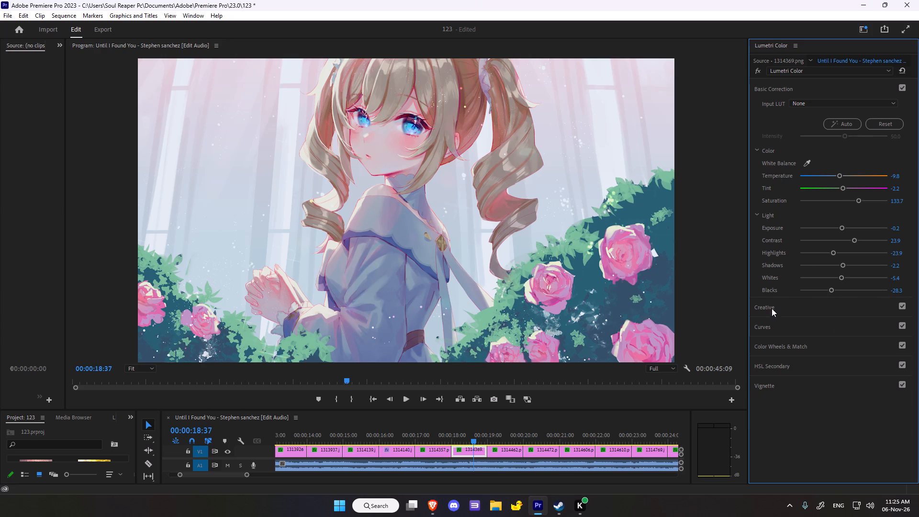
click(772, 308)
drag(845, 257, 873, 249)
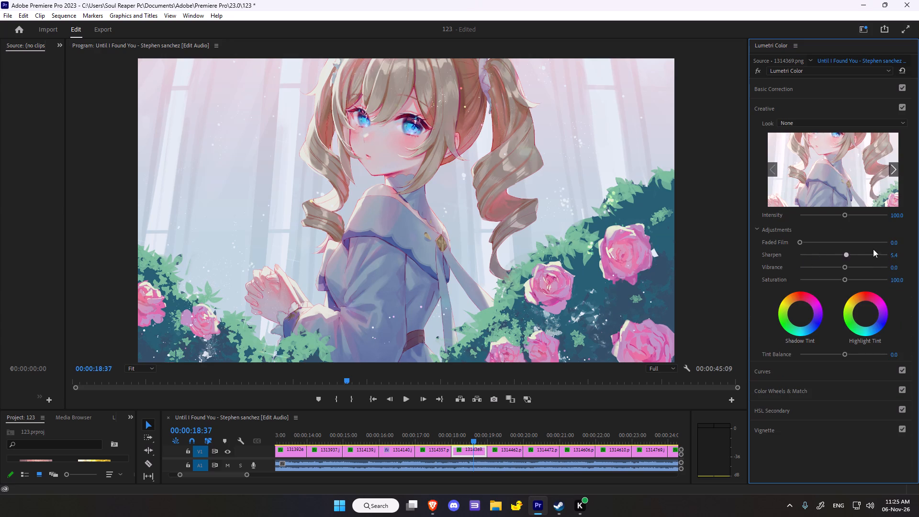
drag(873, 249, 857, 262)
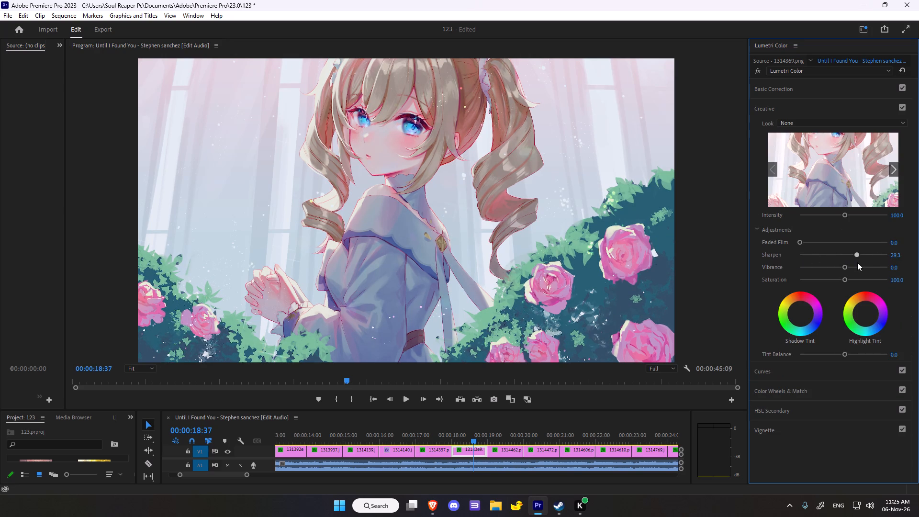
drag(857, 262, 860, 254)
right_click(860, 254)
drag(847, 268, 843, 270)
drag(843, 270, 852, 265)
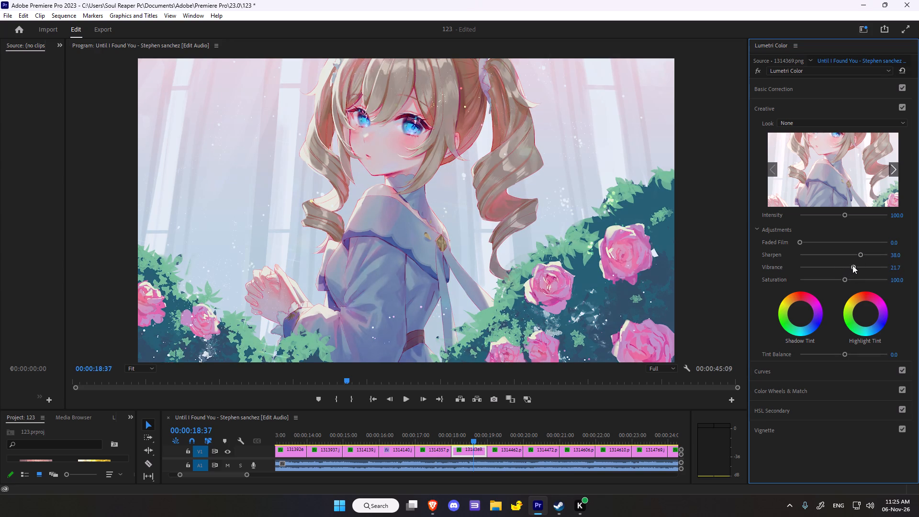
drag(843, 281, 836, 280)
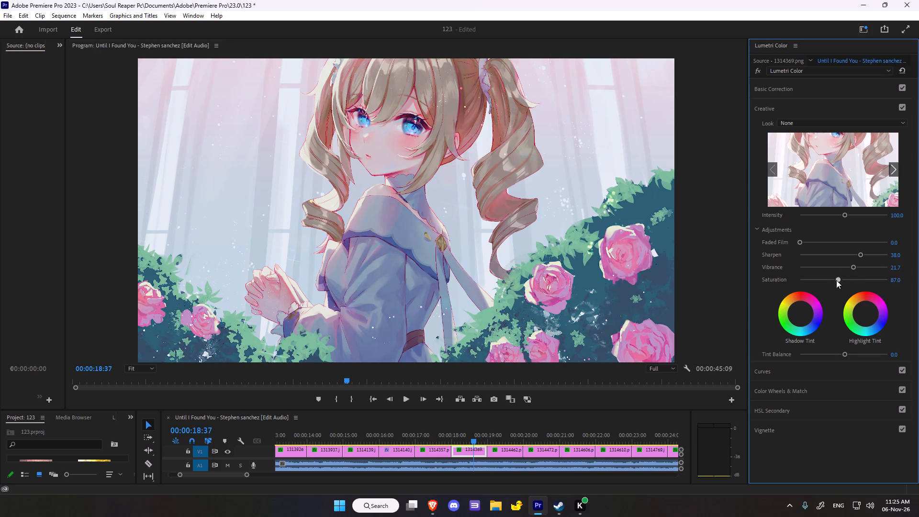
drag(836, 280, 845, 277)
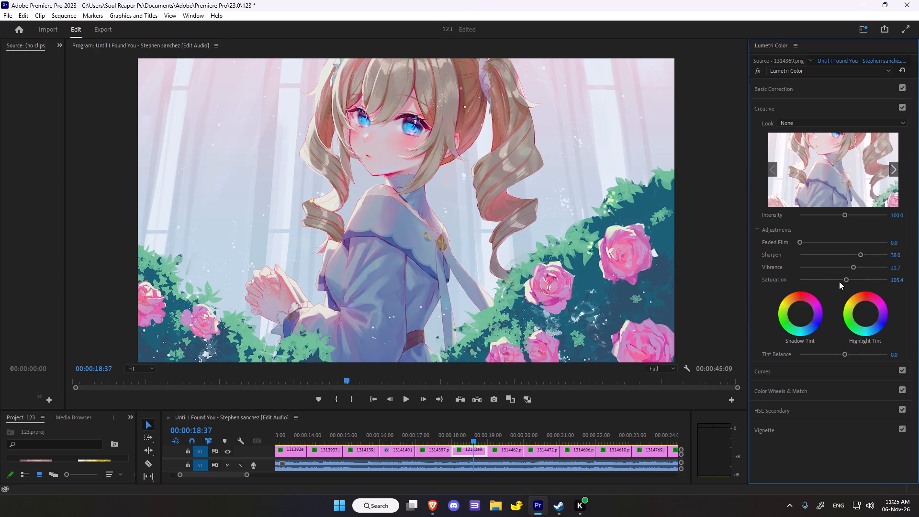
Adjust the Shadow Tint and Highlight Tint colour wheels slightly, keeping both points close to their centres.
drag(799, 312, 834, 272)
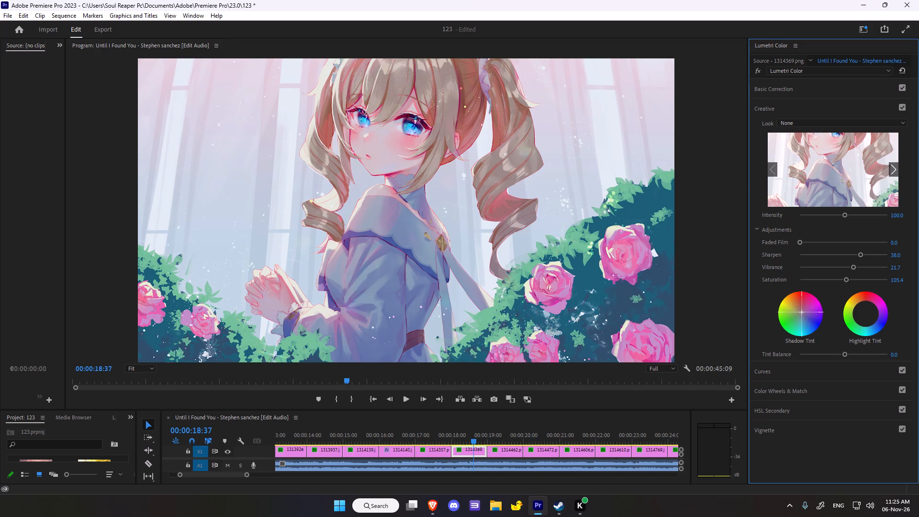
drag(834, 272, 809, 312)
drag(867, 313, 858, 301)
drag(858, 301, 859, 279)
Add a midpoint to the white RGB curve and pull it slightly below the diagonal to darken the midtones.
scroll(813, 318, down, 1)
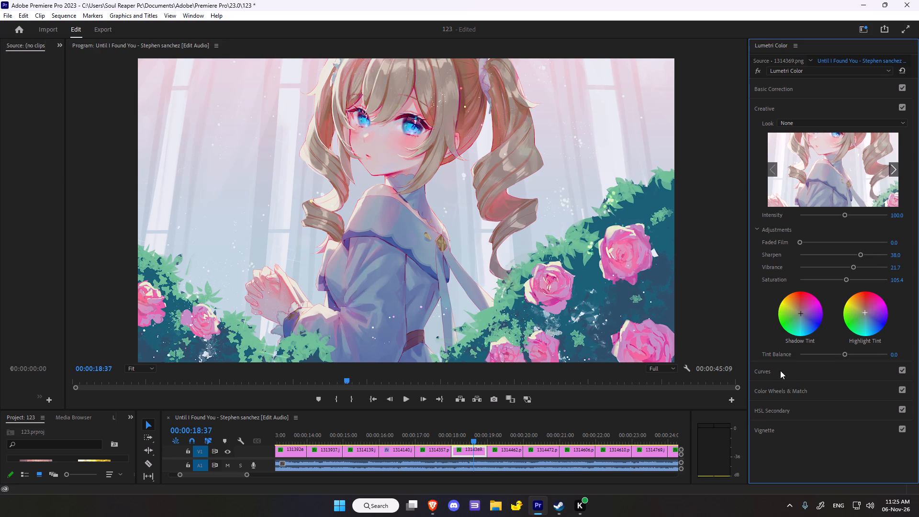
click(773, 369)
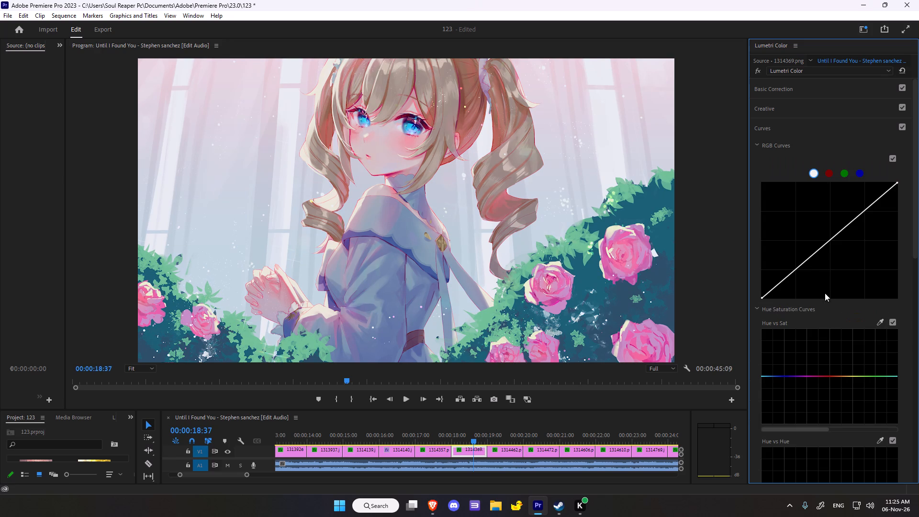
drag(829, 241, 828, 243)
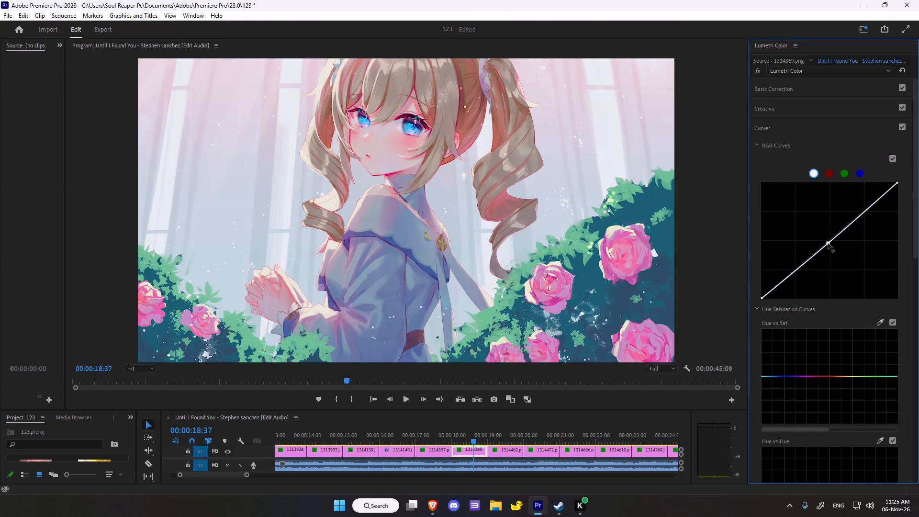
drag(828, 243, 829, 247)
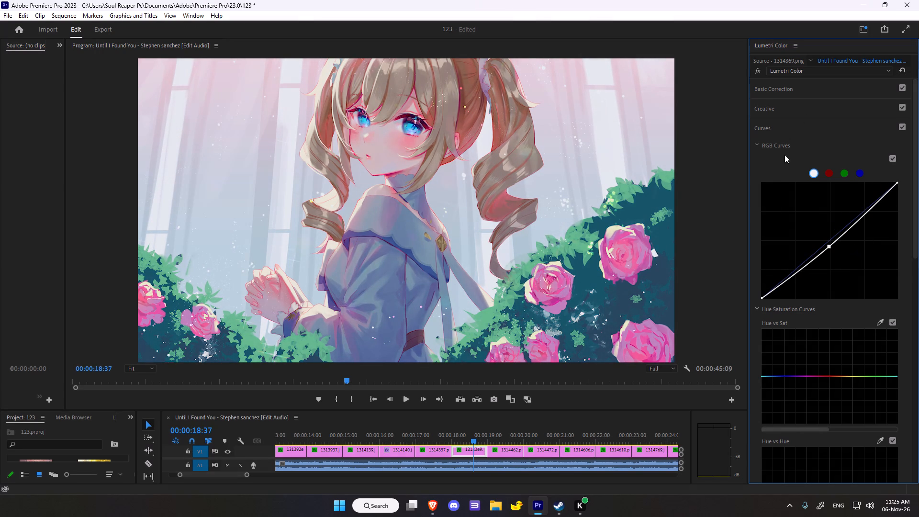
Sample the green foliage for the Hue vs Sat curve and raise its middle point slightly to boost the greens.
scroll(785, 168, down, 8)
scroll(801, 205, down, 2)
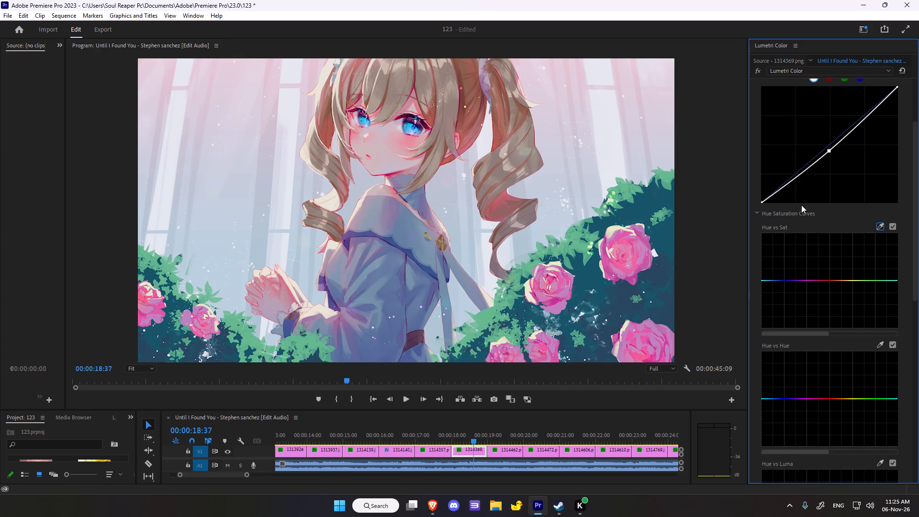
scroll(833, 200, down, 1)
click(884, 219)
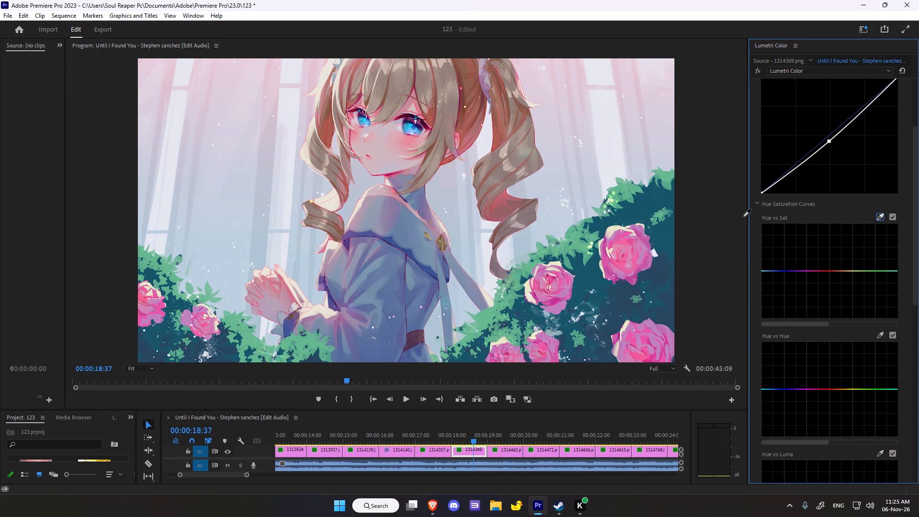
click(575, 241)
drag(884, 271, 881, 259)
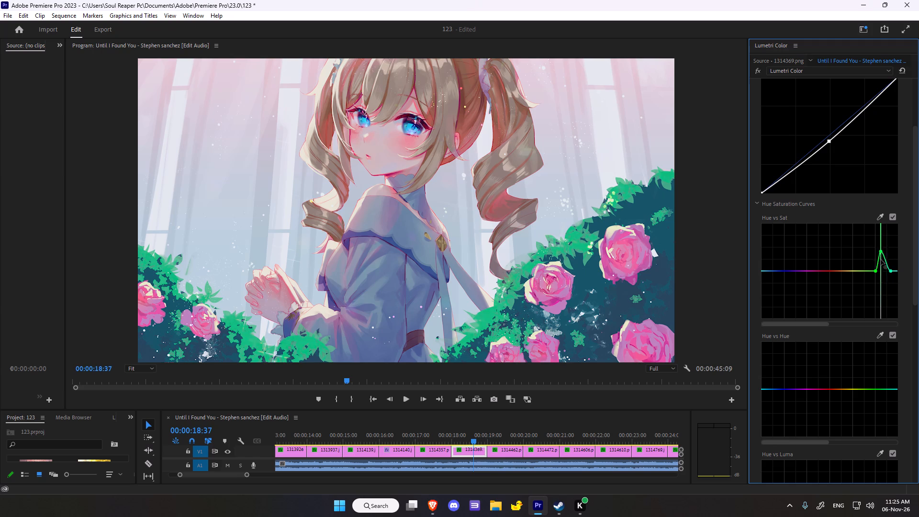
drag(881, 259, 886, 328)
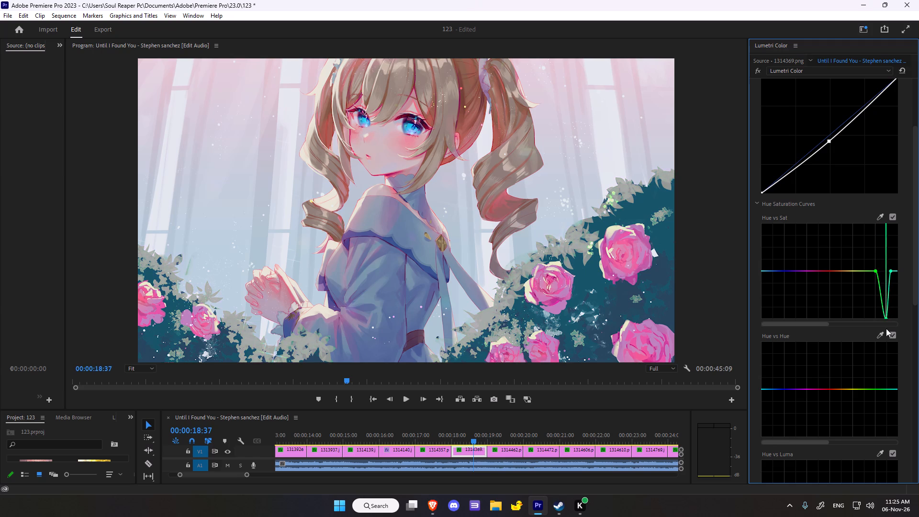
drag(886, 328, 872, 245)
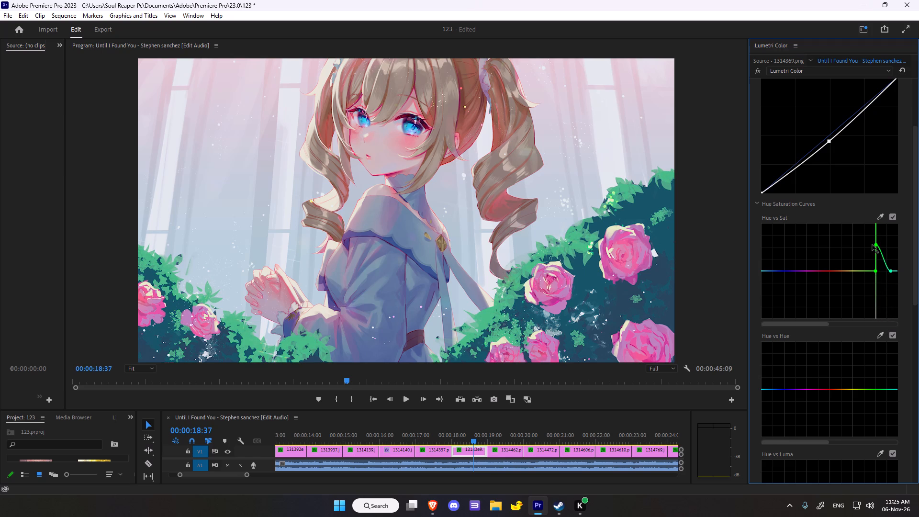
drag(872, 245, 885, 262)
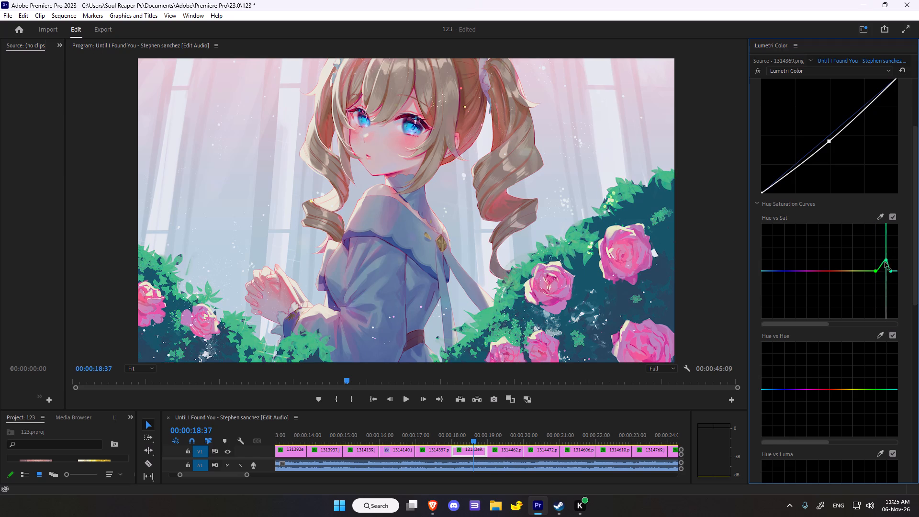
drag(885, 262, 881, 263)
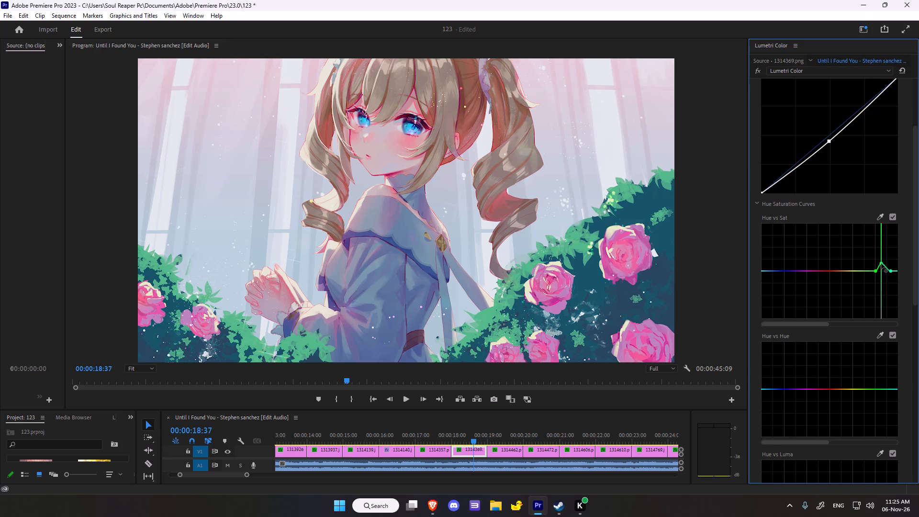
Lower the raised green point of the Hue vs Sat curve slightly to soften the boost in the greens.
drag(881, 263, 881, 267)
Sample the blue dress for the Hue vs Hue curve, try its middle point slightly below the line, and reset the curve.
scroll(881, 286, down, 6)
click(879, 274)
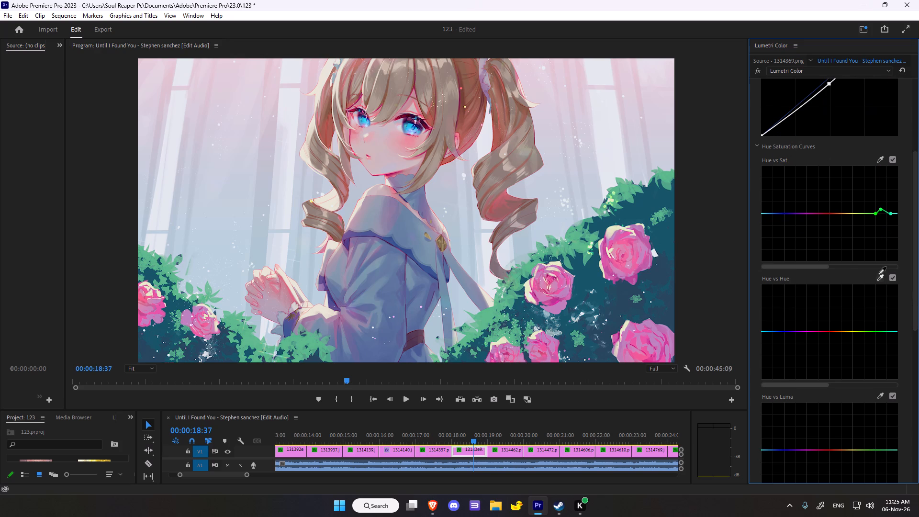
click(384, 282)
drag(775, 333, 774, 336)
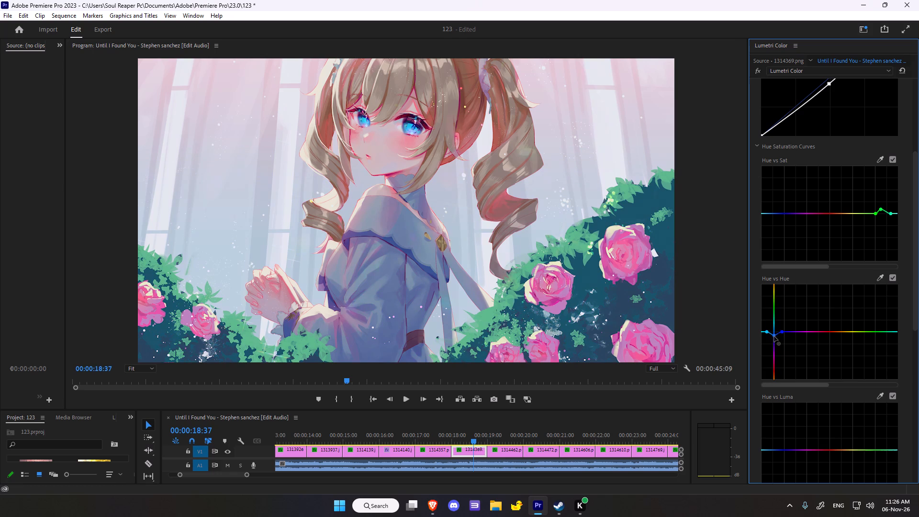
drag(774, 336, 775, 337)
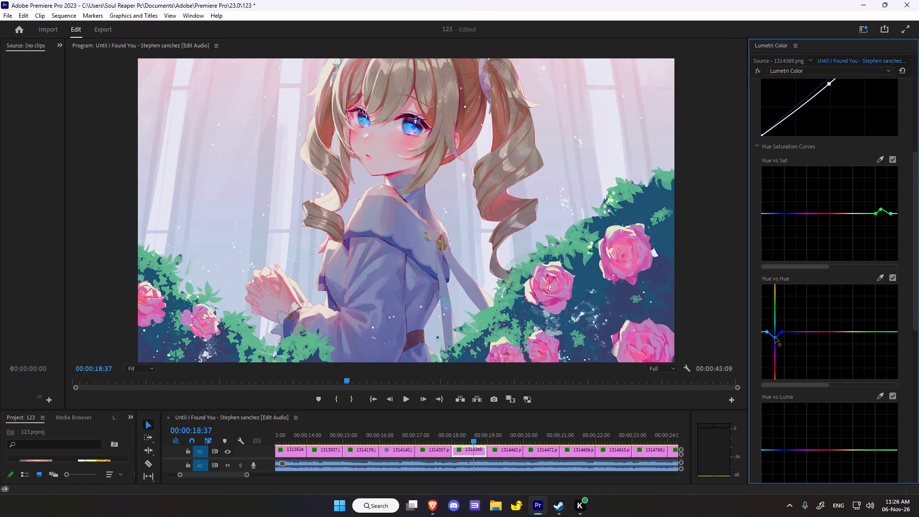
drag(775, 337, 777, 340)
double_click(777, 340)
Toggle the Lumetri Color effect off and on repeatedly to compare the graded image with the original.
click(757, 73)
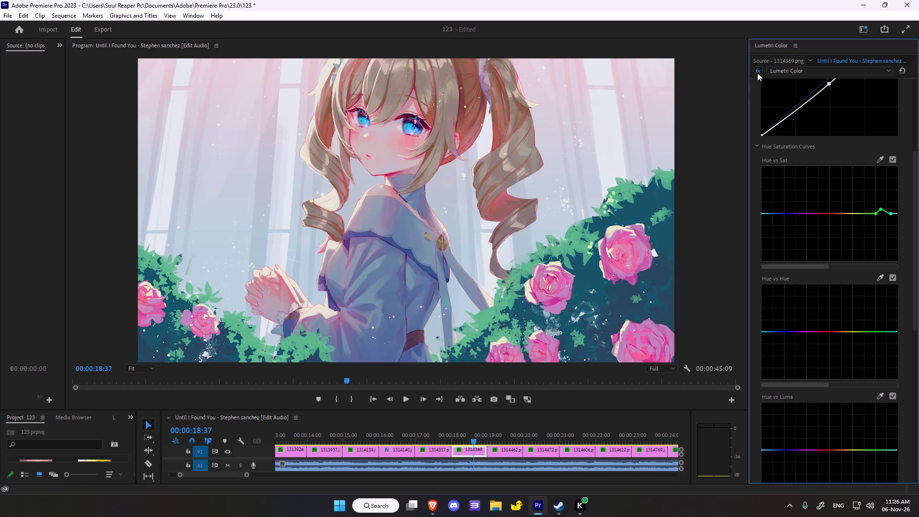
click(757, 73)
right_click(757, 73)
triple_click(757, 73)
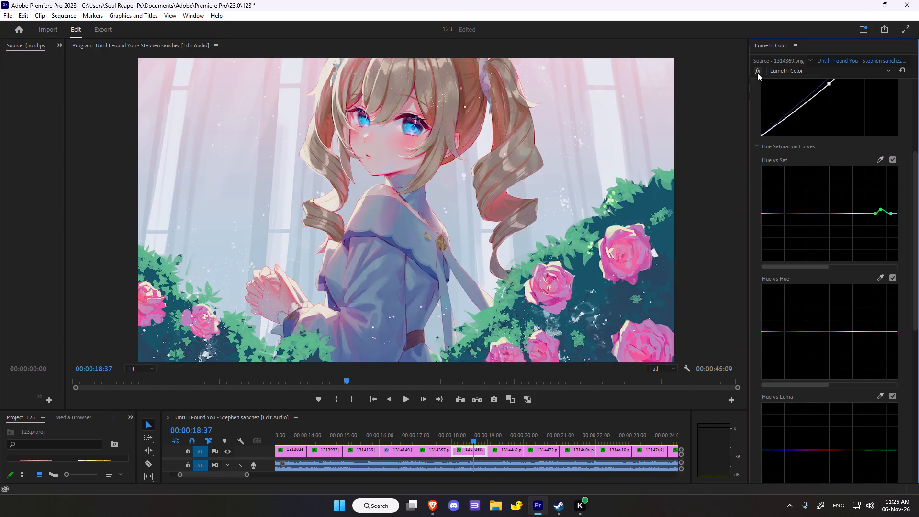
click(757, 73)
scroll(769, 104, down, 1)
scroll(769, 106, up, 4)
scroll(786, 113, down, 3)
scroll(787, 115, up, 2)
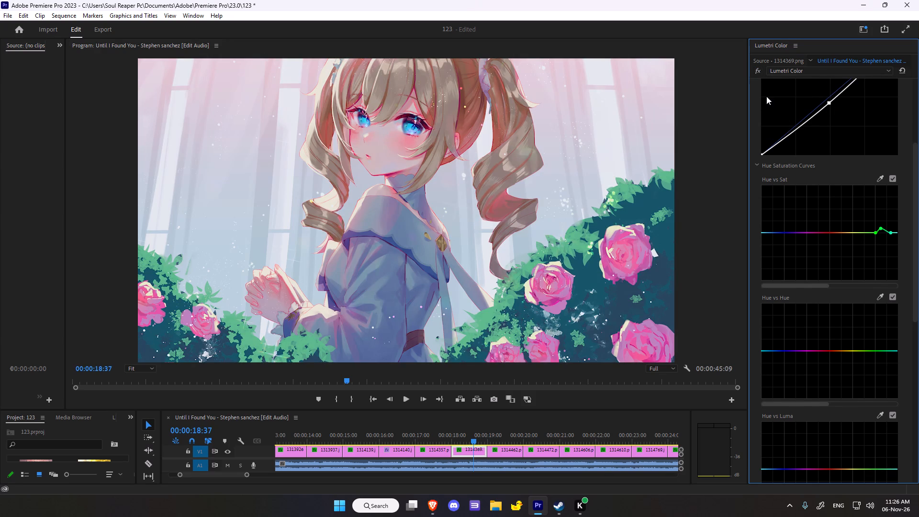
scroll(845, 308, down, 2)
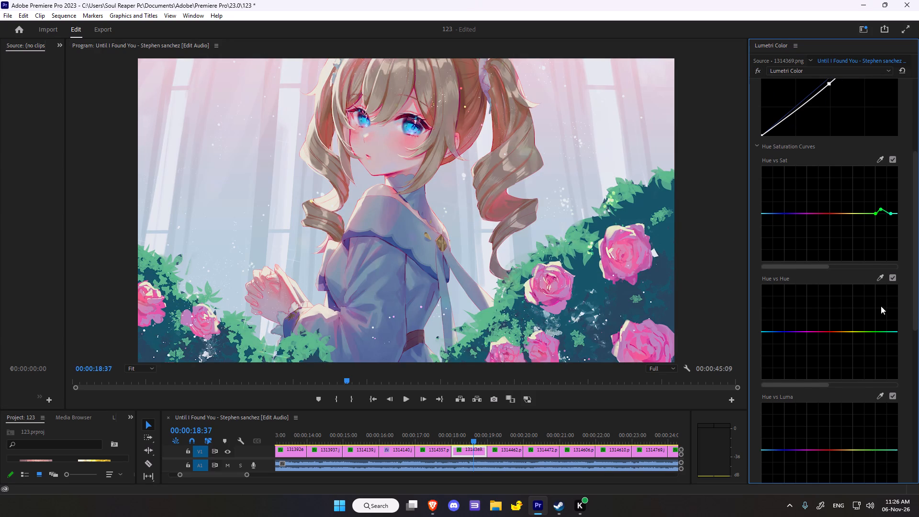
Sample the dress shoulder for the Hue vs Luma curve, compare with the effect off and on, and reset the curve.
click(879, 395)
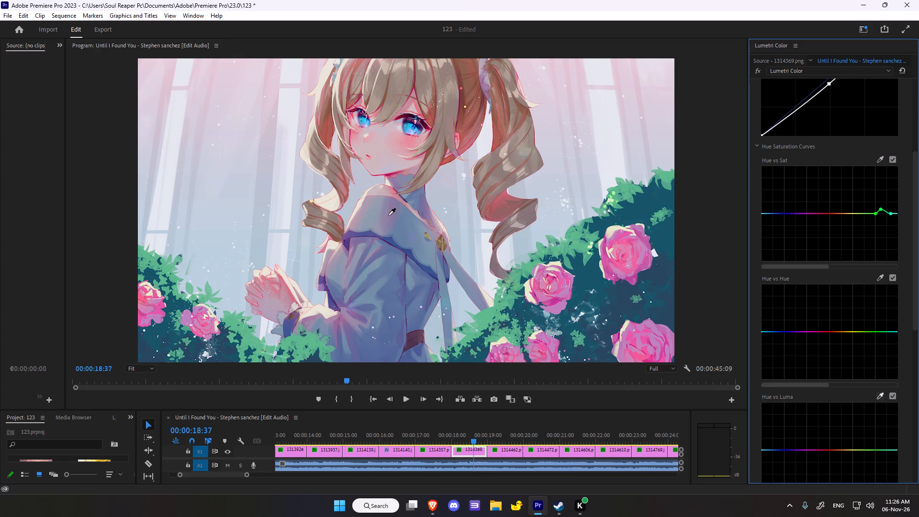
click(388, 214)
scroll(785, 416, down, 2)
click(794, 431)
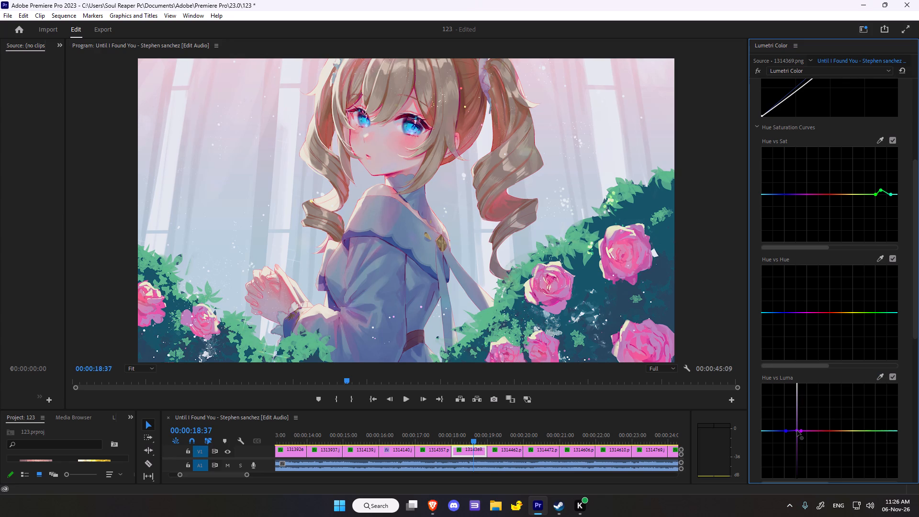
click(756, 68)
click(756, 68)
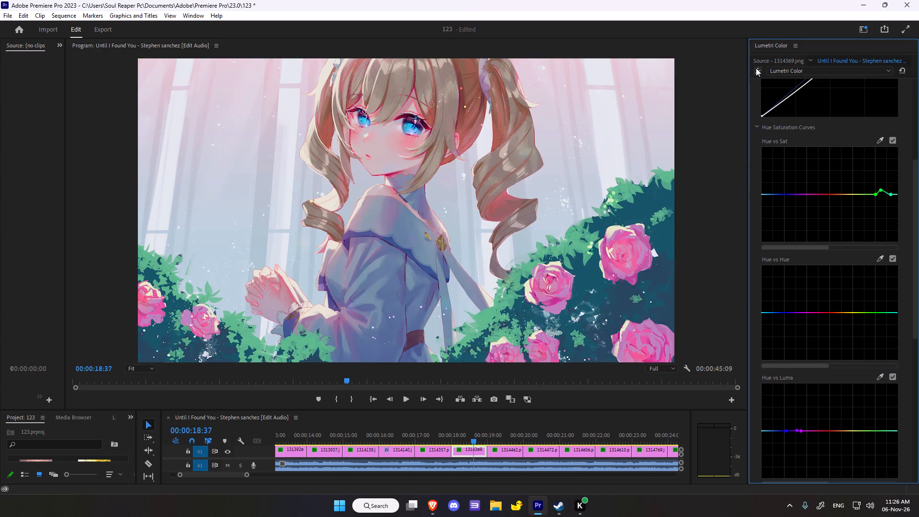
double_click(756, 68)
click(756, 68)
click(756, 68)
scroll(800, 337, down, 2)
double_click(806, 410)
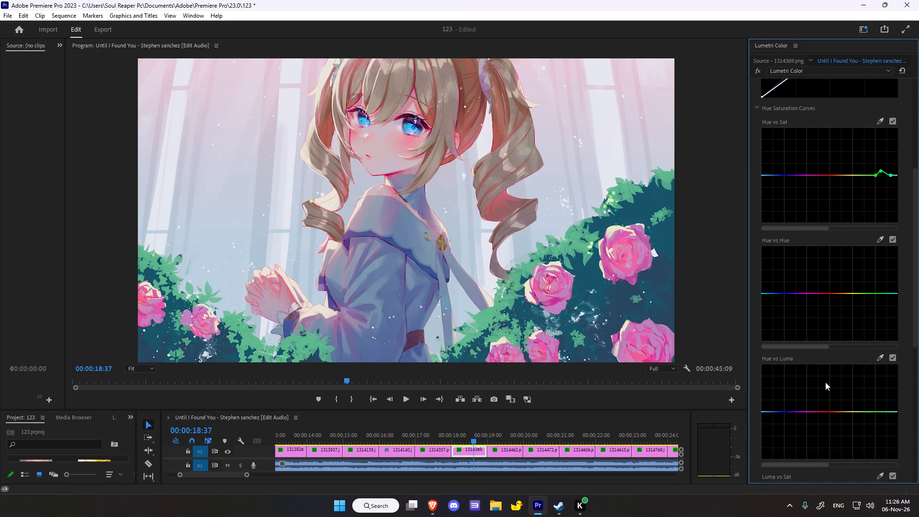
Sample the dark teal foliage near the roses for the Hue vs Hue curve and raise its middle point slightly.
click(886, 237)
scroll(878, 299, down, 4)
click(879, 200)
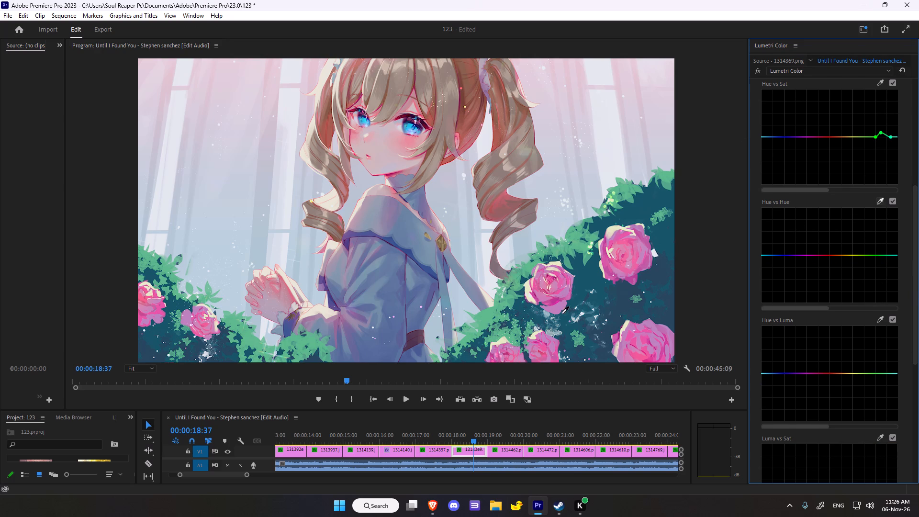
click(575, 330)
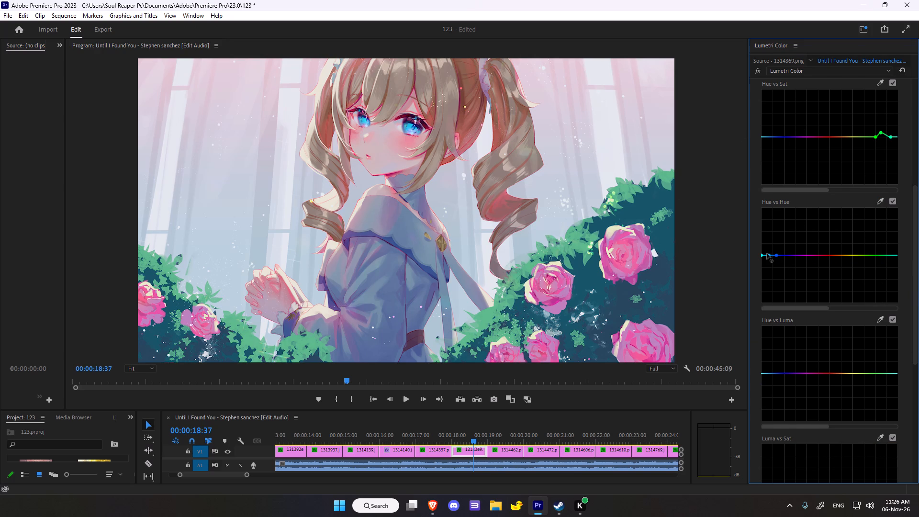
click(770, 256)
Sample the pink background light for the Hue vs Luma curve and raise its middle point slightly to brighten the pinks.
scroll(836, 280, down, 2)
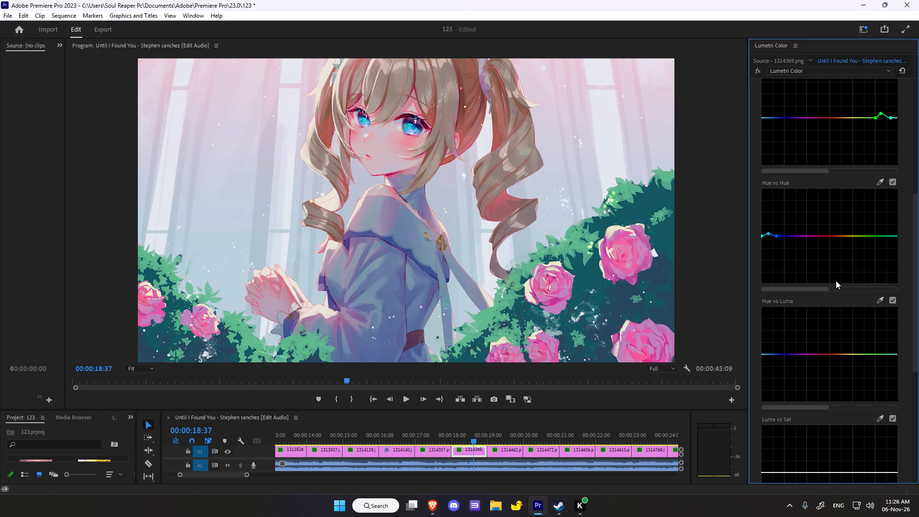
click(882, 300)
scroll(882, 300, down, 1)
scroll(838, 295, down, 3)
click(233, 79)
drag(814, 355, 814, 359)
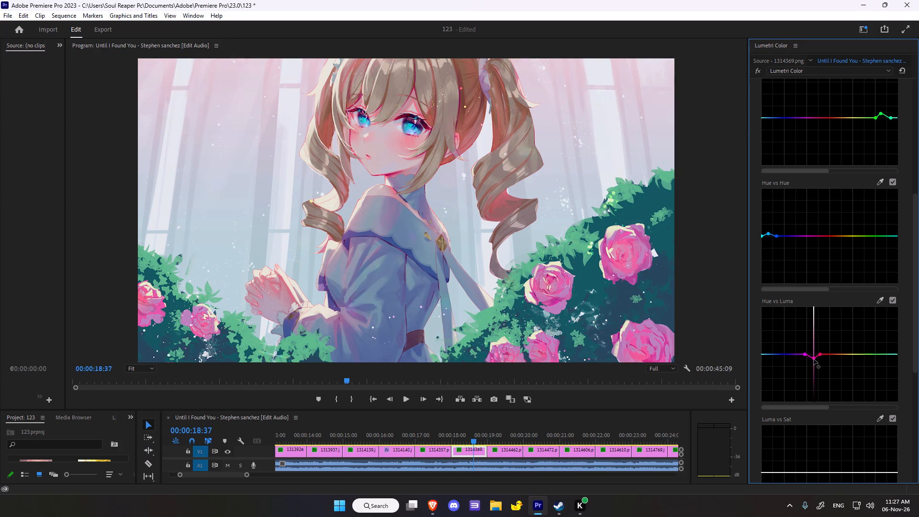
drag(814, 359, 814, 349)
drag(814, 349, 812, 350)
Sample the foliage between the roses for the Luma vs Sat curve and raise its middle point into a narrow peak.
scroll(812, 350, down, 6)
click(878, 362)
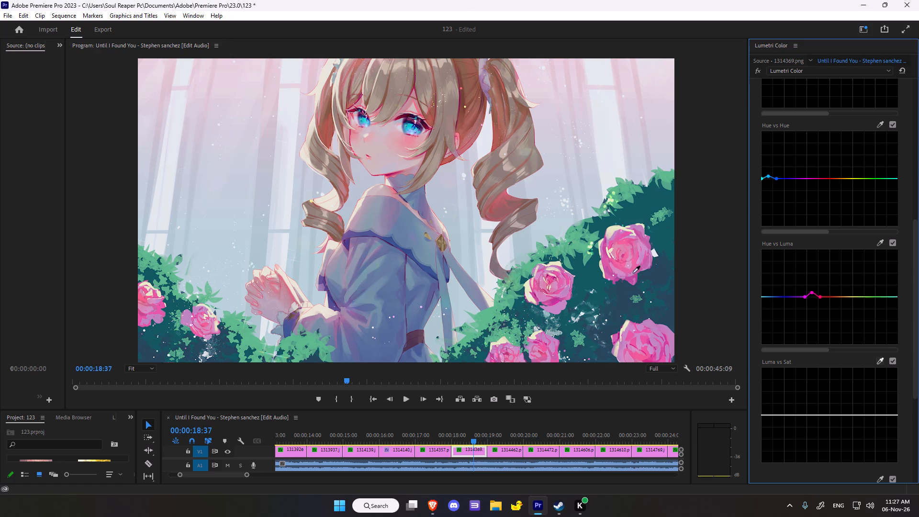
scroll(646, 284, down, 2)
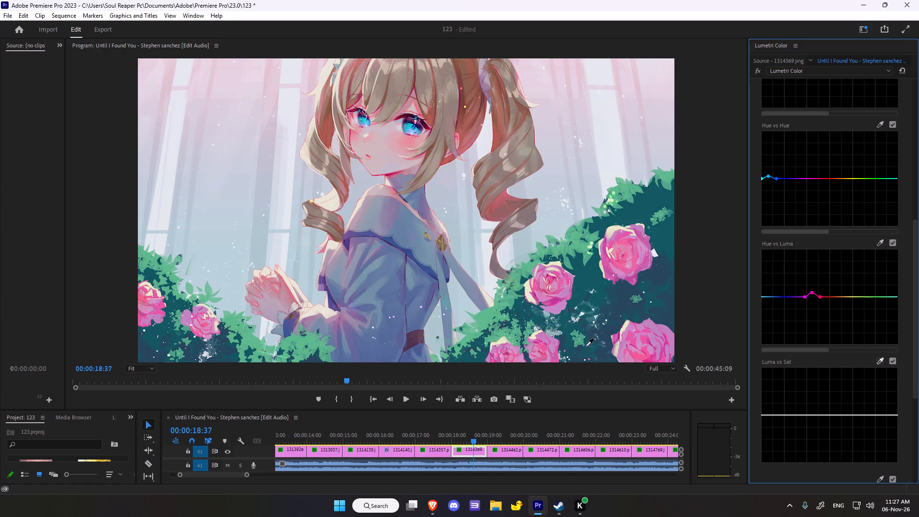
click(579, 337)
drag(843, 415, 840, 398)
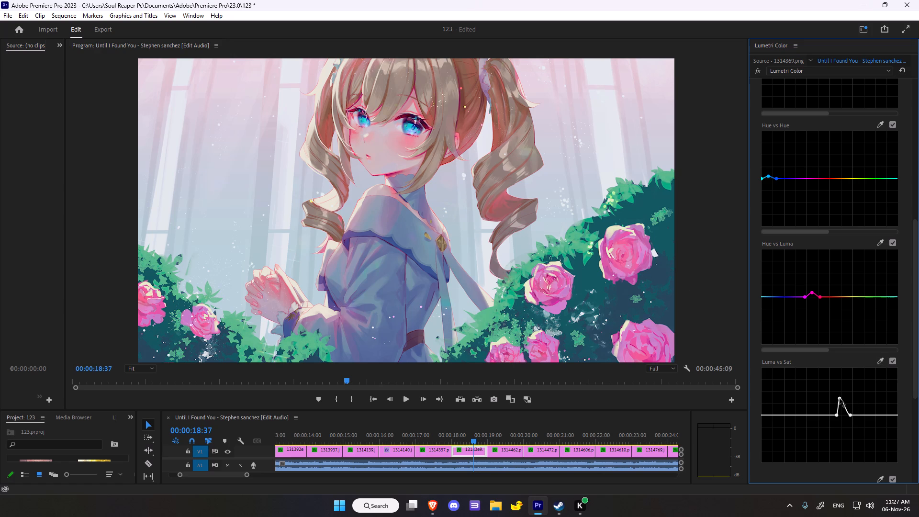
drag(840, 398, 844, 396)
Sample the middle pink rose for the Sat vs Sat curve and lower its middle point very slightly.
scroll(774, 376, down, 3)
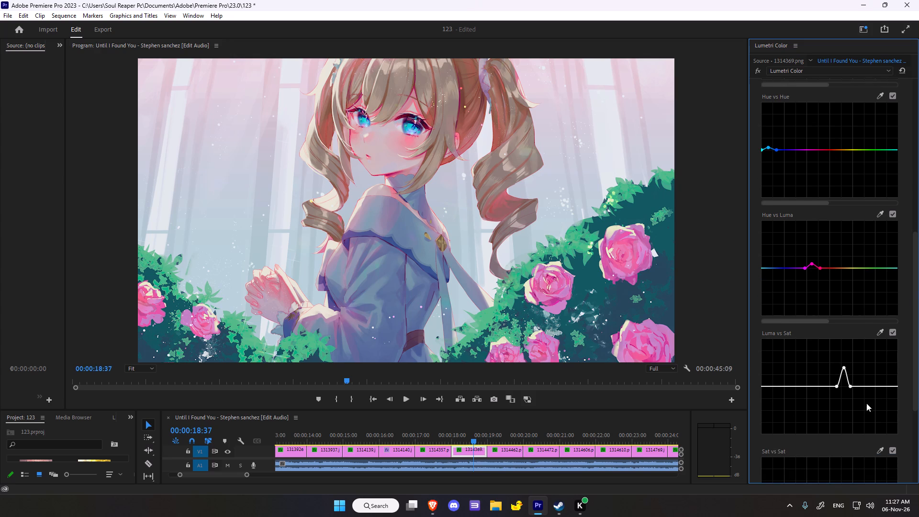
scroll(848, 396, down, 12)
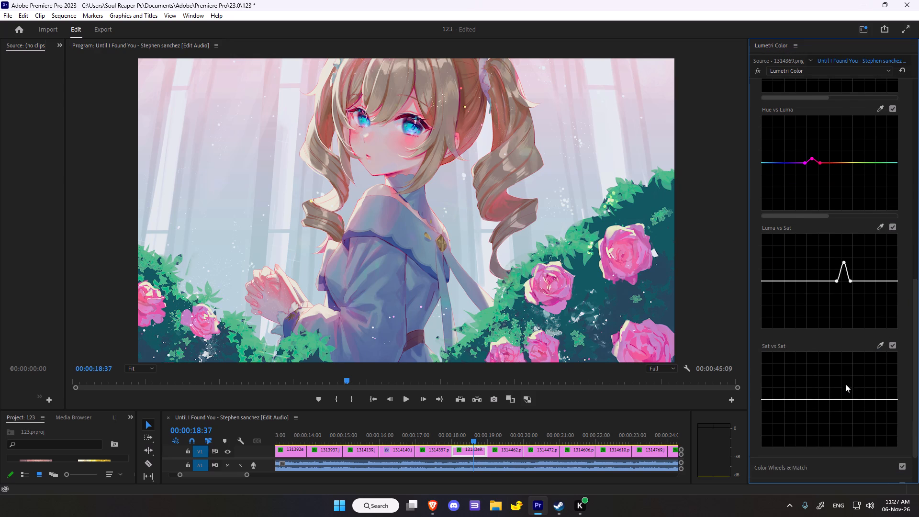
scroll(845, 375, down, 4)
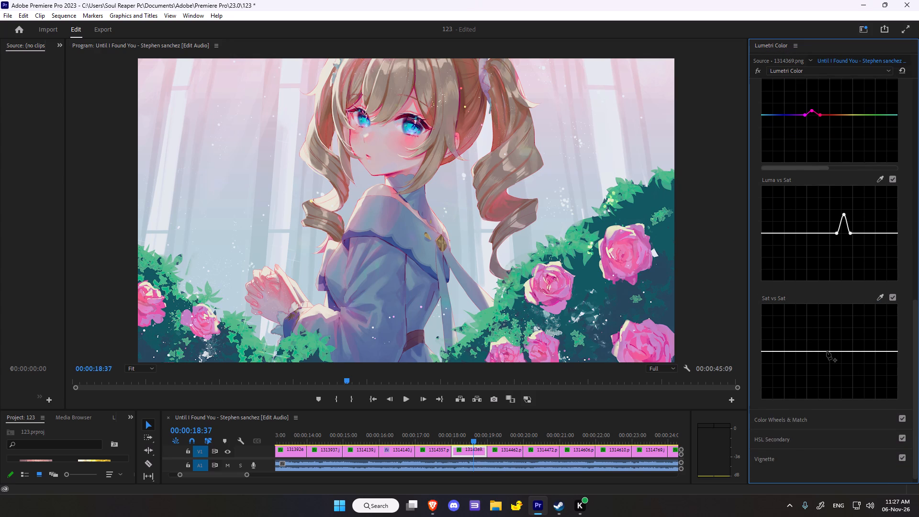
click(876, 297)
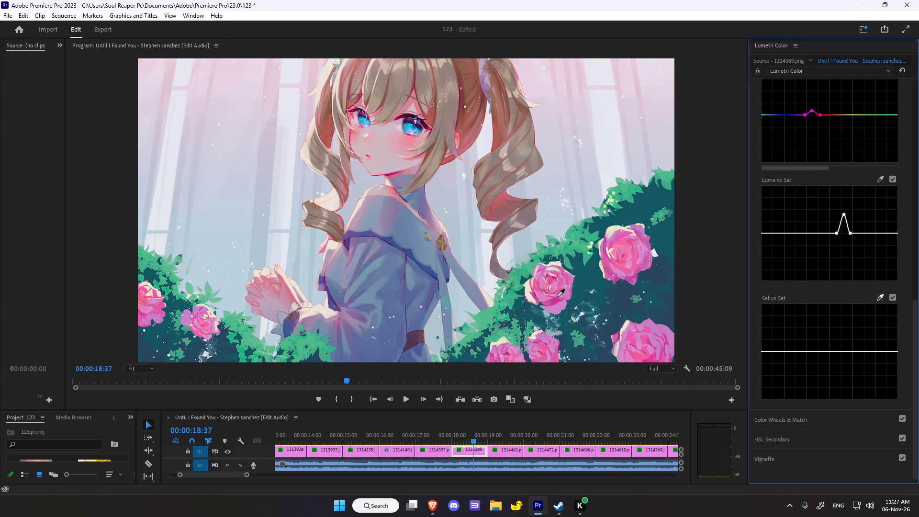
click(560, 294)
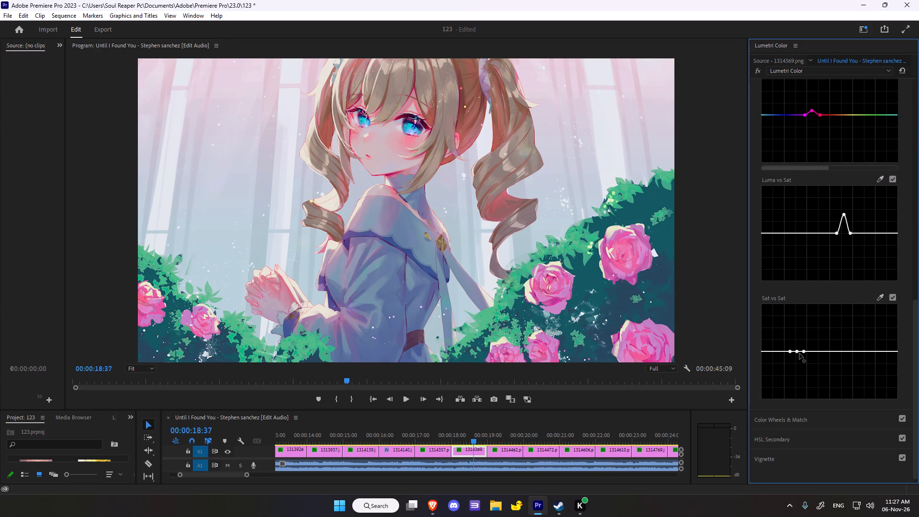
click(796, 351)
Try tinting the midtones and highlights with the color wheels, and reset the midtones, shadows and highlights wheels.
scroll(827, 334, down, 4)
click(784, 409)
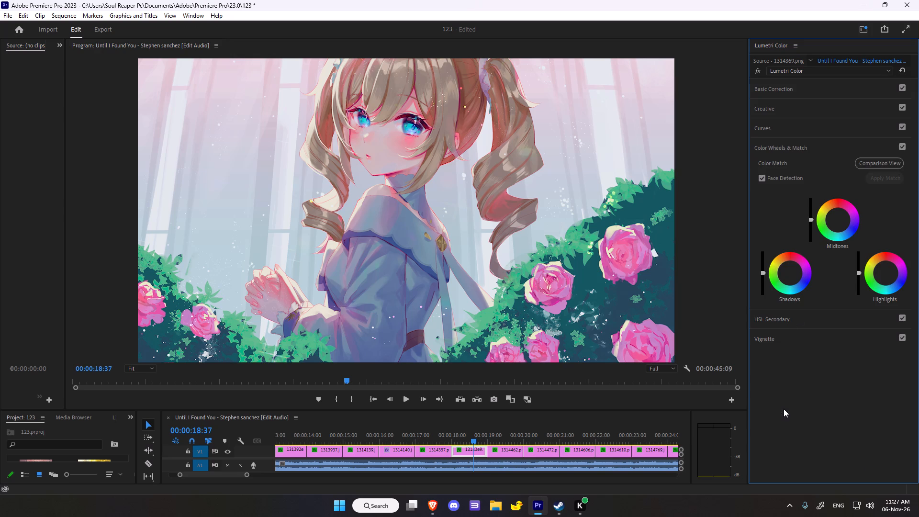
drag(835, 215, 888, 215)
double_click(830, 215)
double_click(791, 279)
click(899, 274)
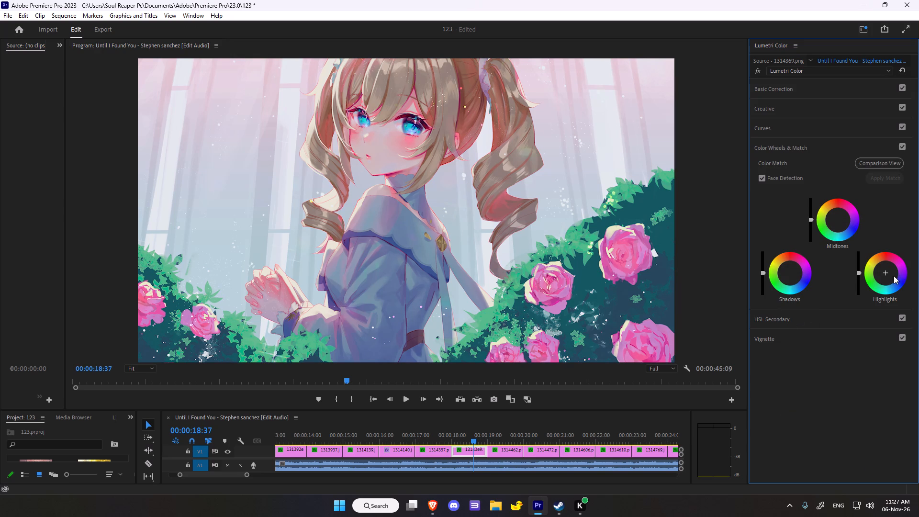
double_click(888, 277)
Add a vignette to clip 1314369.png with amount -1.6, midpoint 31.5, roundness -1.1 and feather 32.1.
click(773, 335)
right_click(785, 340)
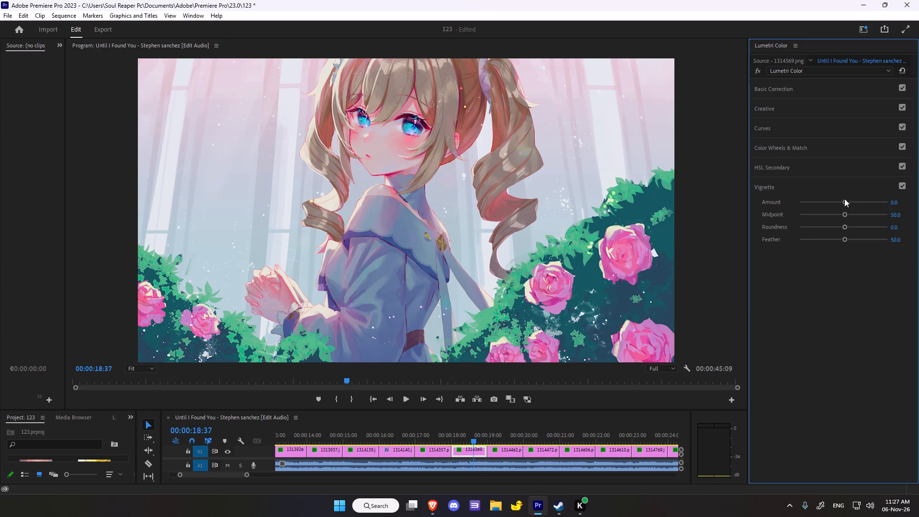
drag(846, 202, 820, 206)
drag(842, 214, 827, 218)
click(845, 229)
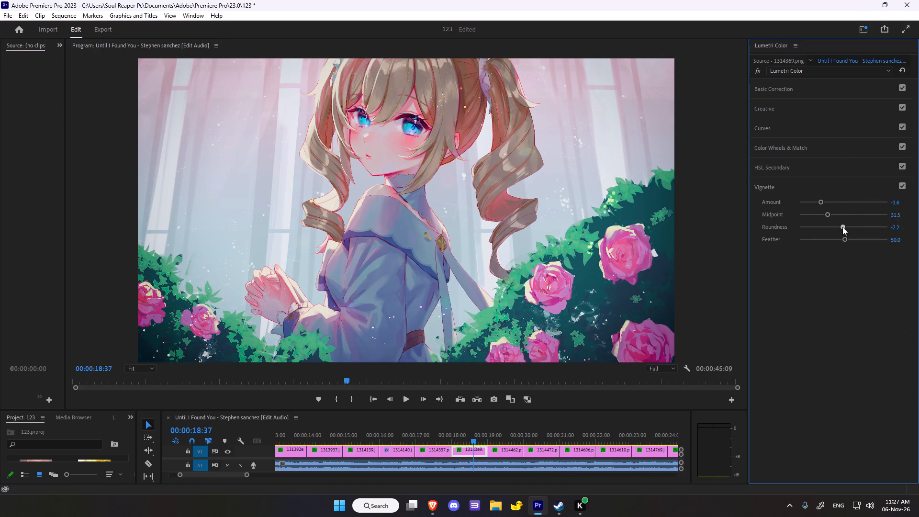
drag(844, 235, 847, 240)
drag(844, 239, 836, 237)
drag(836, 237, 827, 237)
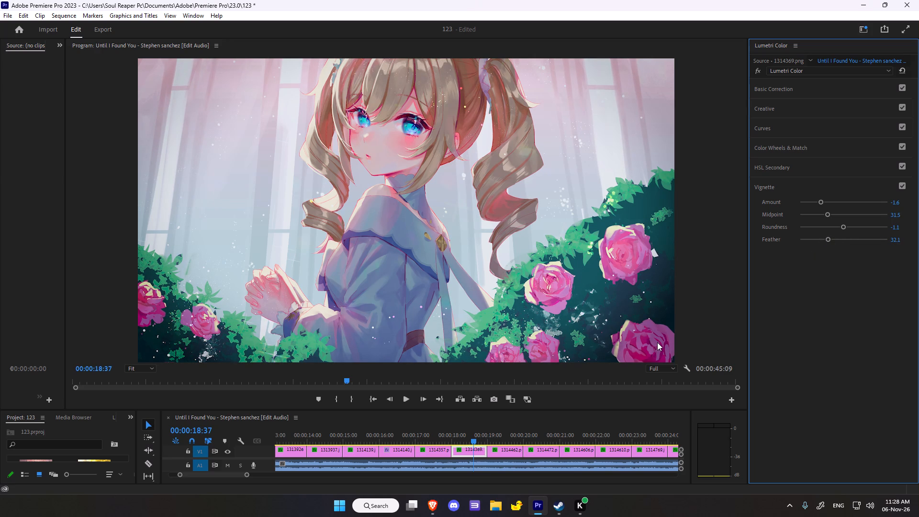
Move the playhead forward to 00:00:19:29, on the red-haired girl clip 1314462.png.
scroll(482, 377, down, 5)
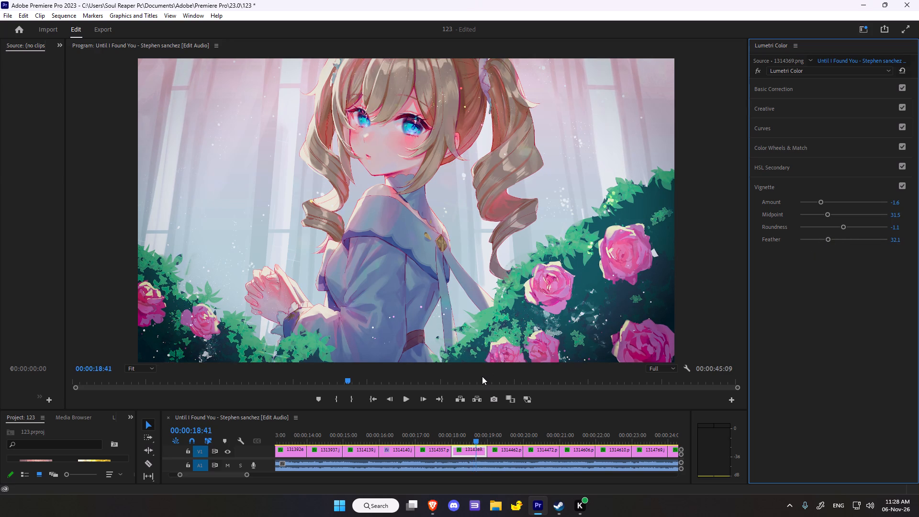
scroll(482, 376, down, 17)
scroll(481, 369, down, 13)
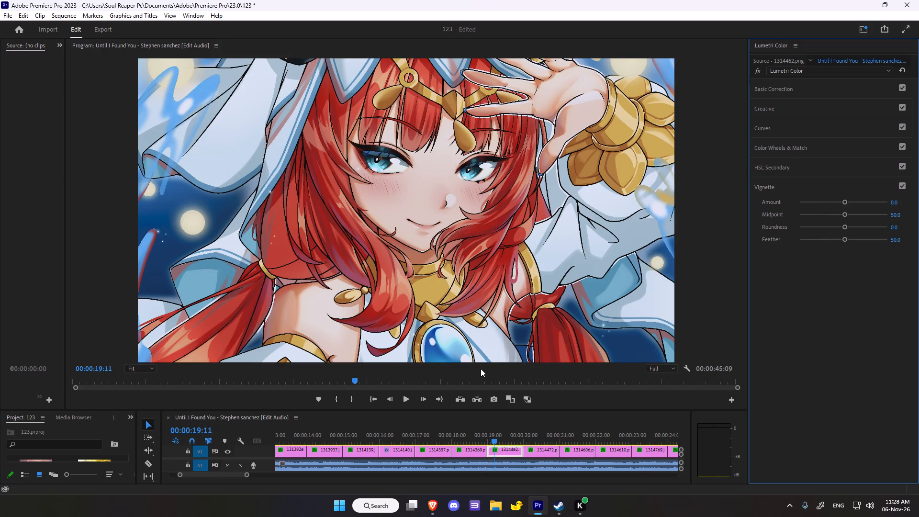
scroll(481, 369, down, 20)
scroll(478, 369, up, 3)
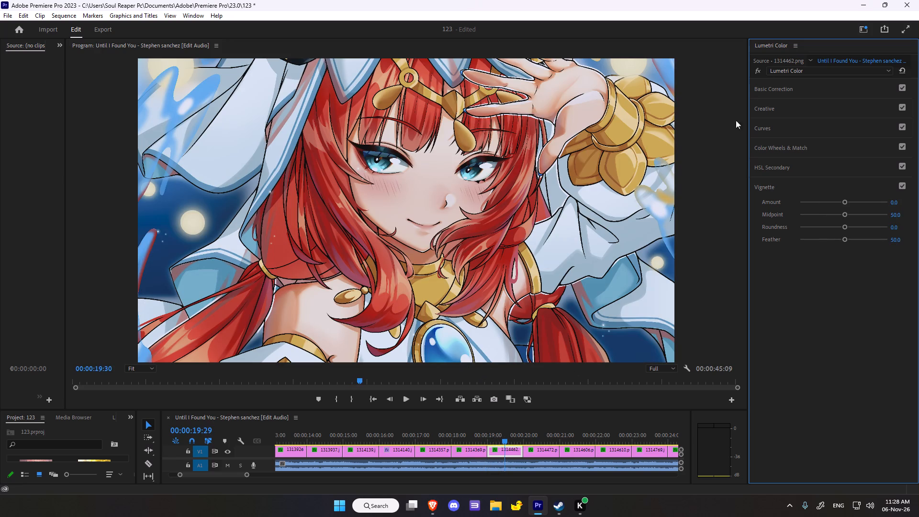
Check clip 1314462.png with its Lumetri Color effect off and on, and reset the effect to its defaults.
click(760, 72)
click(760, 72)
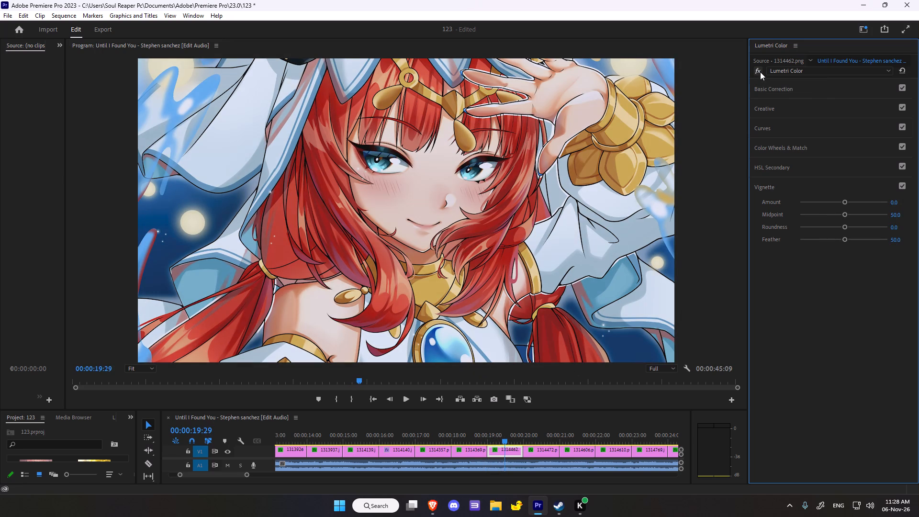
click(760, 72)
click(905, 75)
click(903, 72)
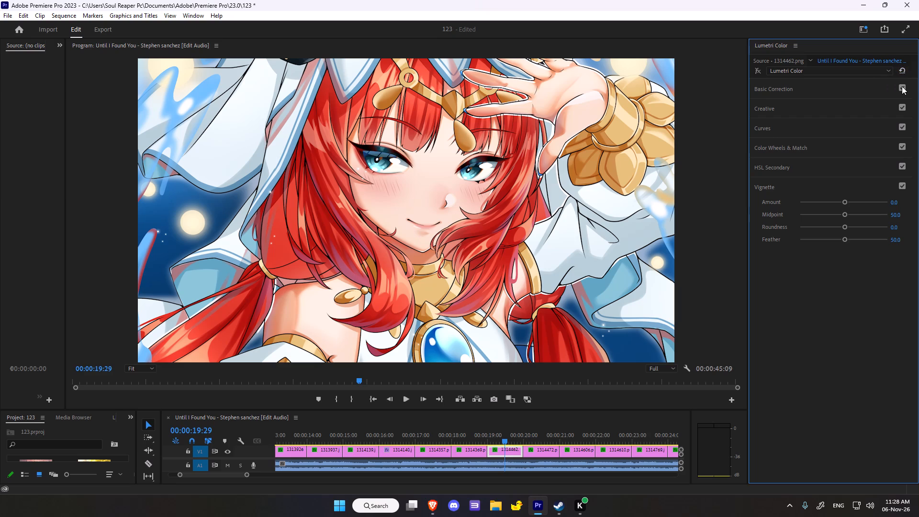
click(902, 72)
click(759, 72)
In basic correction for clip 1314462.png, set temperature to -16.3, tint to 2.2 and saturation to 98.9.
click(784, 87)
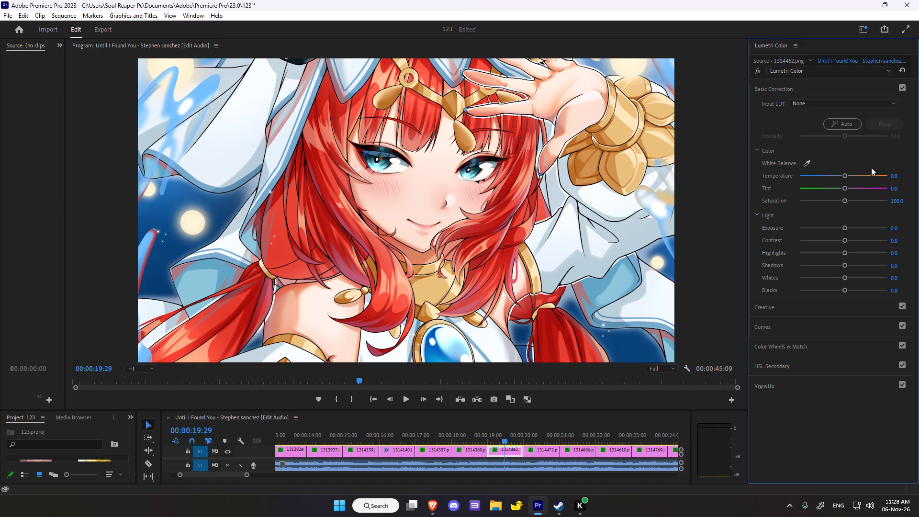
drag(846, 176, 838, 177)
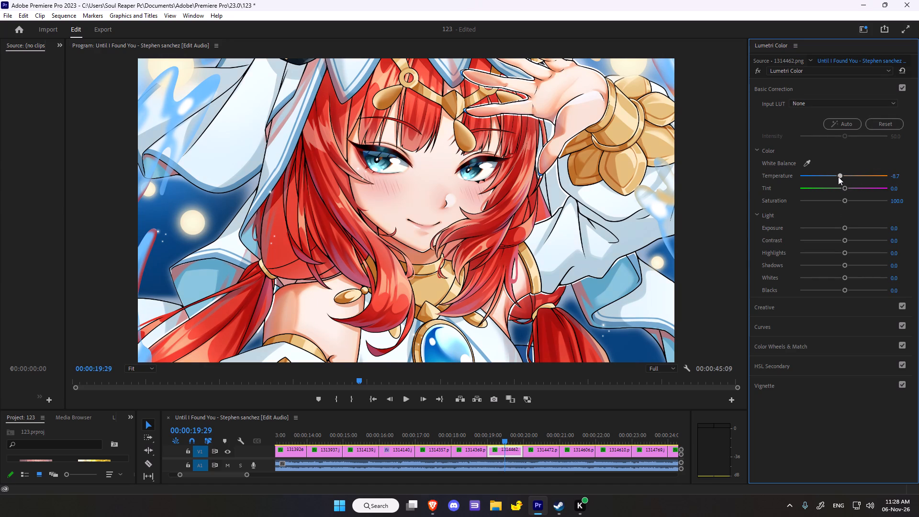
drag(838, 177, 836, 178)
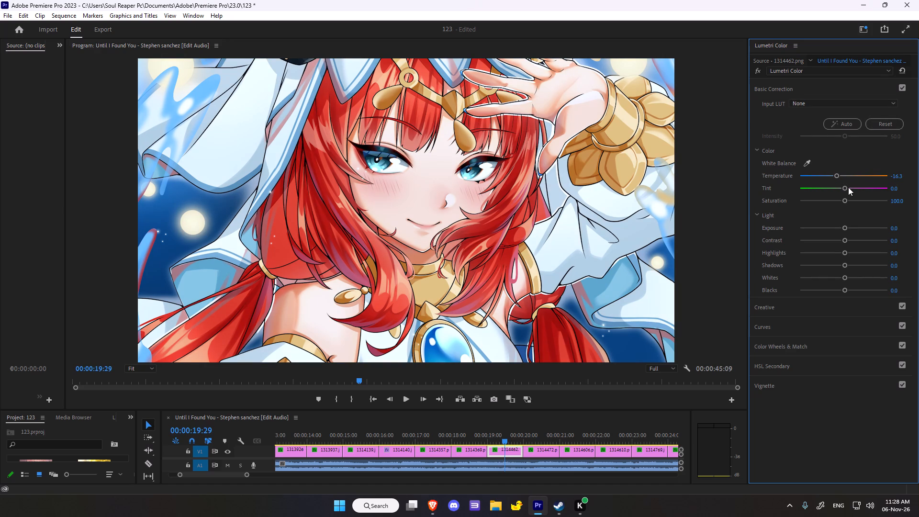
drag(845, 188, 851, 187)
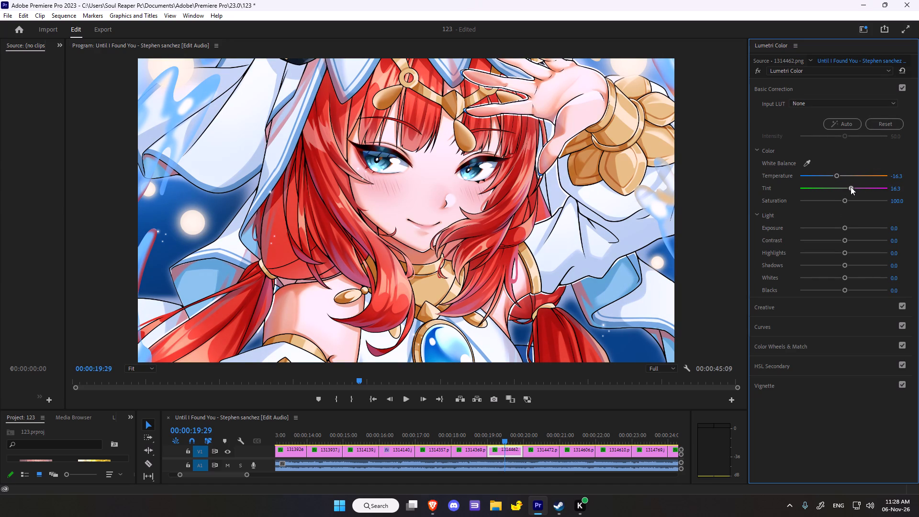
drag(851, 187, 852, 186)
double_click(852, 186)
click(844, 188)
click(846, 200)
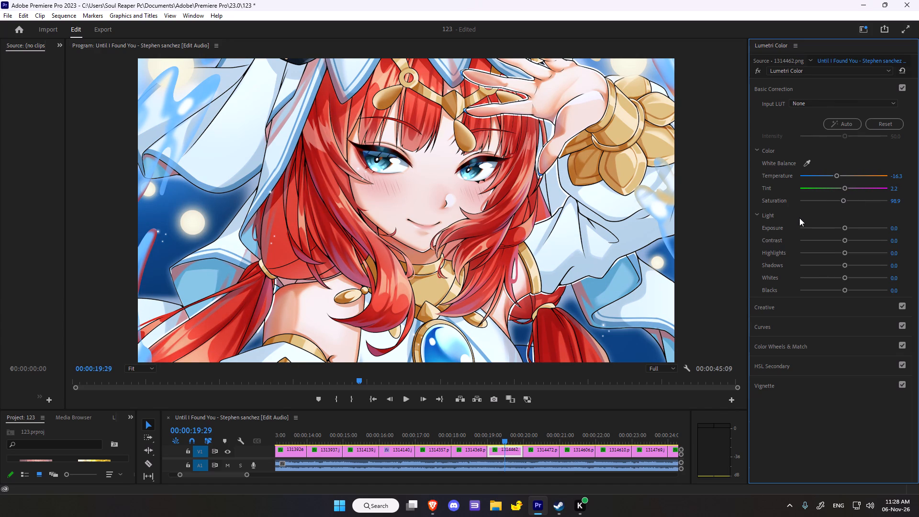
scroll(796, 205, down, 2)
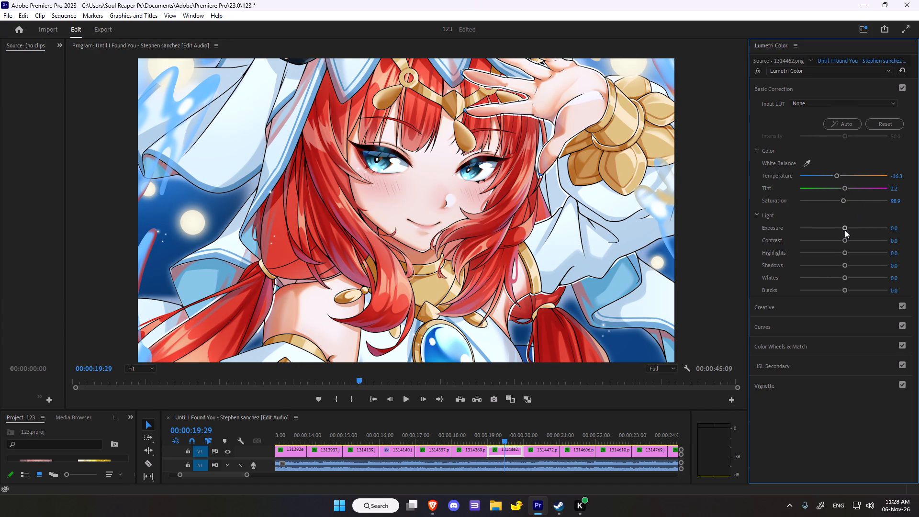
Set the clip's exposure to -0.2 and contrast to -8.7.
click(845, 229)
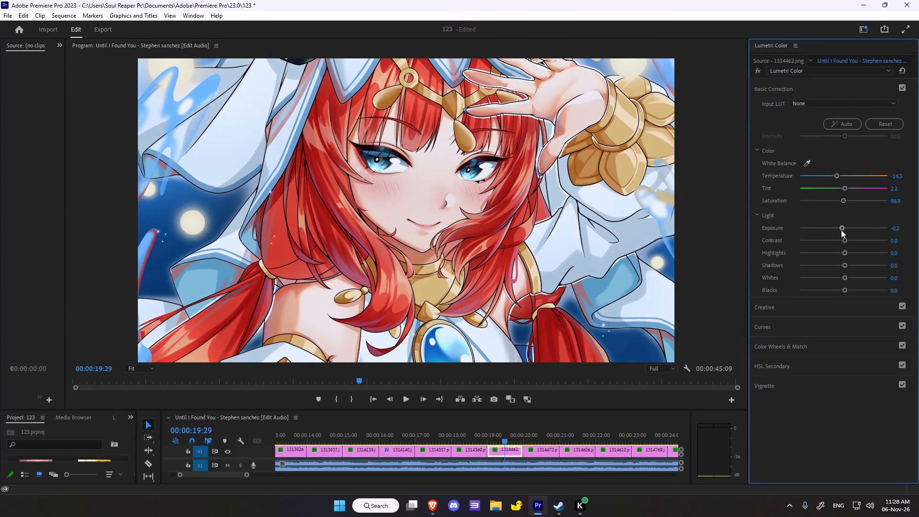
drag(845, 243, 821, 249)
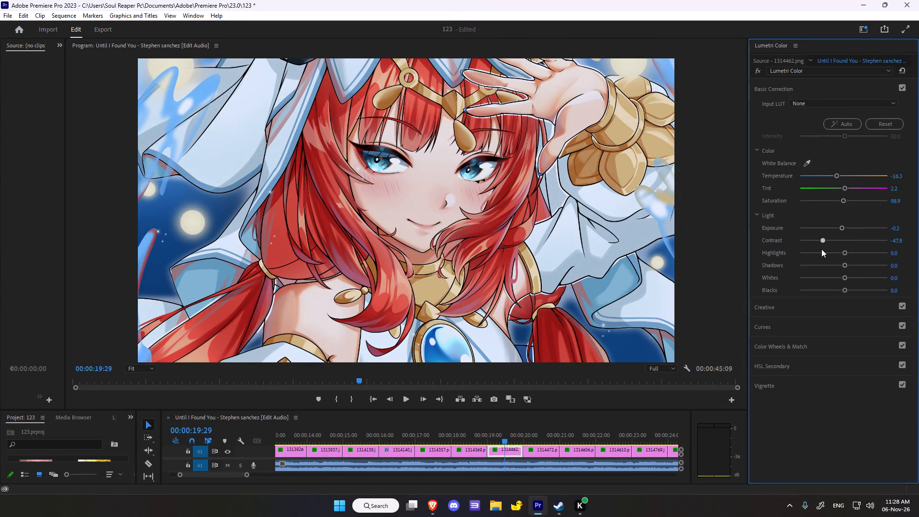
drag(821, 249, 835, 254)
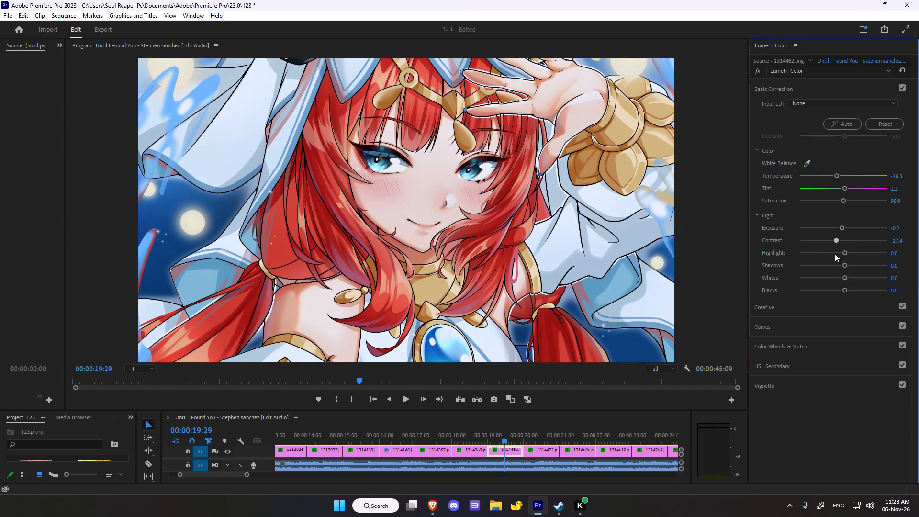
drag(835, 254, 836, 251)
drag(836, 251, 839, 251)
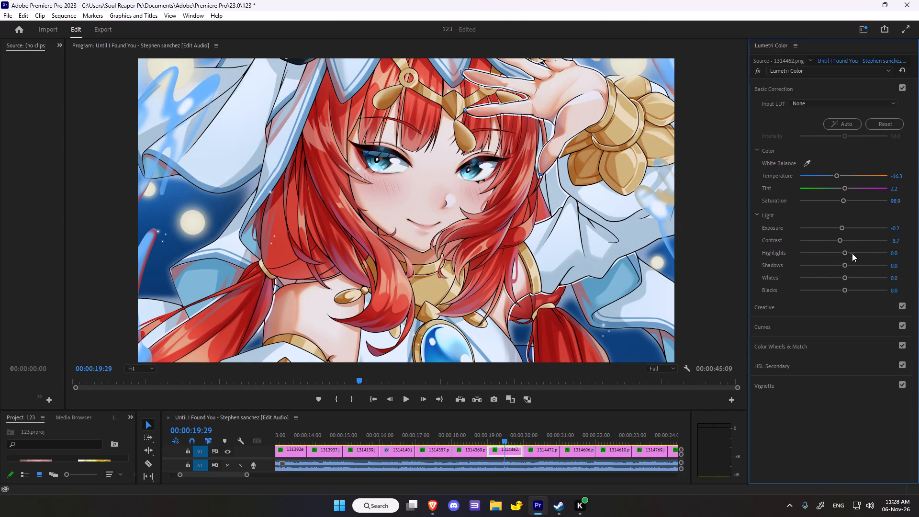
Compare the clip with and without its Lumetri grade, leaving the effect bypassed.
click(764, 72)
click(762, 73)
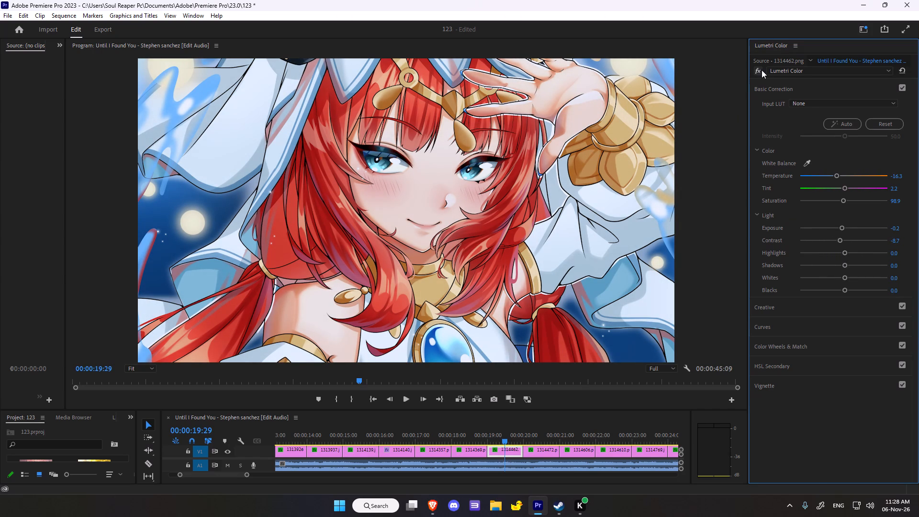
click(762, 69)
click(762, 71)
double_click(761, 71)
right_drag(761, 71, 761, 72)
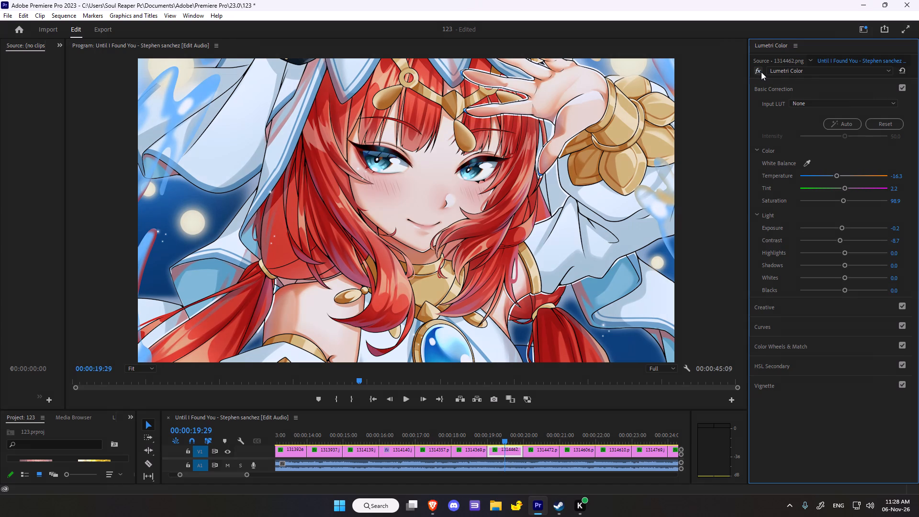
right_drag(761, 72, 762, 110)
click(761, 72)
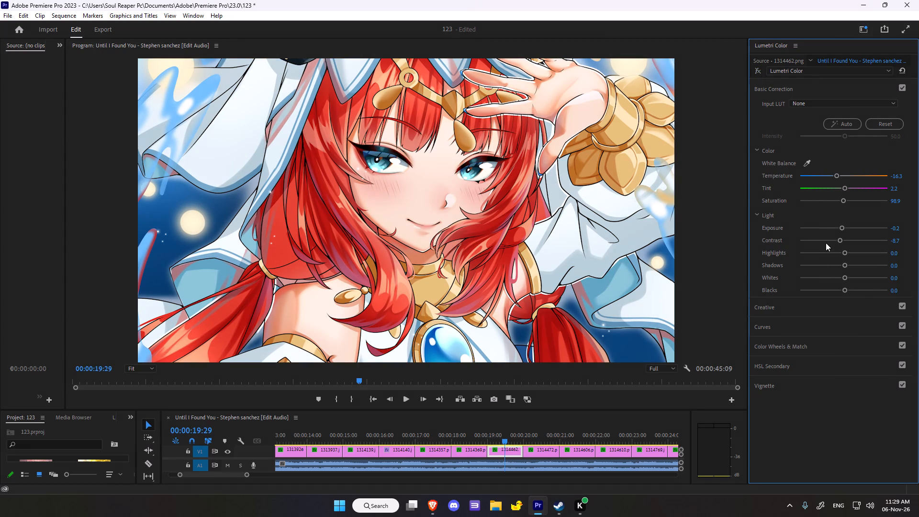
click(809, 213)
Set clip 1314462.png's highlights to -1.1 and reduce its whites to slightly below zero.
drag(843, 250, 831, 254)
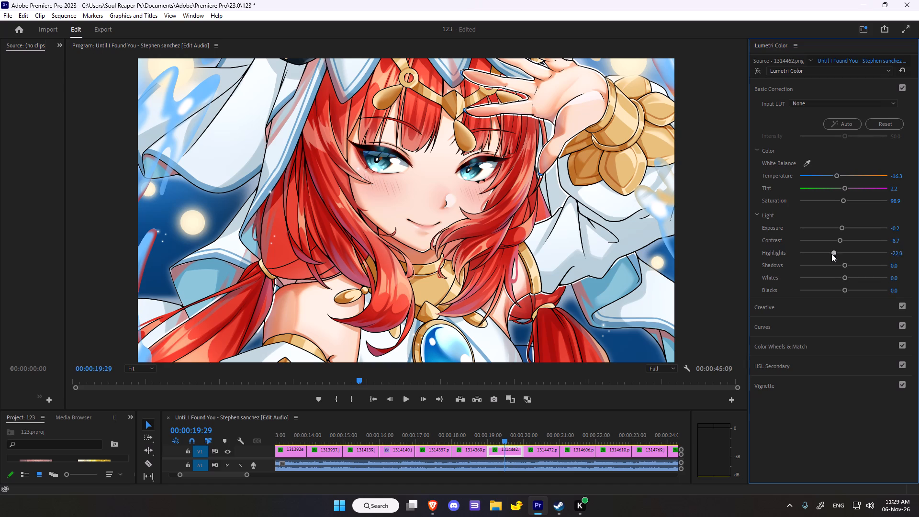
drag(831, 254, 847, 258)
drag(848, 252, 844, 247)
drag(844, 247, 842, 254)
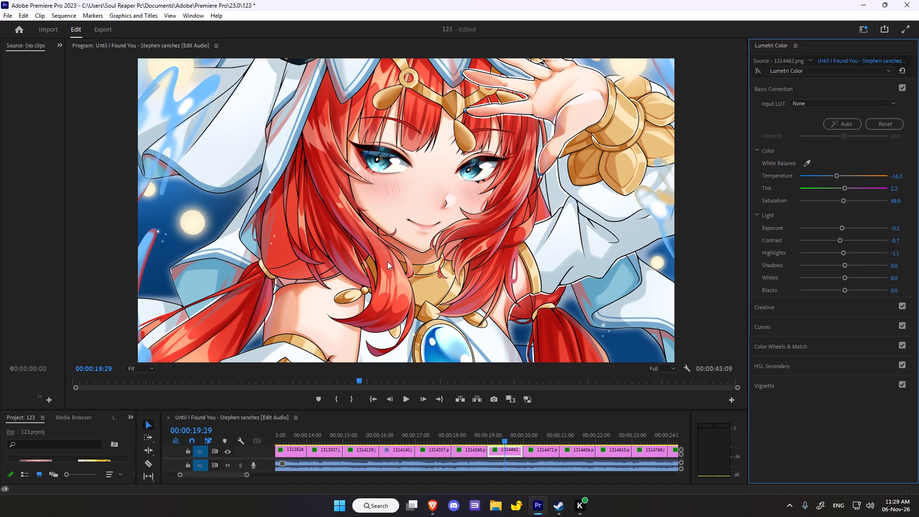
drag(847, 276, 842, 278)
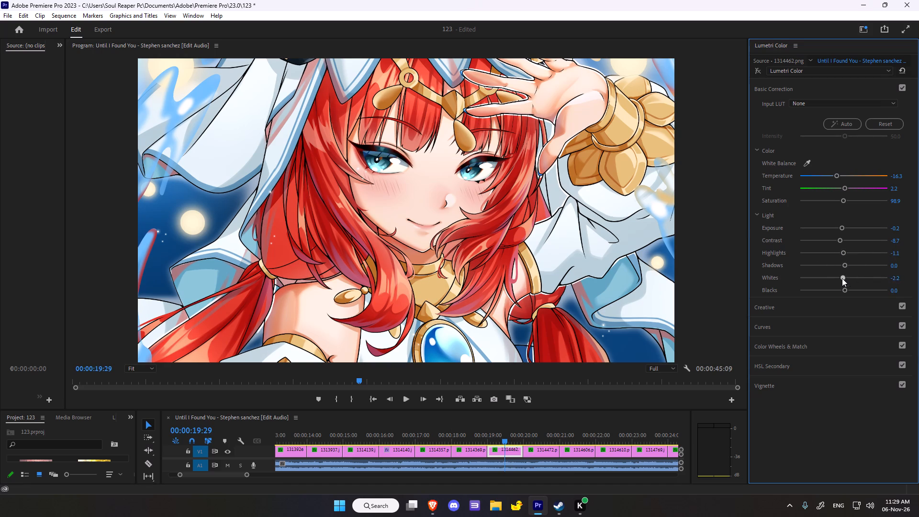
drag(842, 278, 852, 281)
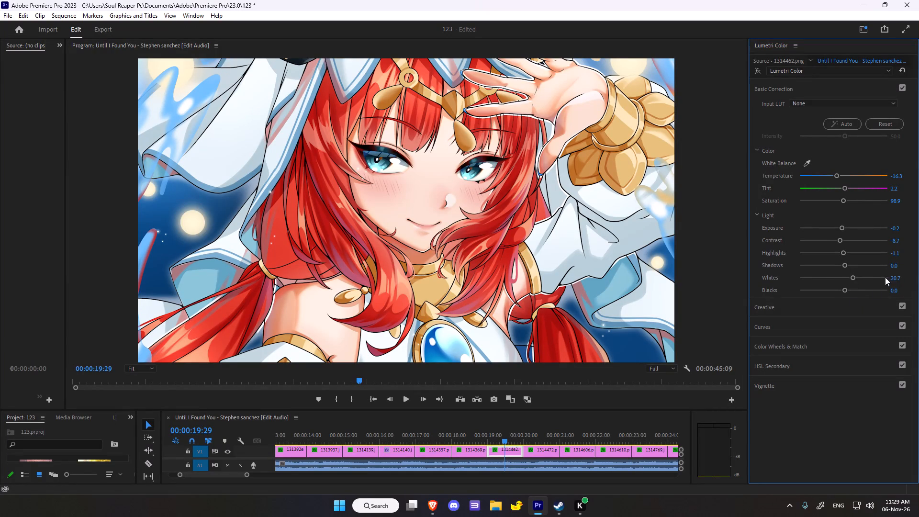
drag(852, 278, 837, 278)
Turn the clip's Lumetri Color effect back on and open its Creative adjustments for editing.
click(781, 306)
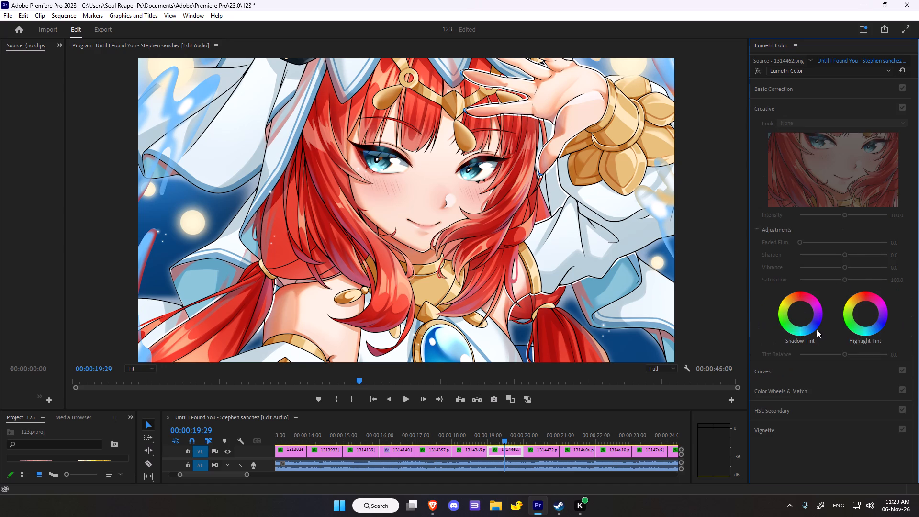
drag(844, 266, 859, 264)
drag(840, 255, 900, 256)
scroll(839, 261, up, 4)
click(902, 106)
click(761, 74)
click(760, 74)
click(760, 74)
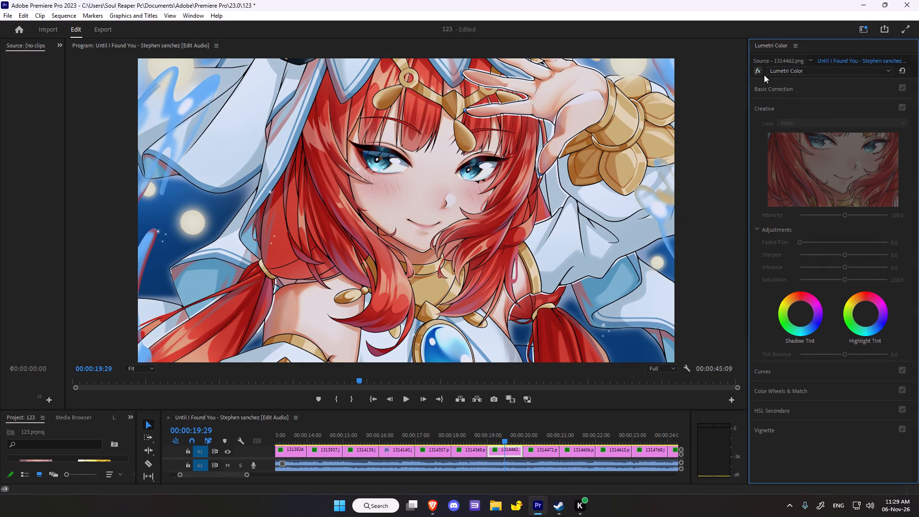
drag(816, 256, 897, 255)
scroll(800, 196, up, 6)
click(764, 111)
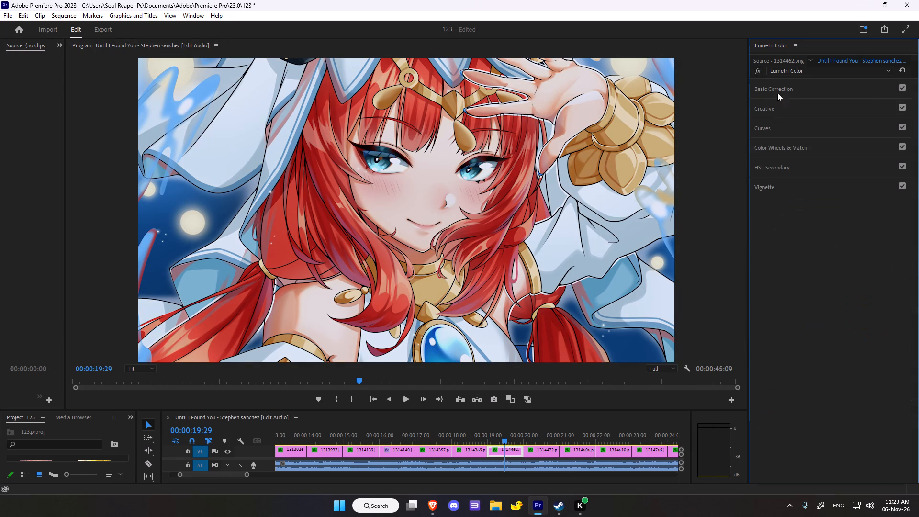
click(759, 104)
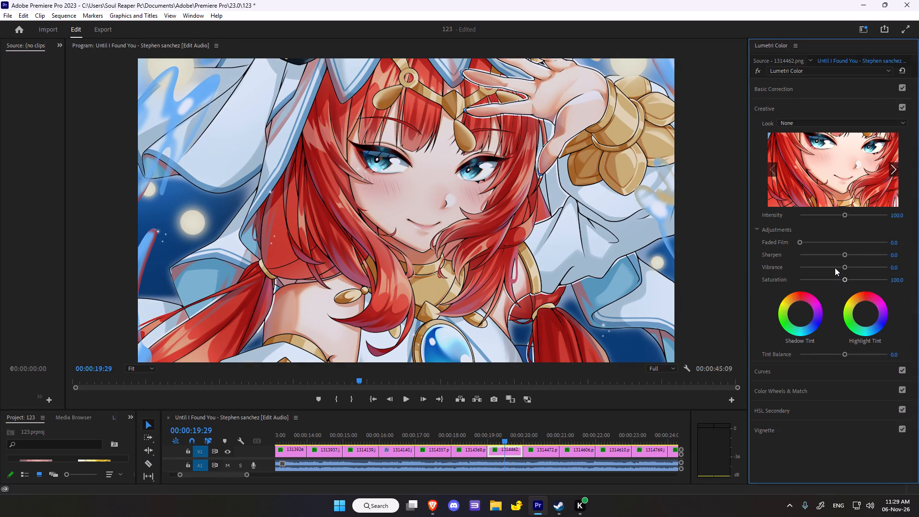
In the Creative adjustments, set sharpen to 100, vibrance to 15.2 and saturation to 123.9.
drag(848, 253, 830, 254)
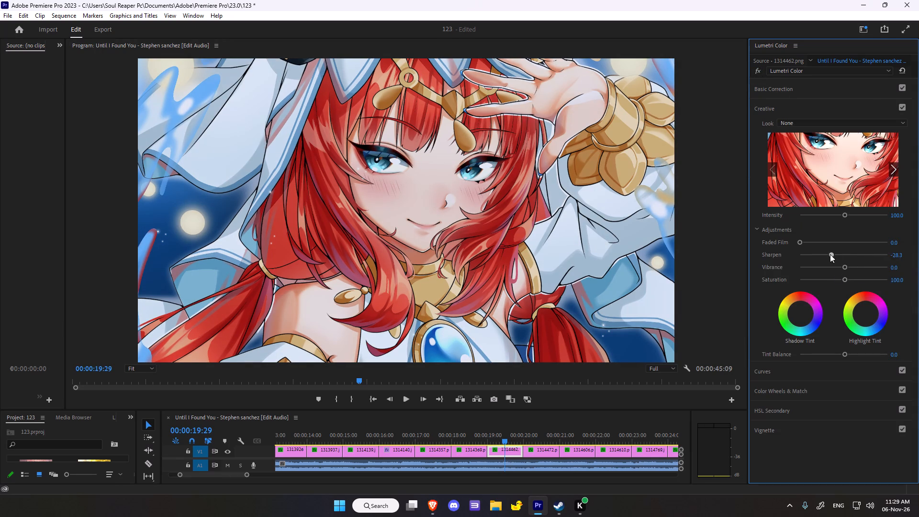
drag(830, 254, 918, 254)
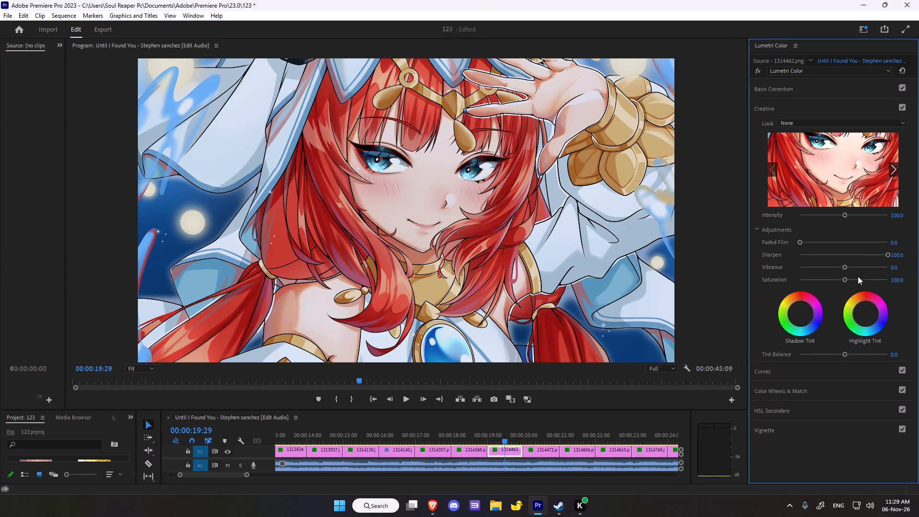
drag(844, 266, 850, 263)
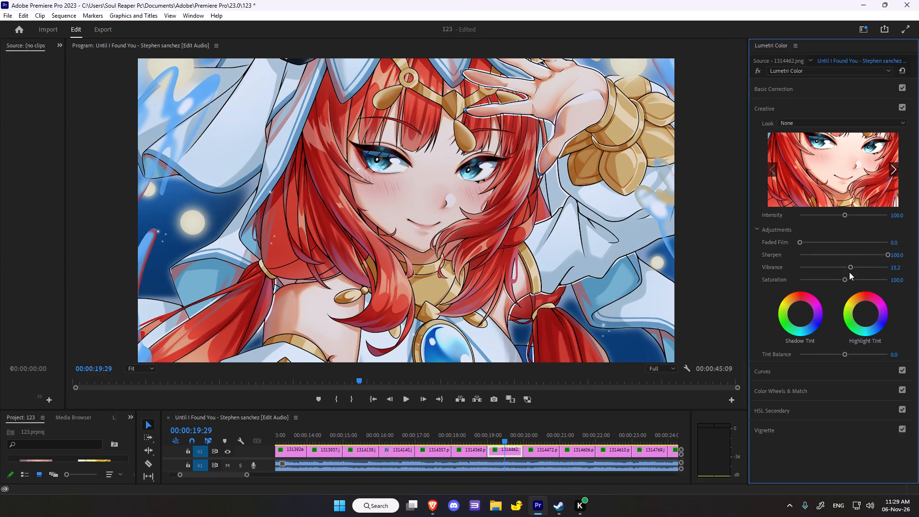
drag(846, 280, 853, 278)
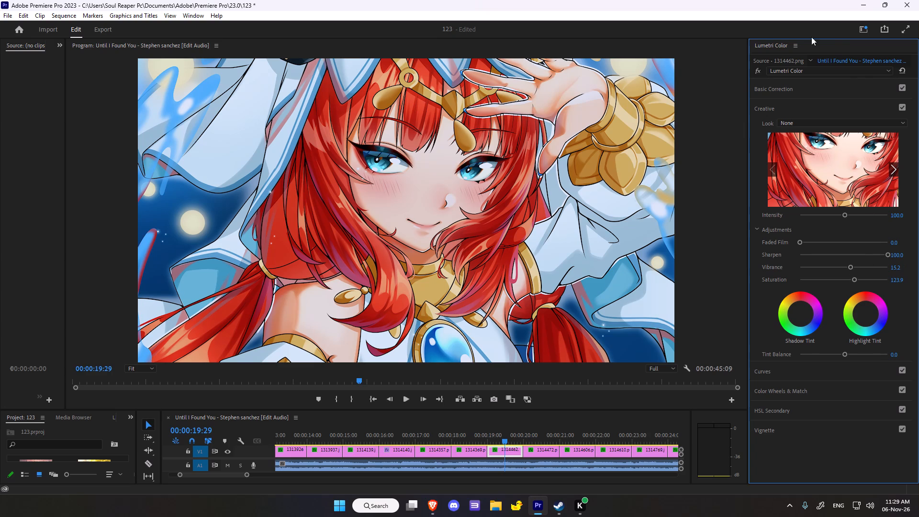
Compare clip 1314462.png with and without its Lumetri grade.
click(756, 69)
click(756, 69)
Tint the clip's shadows slightly toward magenta and its highlights slightly toward cyan.
scroll(750, 251, down, 3)
drag(802, 314, 879, 262)
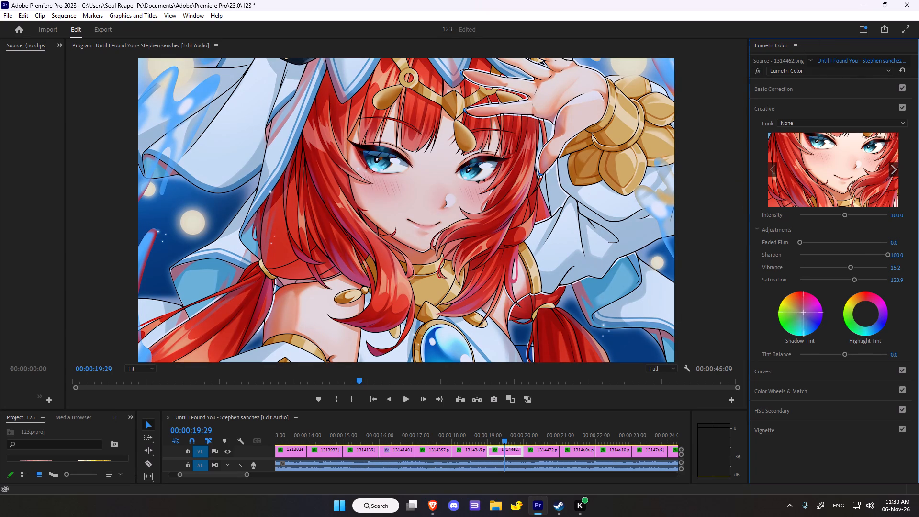
drag(879, 262, 876, 257)
drag(876, 257, 876, 258)
drag(866, 316, 864, 355)
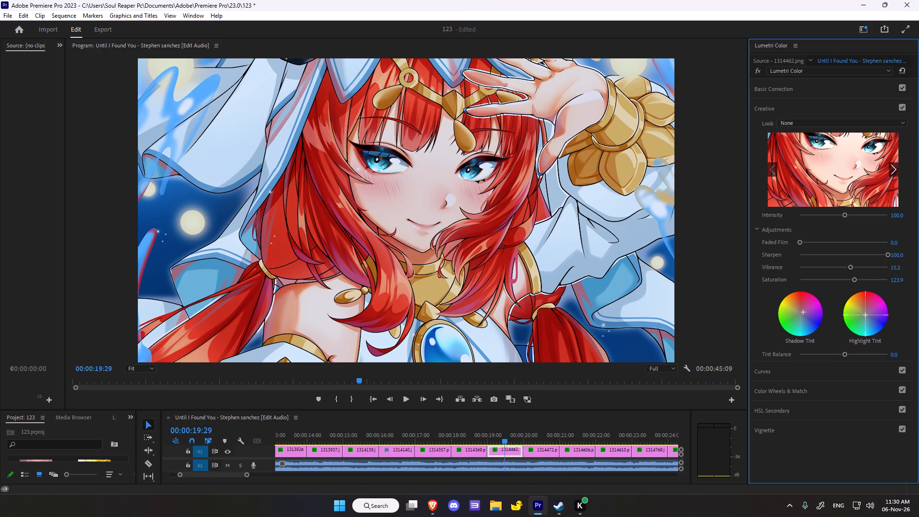
drag(864, 355, 855, 352)
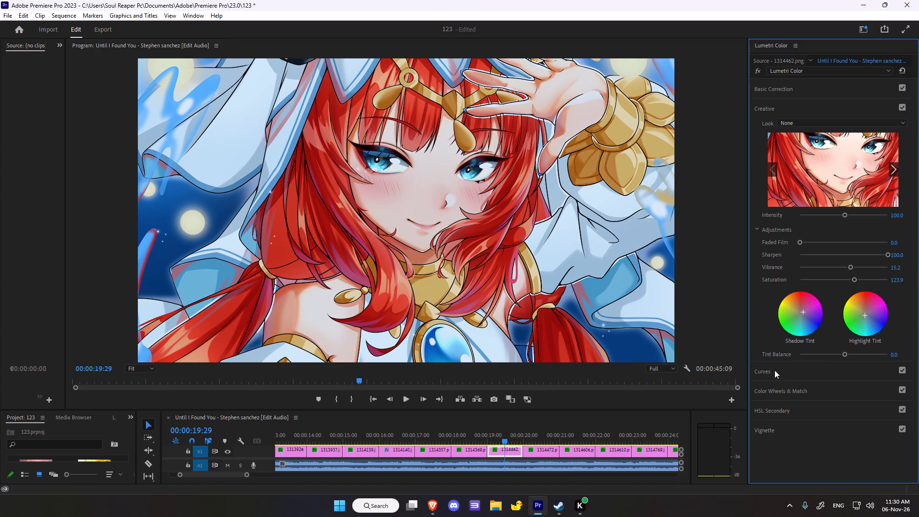
Darken the clip's midtones slightly by adding a midpoint to the white RGB curve just below the diagonal.
click(768, 372)
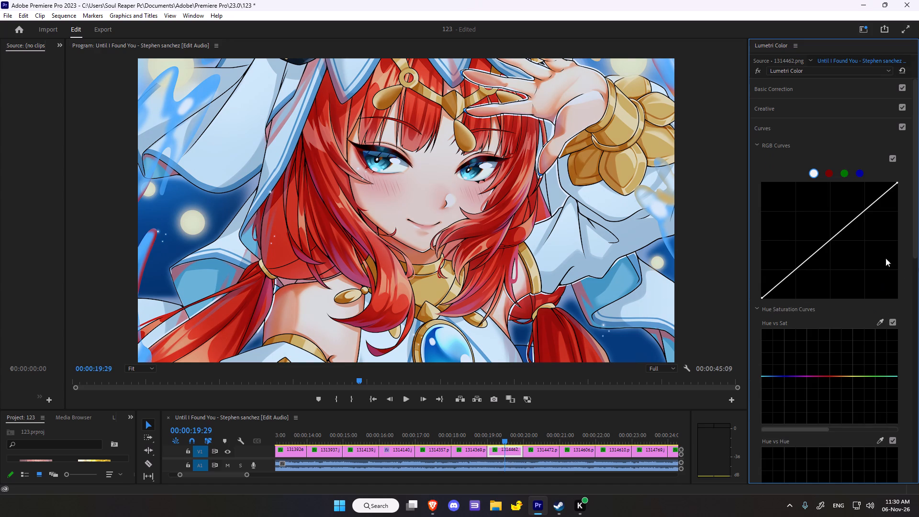
drag(830, 241, 830, 253)
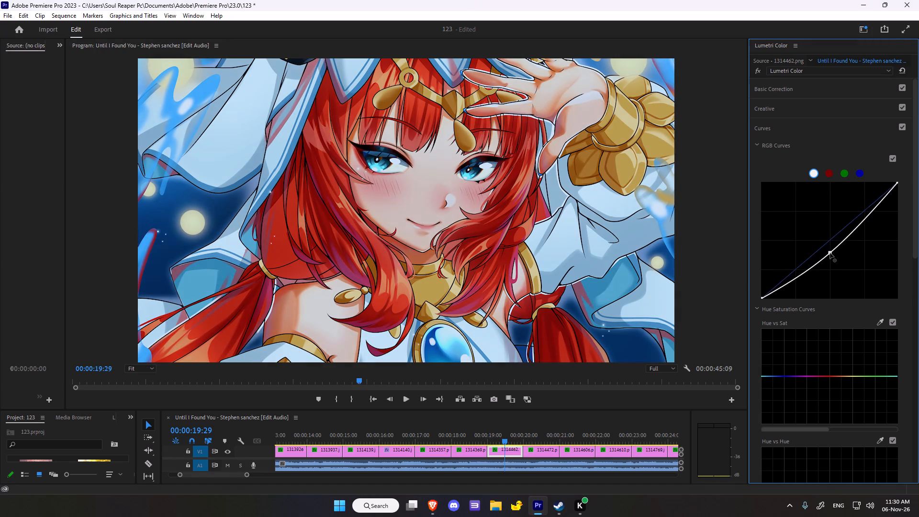
drag(830, 253, 826, 247)
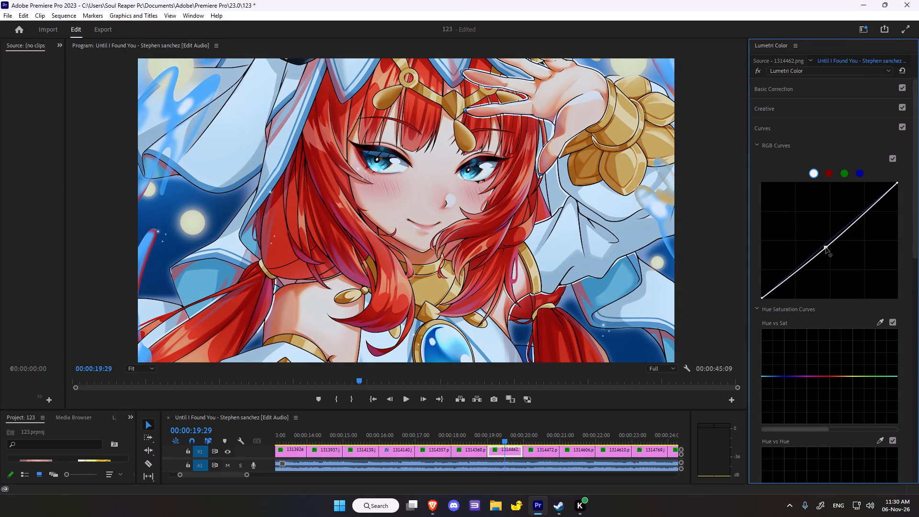
Sample the blue chest gem for the Hue vs Sat curve and moderately raise the saturation of the light-blue hues.
scroll(854, 279, down, 3)
click(879, 290)
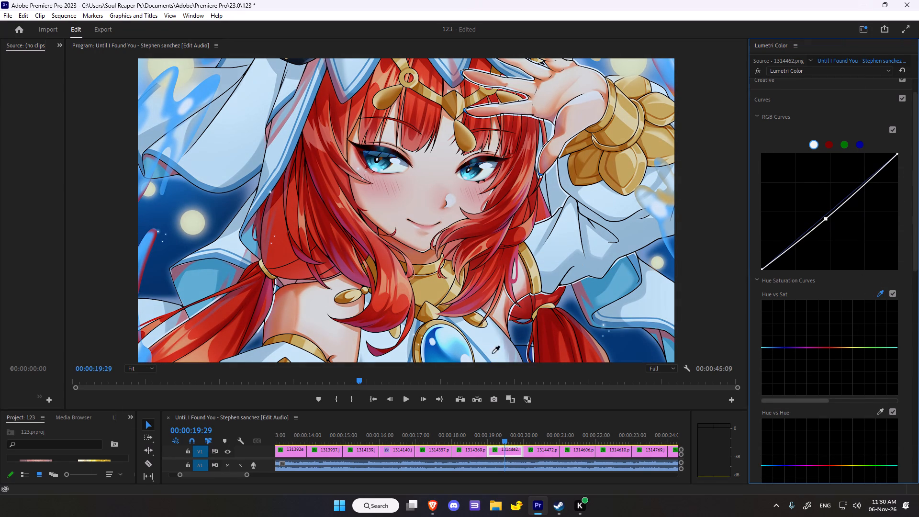
click(437, 350)
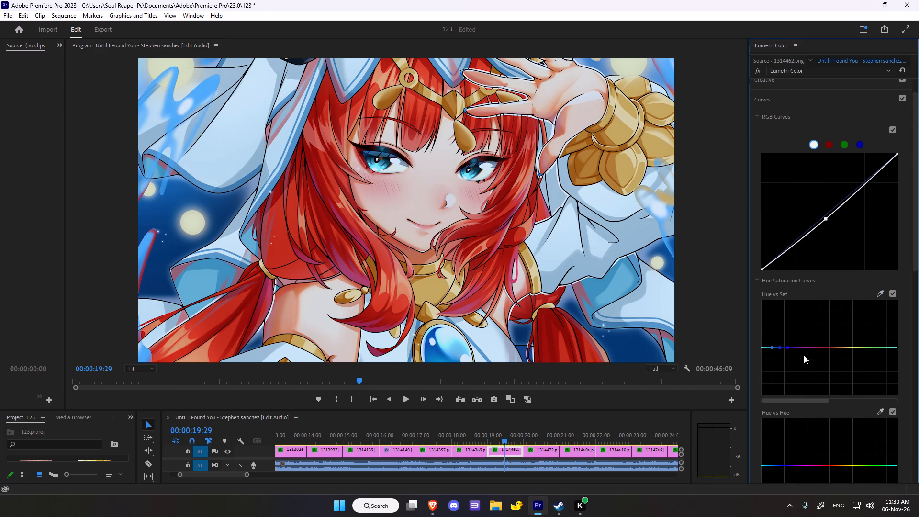
drag(781, 348, 773, 343)
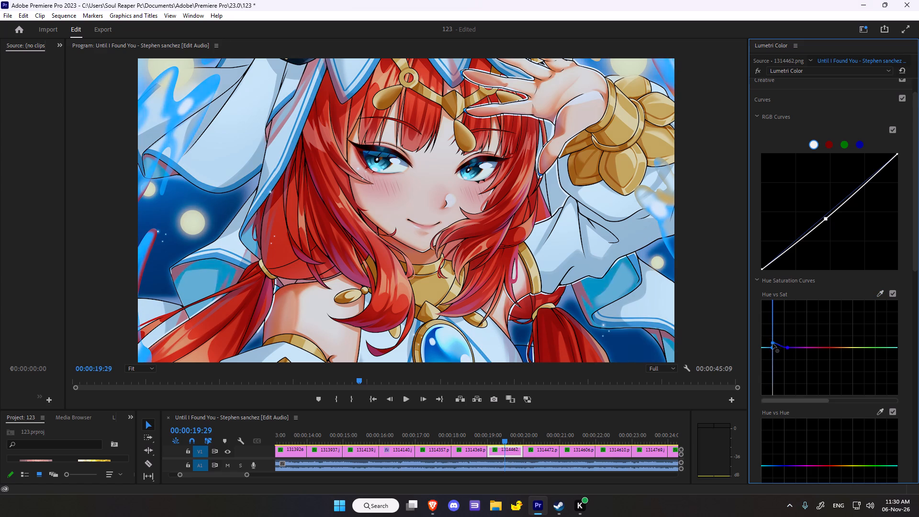
drag(773, 343, 769, 339)
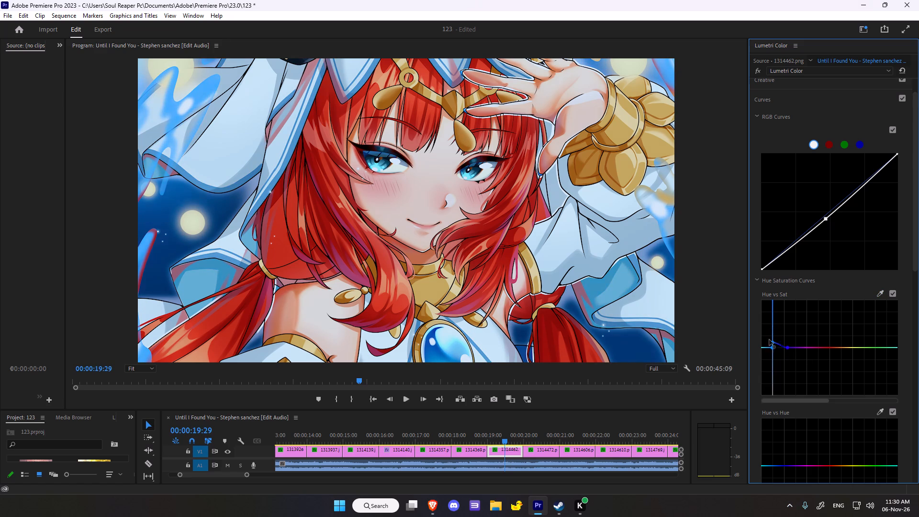
drag(769, 339, 770, 353)
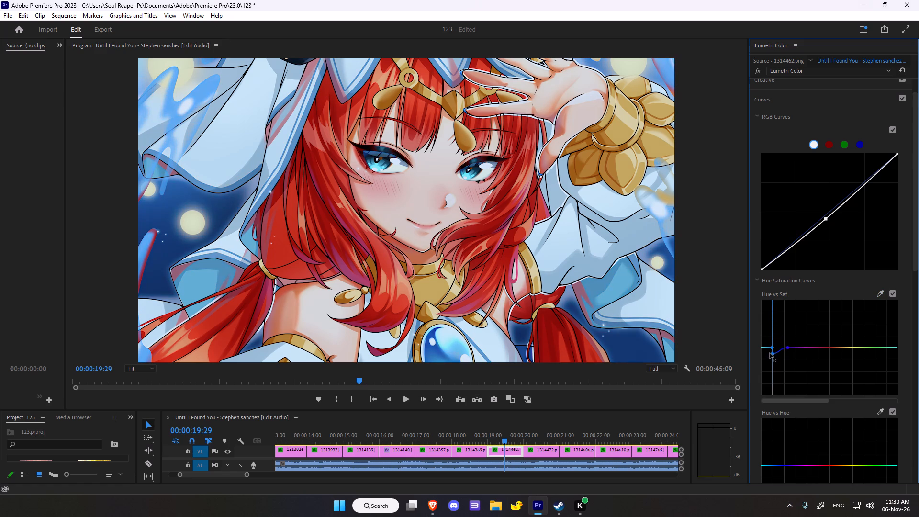
drag(770, 353, 776, 332)
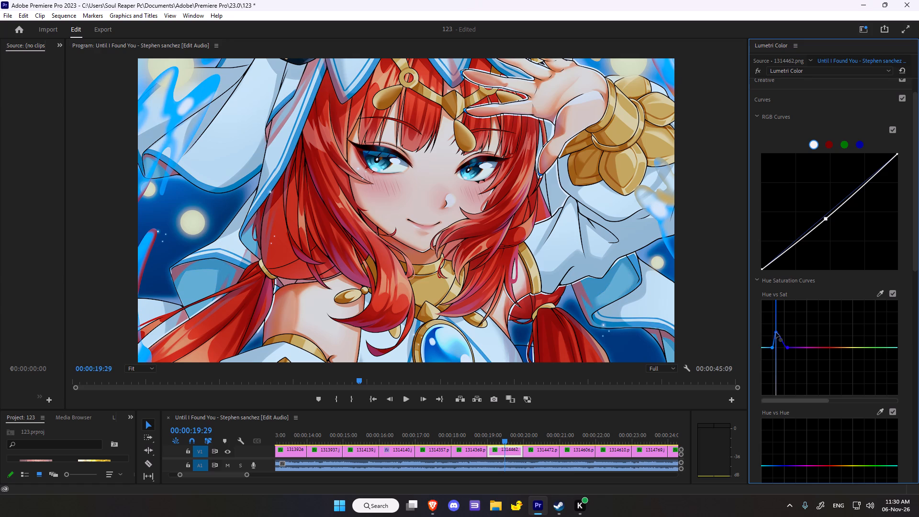
drag(776, 332, 782, 312)
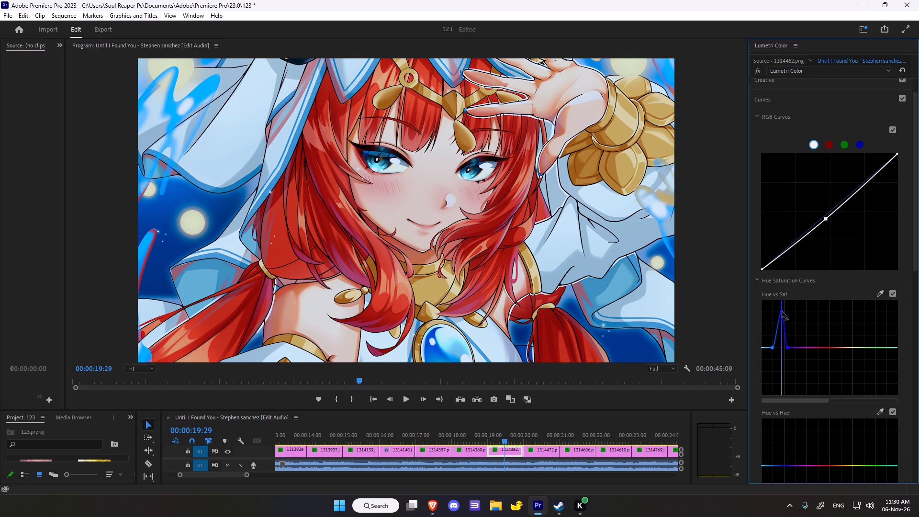
drag(782, 312, 794, 327)
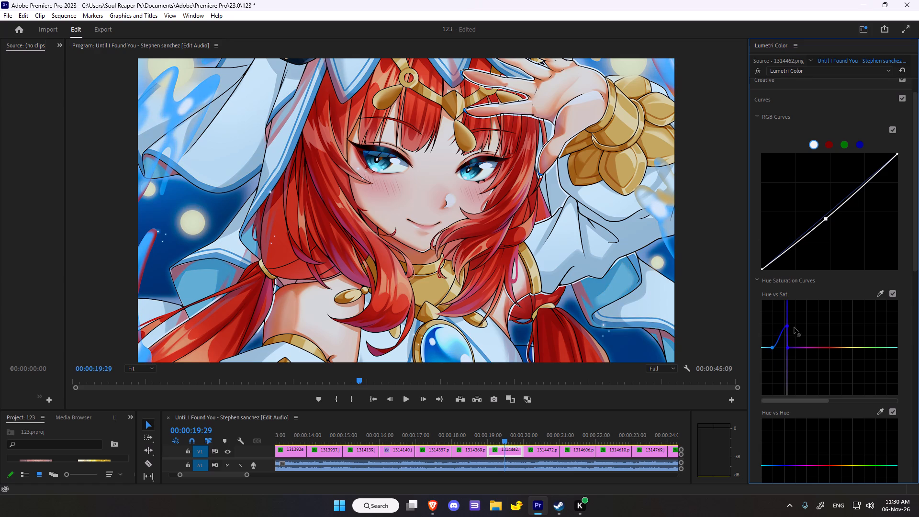
drag(794, 327, 757, 306)
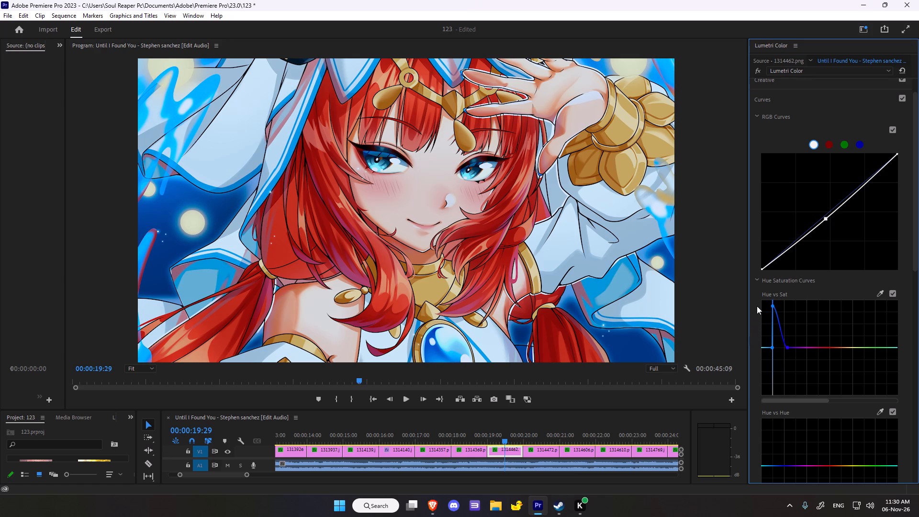
drag(757, 306, 757, 337)
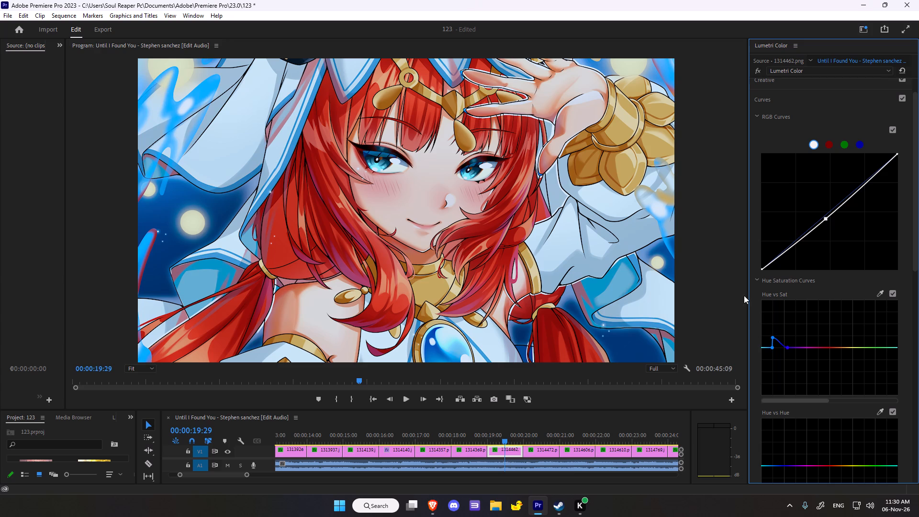
Compare the clip with and without its Lumetri grade after the curve adjustments.
click(760, 69)
click(760, 69)
right_click(760, 69)
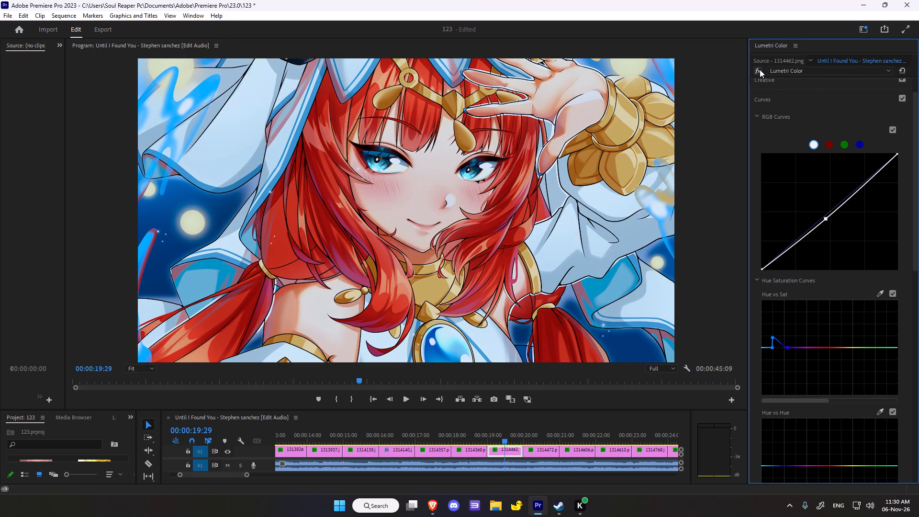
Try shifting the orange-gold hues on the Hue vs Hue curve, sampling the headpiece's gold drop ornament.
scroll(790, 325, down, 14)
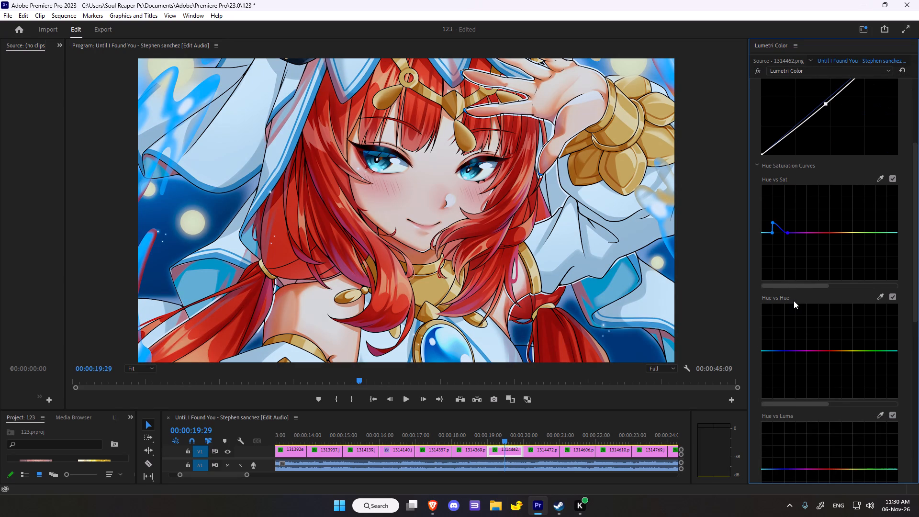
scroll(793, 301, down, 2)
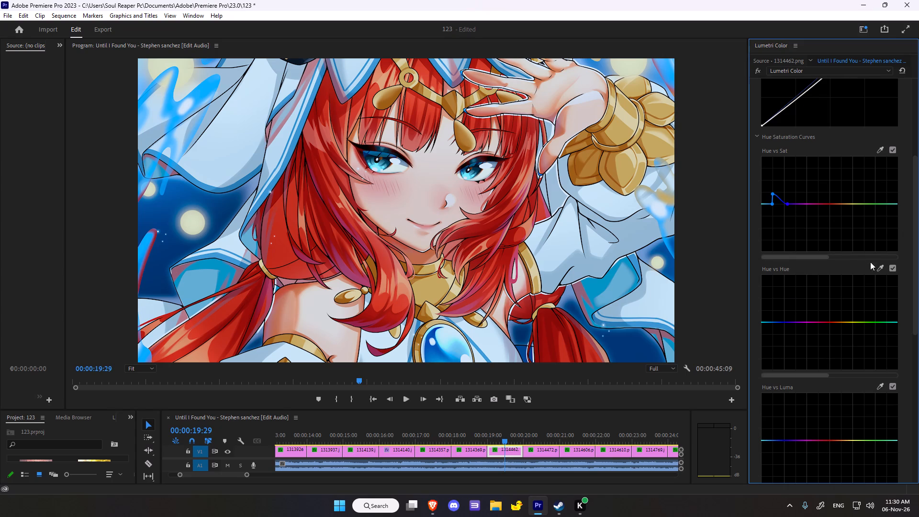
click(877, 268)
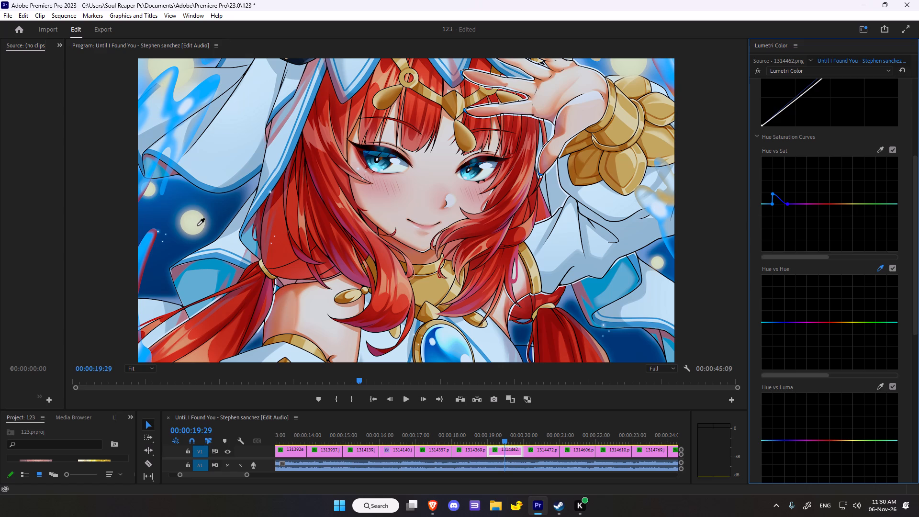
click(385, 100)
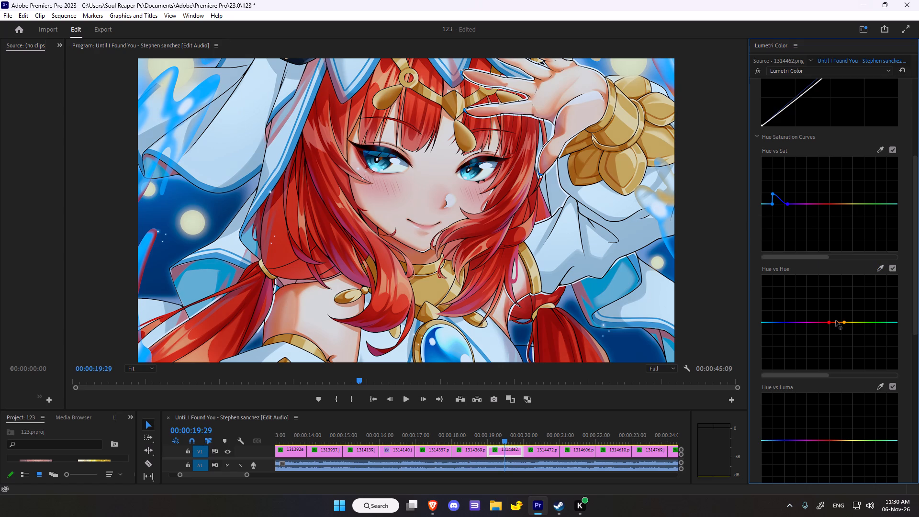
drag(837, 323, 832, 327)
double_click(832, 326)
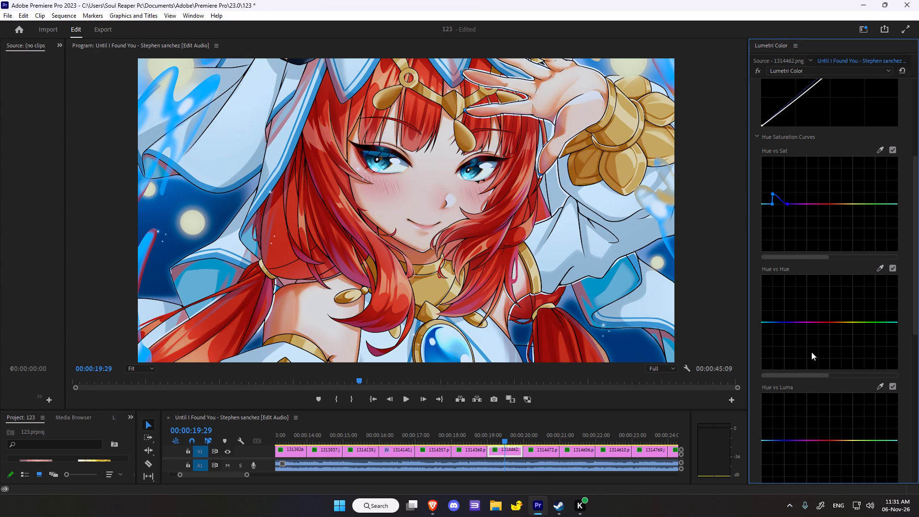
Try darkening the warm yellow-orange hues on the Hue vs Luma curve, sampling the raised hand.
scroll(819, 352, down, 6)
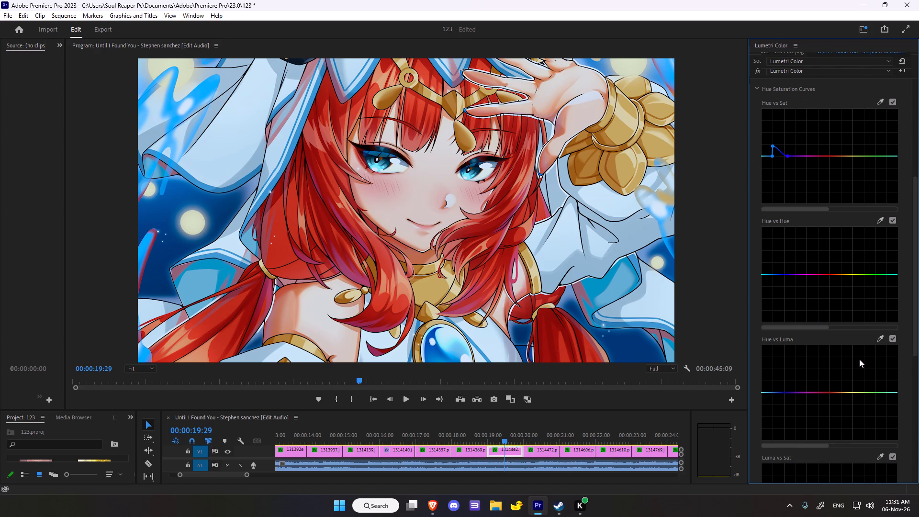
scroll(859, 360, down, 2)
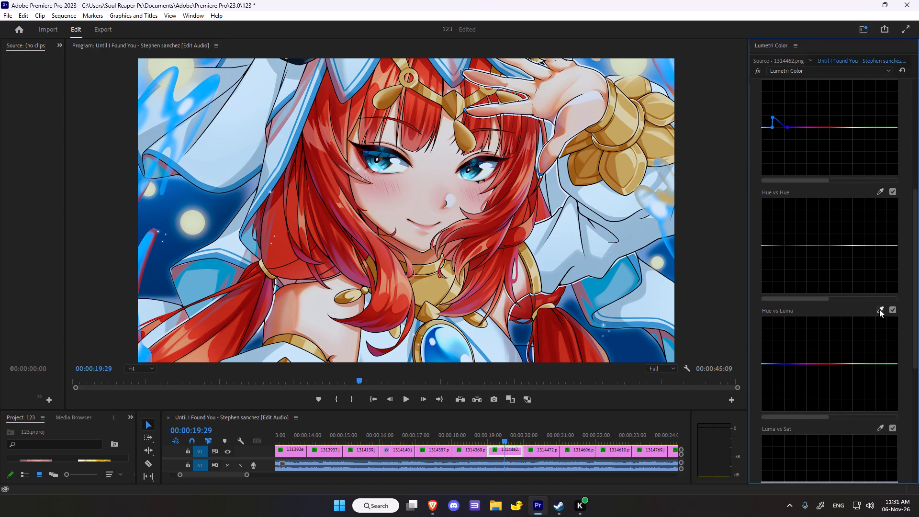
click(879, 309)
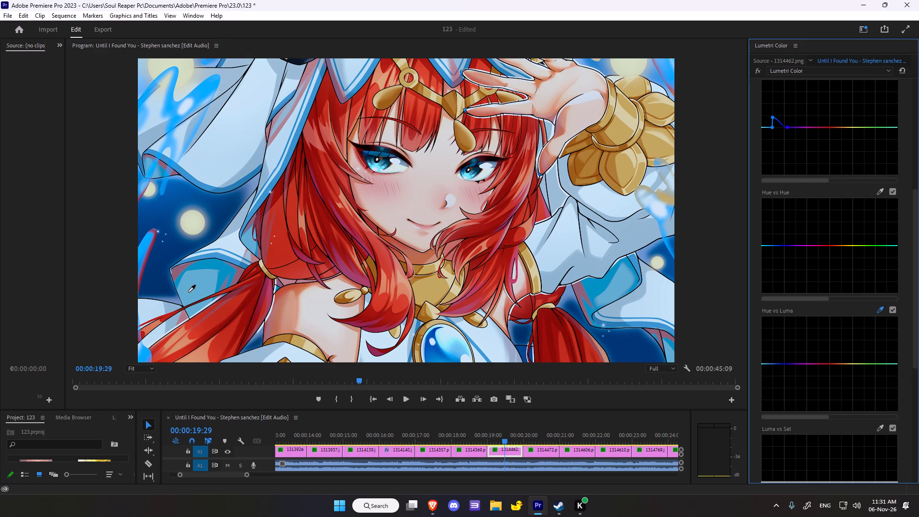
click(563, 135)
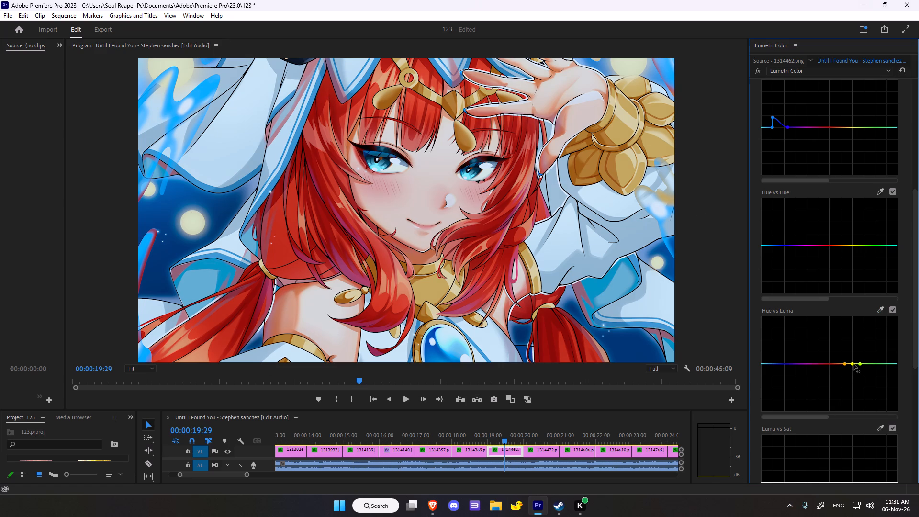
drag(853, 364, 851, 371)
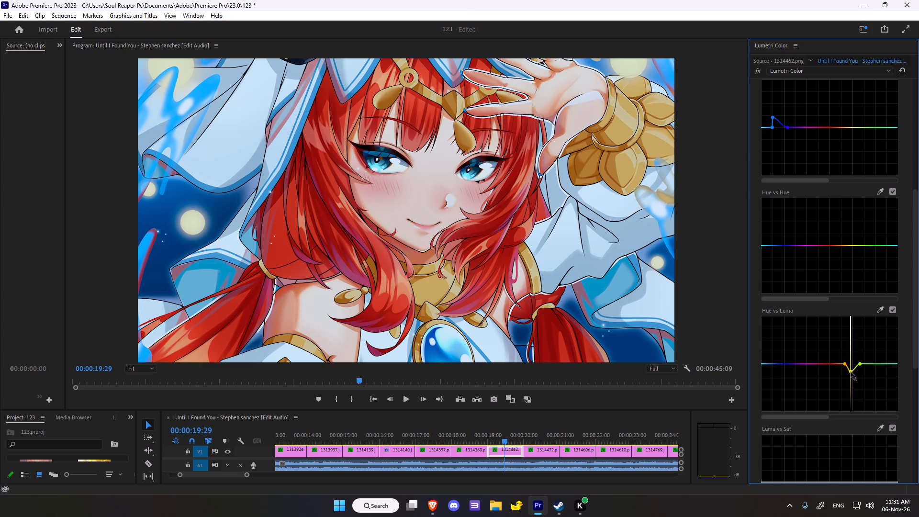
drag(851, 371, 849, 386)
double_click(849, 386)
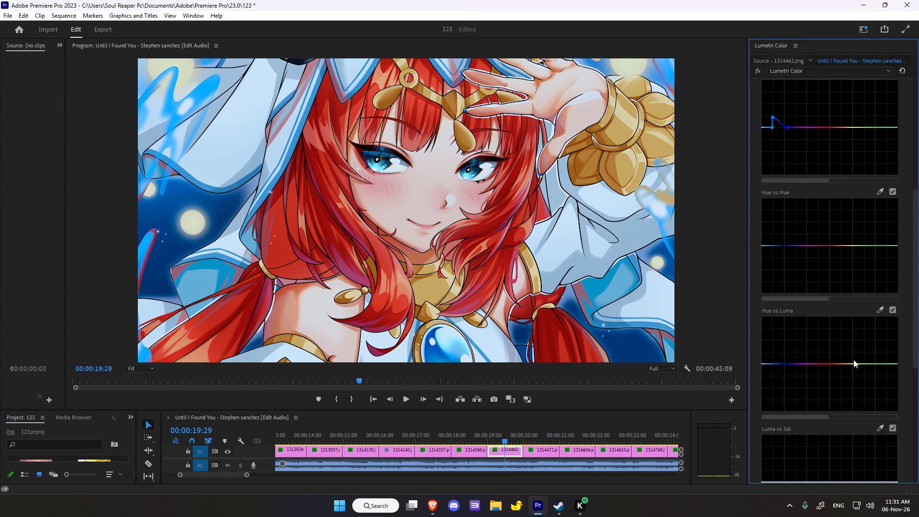
Sample the gold collar for the Hue vs Luma curve and slightly raise the brightness of the yellow hues.
click(882, 307)
click(454, 289)
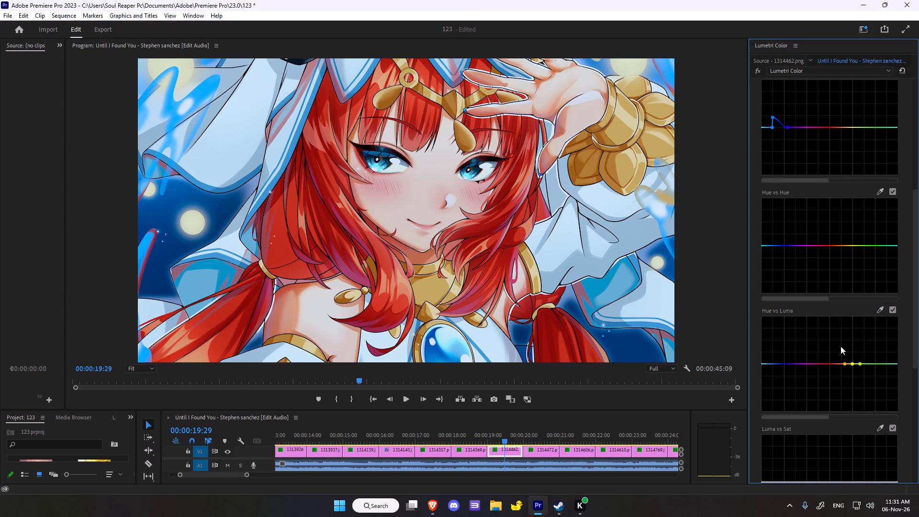
drag(854, 363, 854, 351)
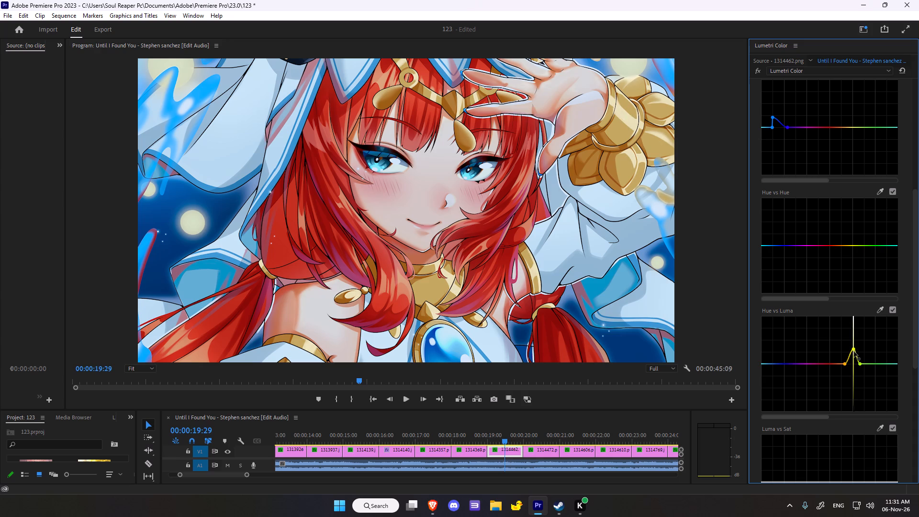
drag(854, 351, 856, 373)
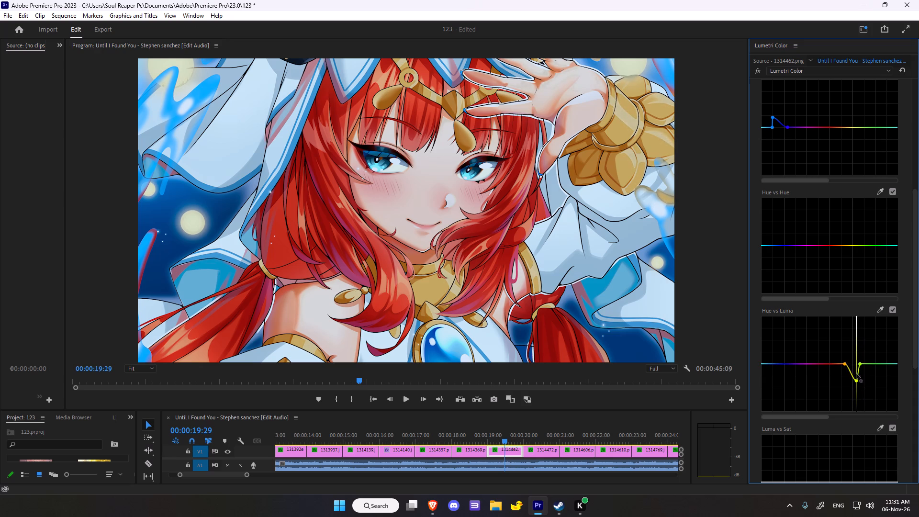
drag(856, 373, 852, 358)
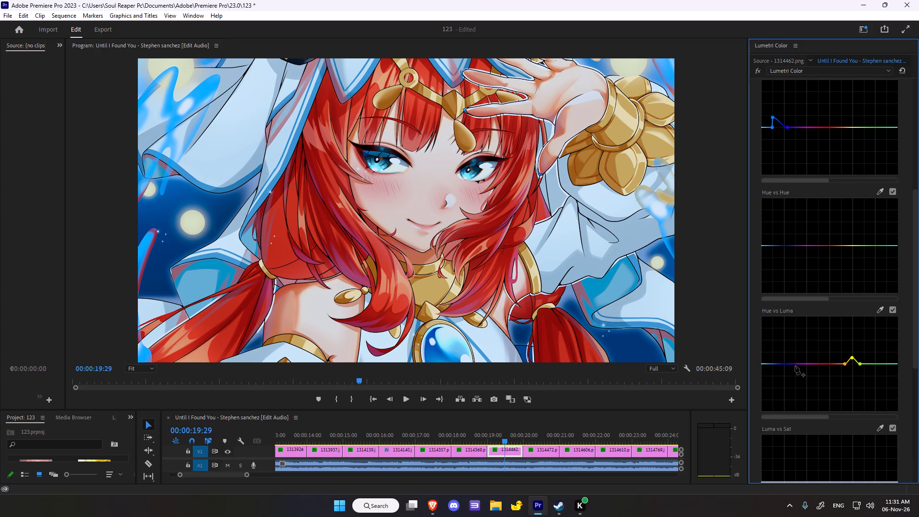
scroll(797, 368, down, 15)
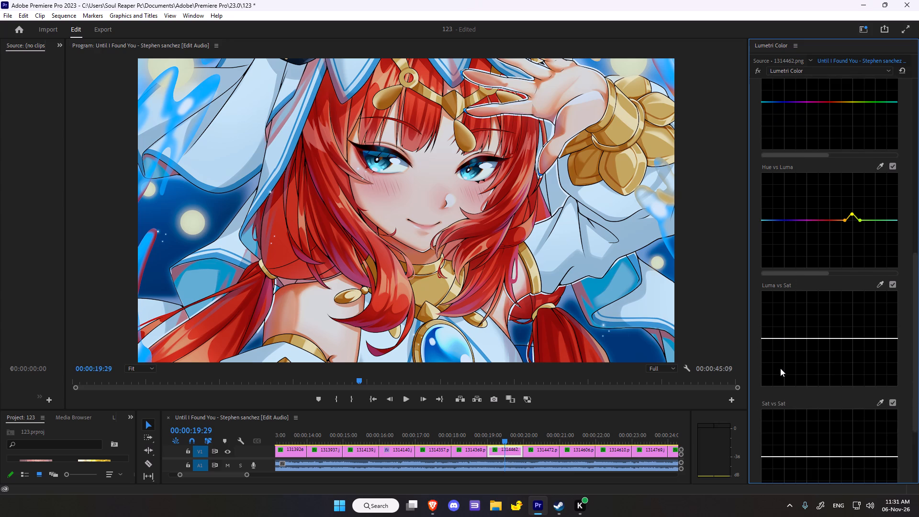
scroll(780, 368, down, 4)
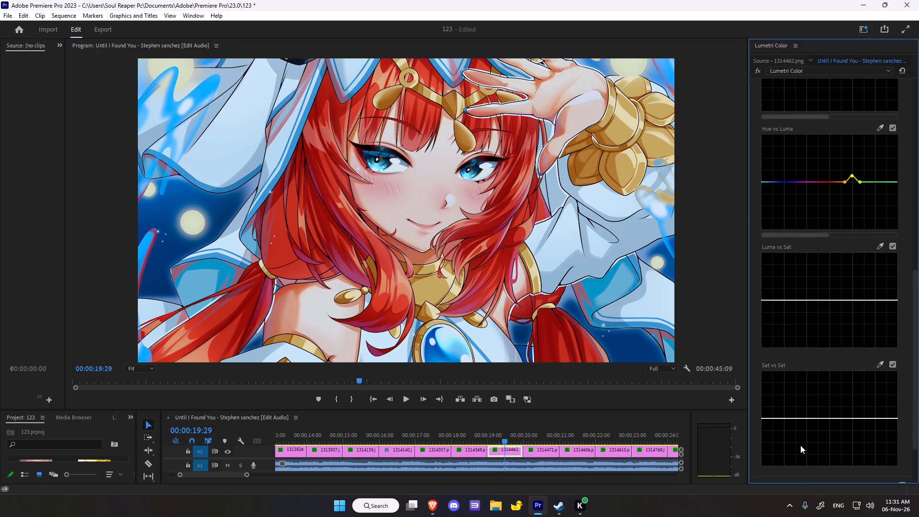
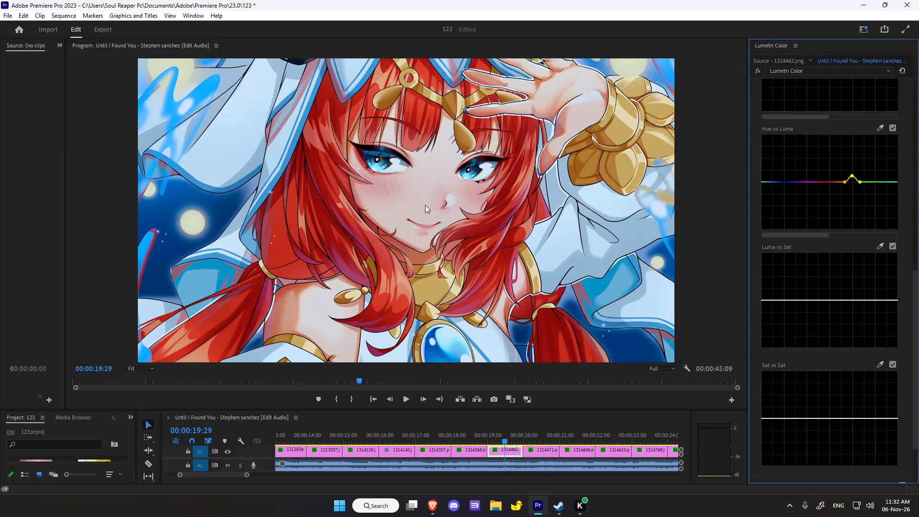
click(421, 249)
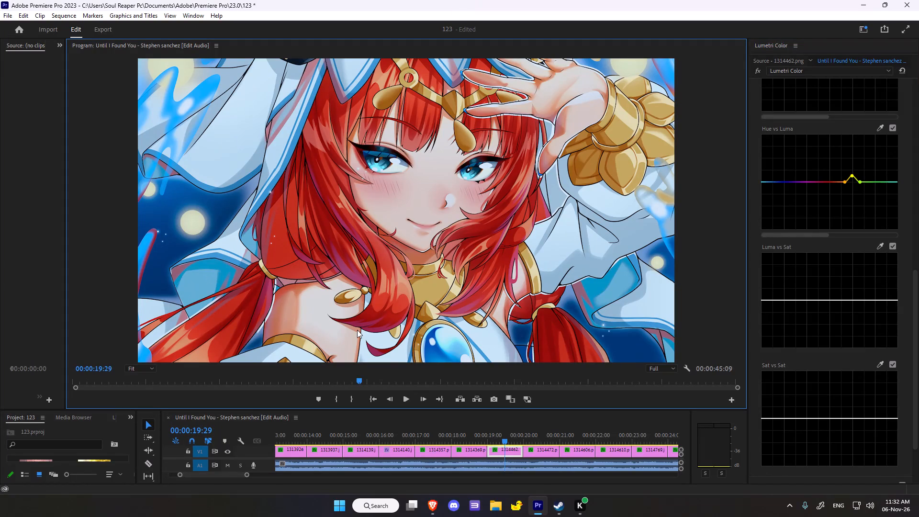
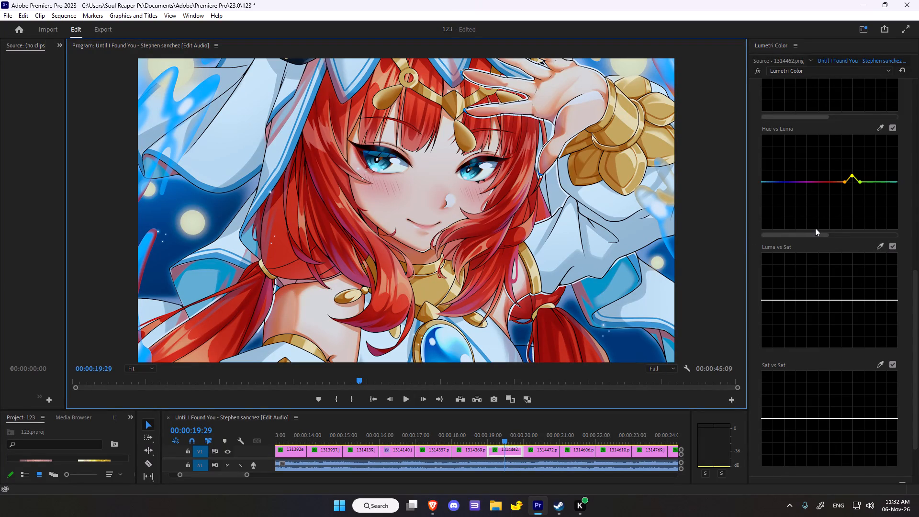
Play and scrub from clip 1314462.png through the following two clips to compare their grades, returning the playhead to 00:00:19:39.
key(space)
key(space)
key(space)
key(space)
key(space)
key(space)
key(space)
key(space)
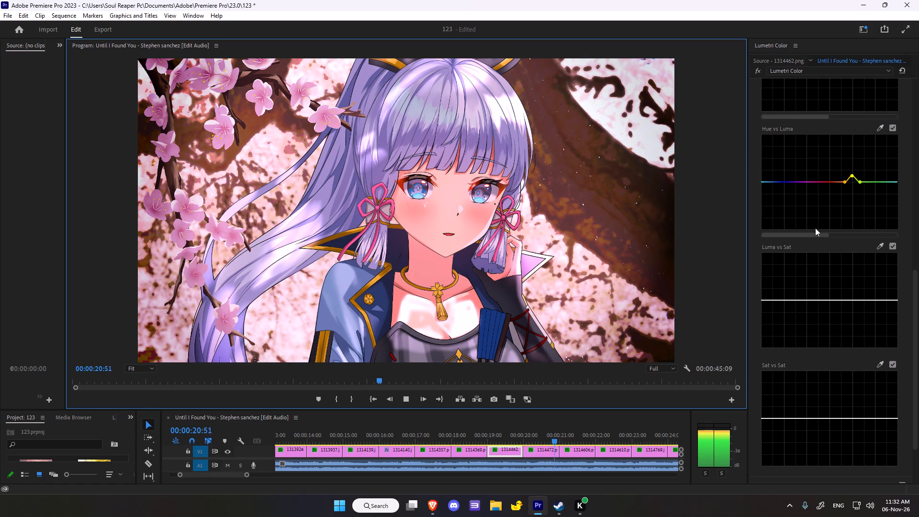
key(space)
scroll(917, 203, up, 4)
scroll(752, 175, down, 2)
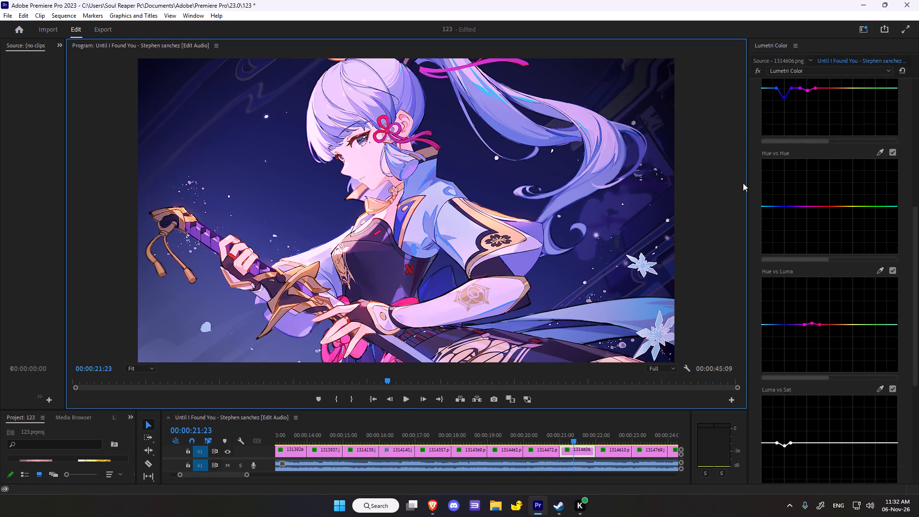
scroll(743, 183, down, 1)
scroll(509, 378, down, 9)
scroll(509, 378, up, 15)
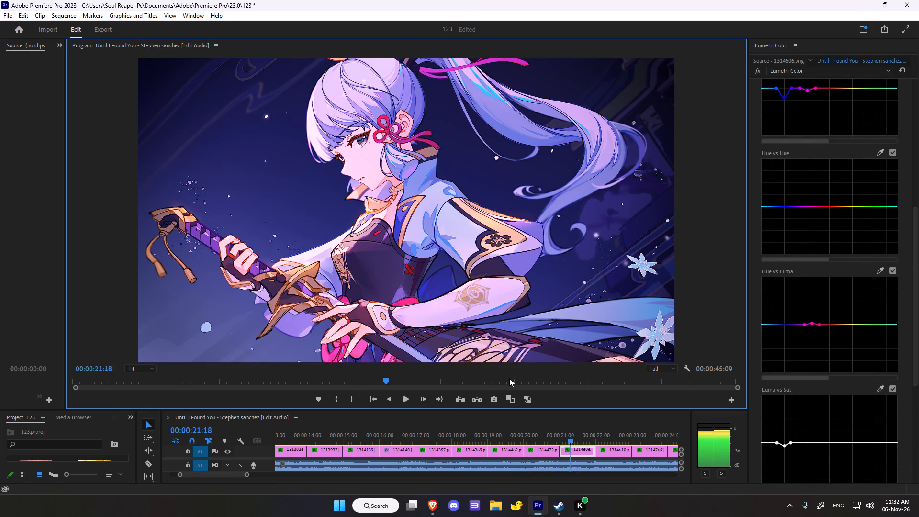
scroll(509, 378, up, 20)
scroll(509, 378, up, 18)
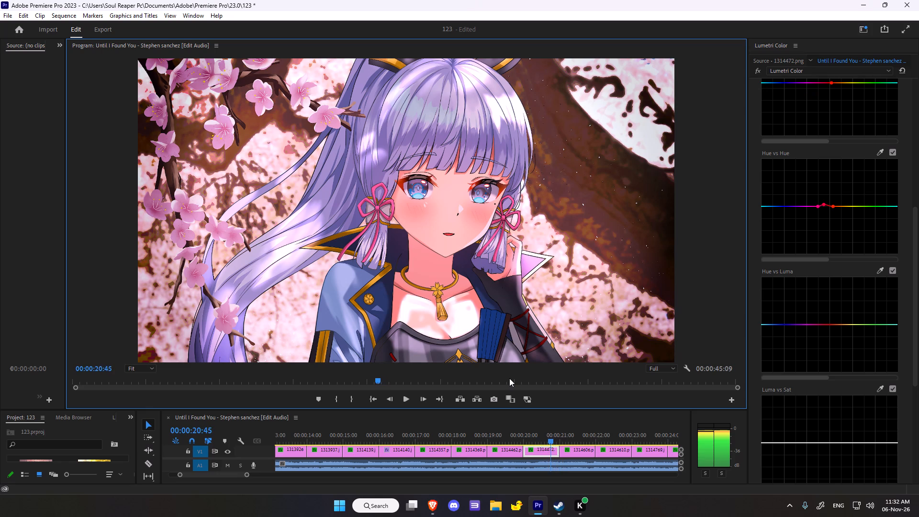
scroll(509, 378, up, 9)
scroll(509, 378, up, 20)
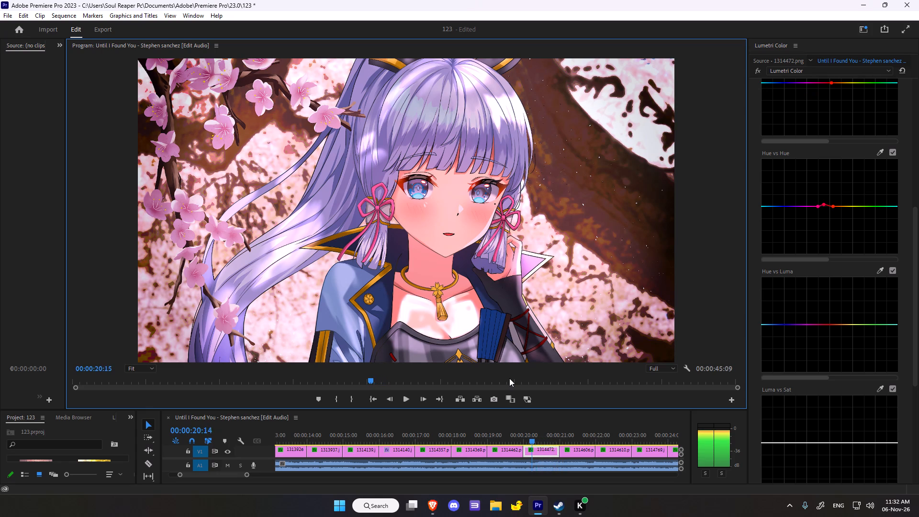
scroll(509, 378, up, 3)
scroll(424, 372, up, 3)
click(363, 383)
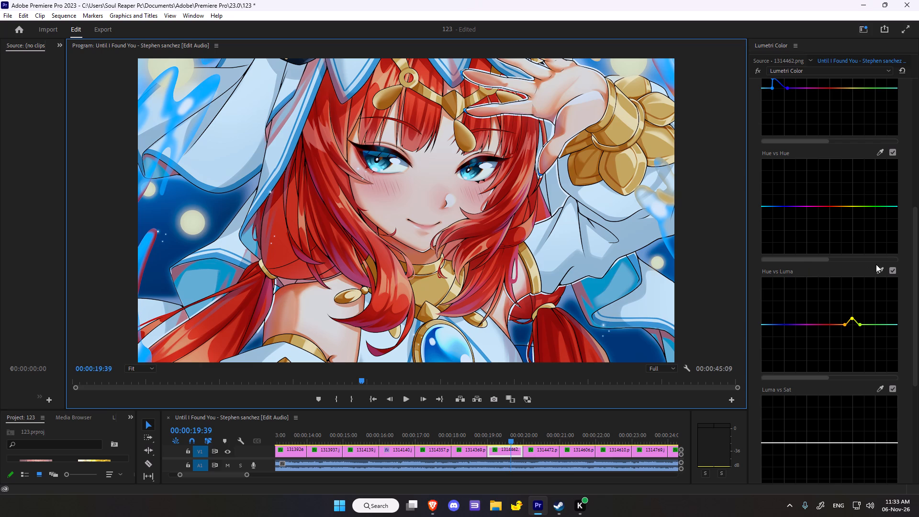
Sample the dark streak at the picture's left edge for the Luma vs Sat curve and raise that point to boost saturation.
scroll(848, 323, down, 6)
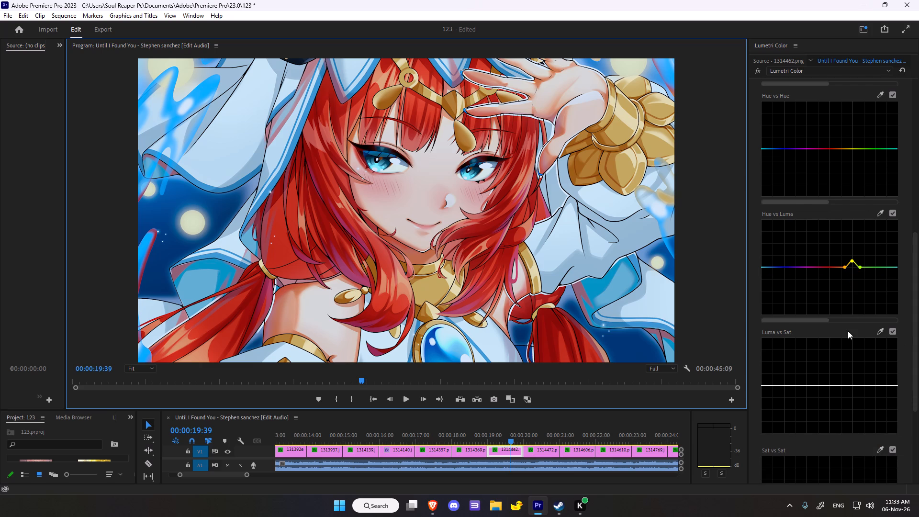
scroll(848, 331, down, 3)
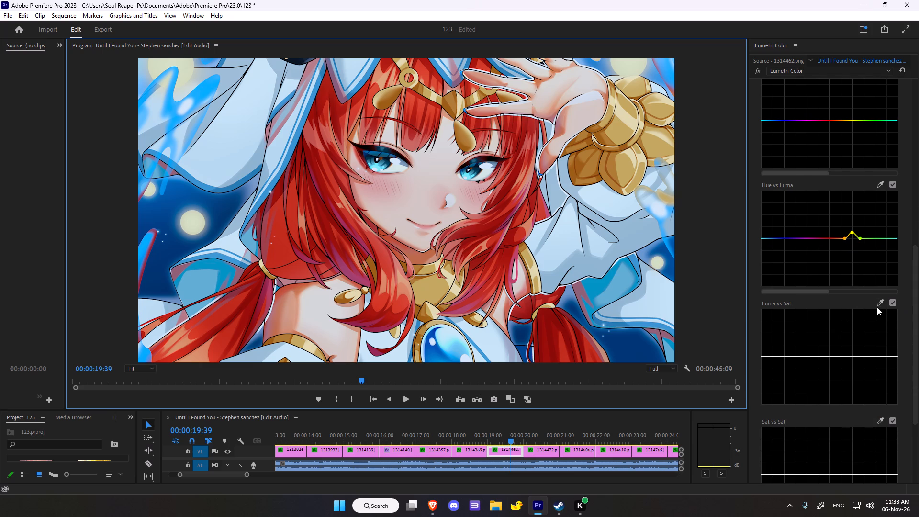
click(878, 305)
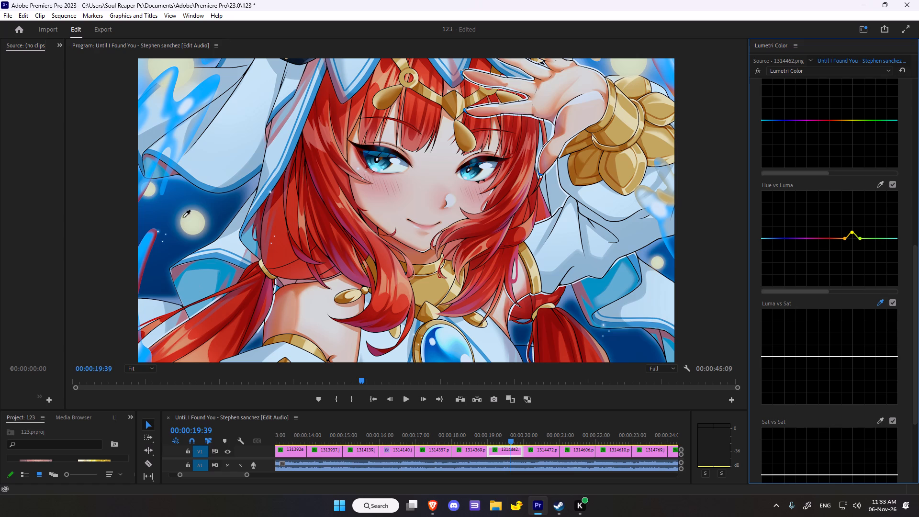
click(149, 251)
drag(806, 358, 808, 366)
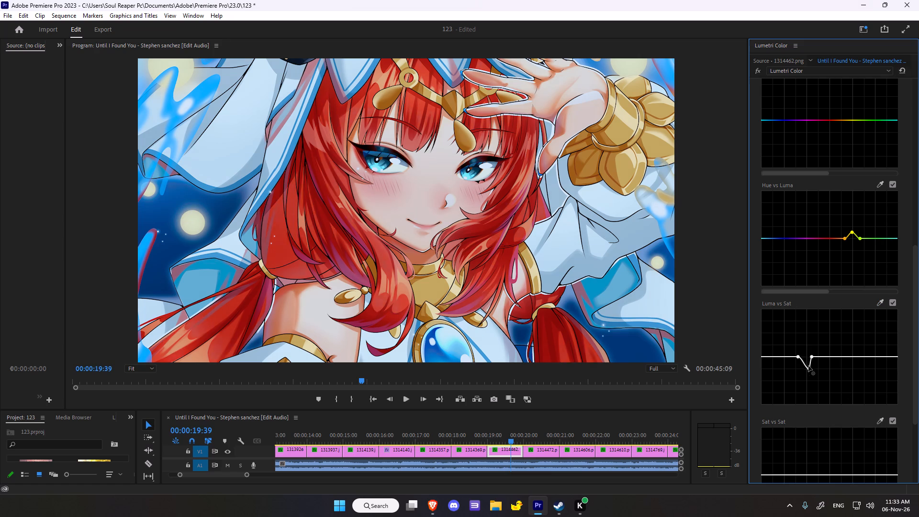
drag(808, 366, 809, 355)
drag(809, 355, 803, 351)
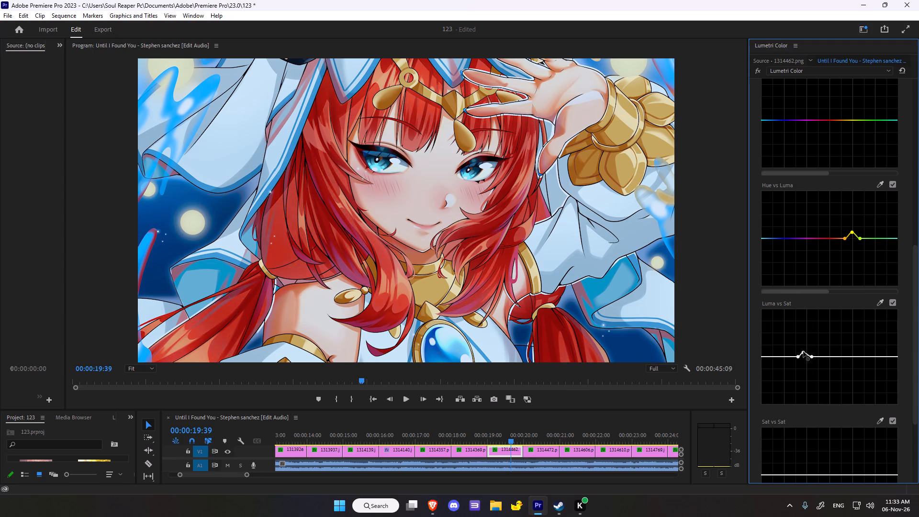
drag(803, 351, 803, 345)
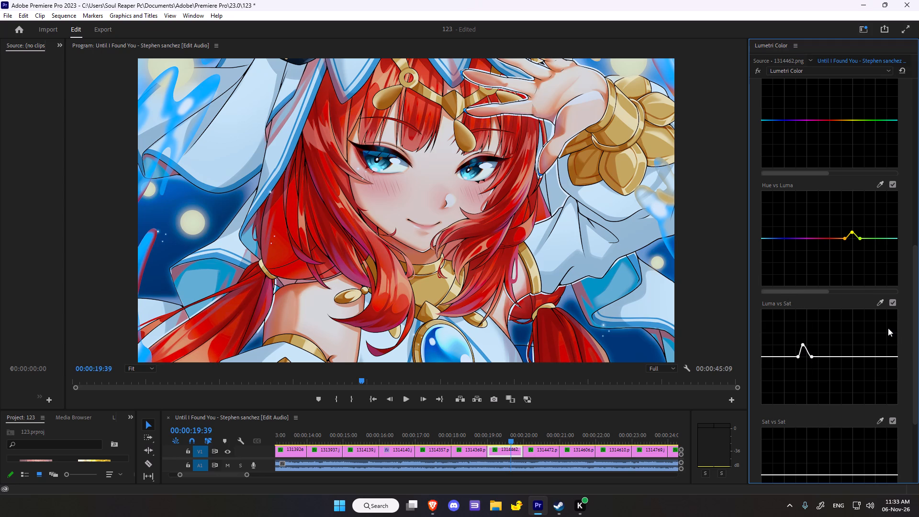
Add control points at the low-saturation end of the Sat vs Sat curve by sampling a neutral colour.
scroll(888, 330, down, 5)
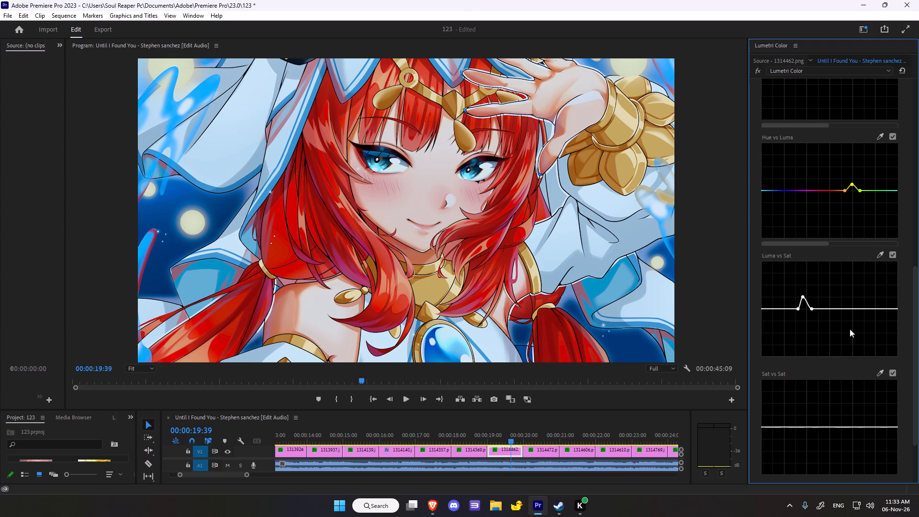
scroll(833, 290, down, 4)
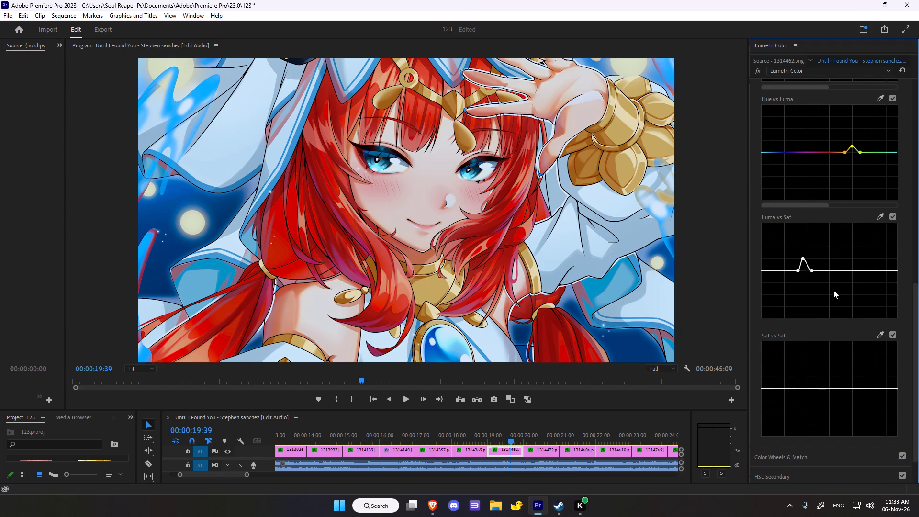
scroll(835, 300, down, 1)
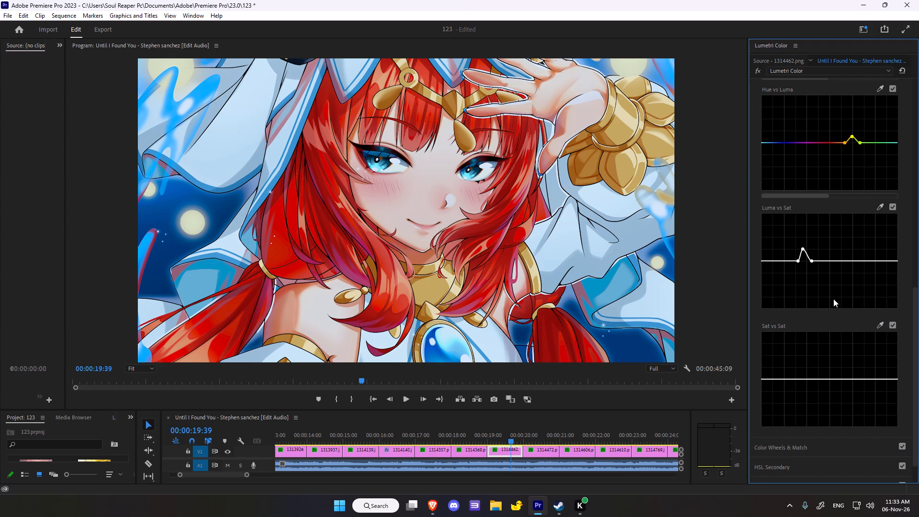
scroll(833, 299, down, 3)
click(883, 299)
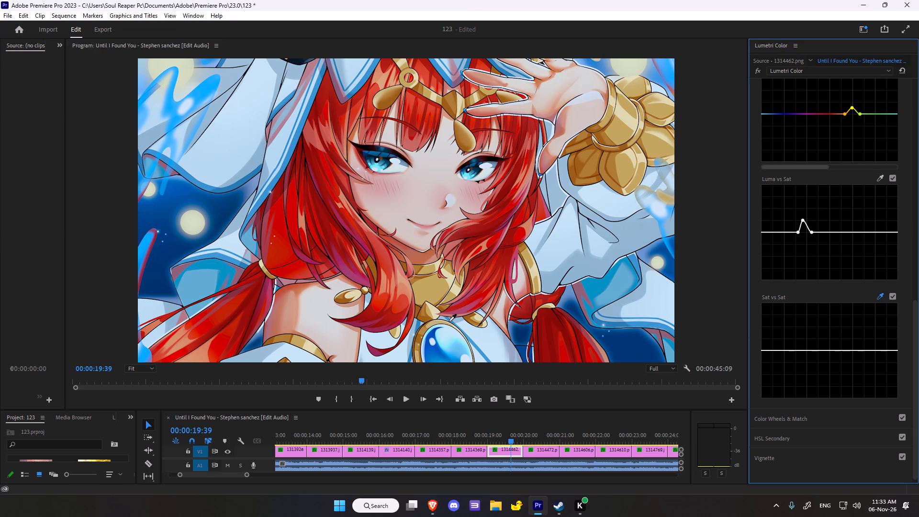
scroll(839, 350, down, 6)
click(786, 420)
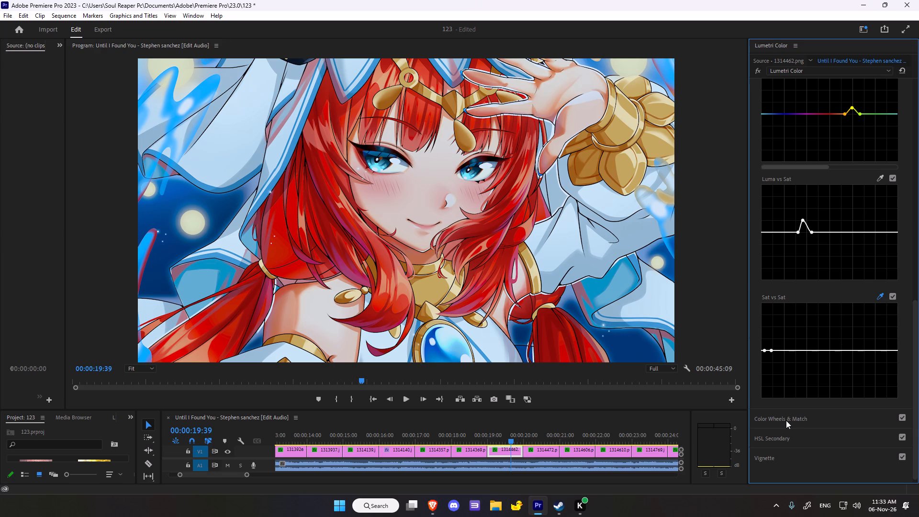
Adjust the color wheels, nudging midtones slightly toward yellow-green, keeping shadows near neutral, and shifting highlights slightly toward violet.
click(785, 420)
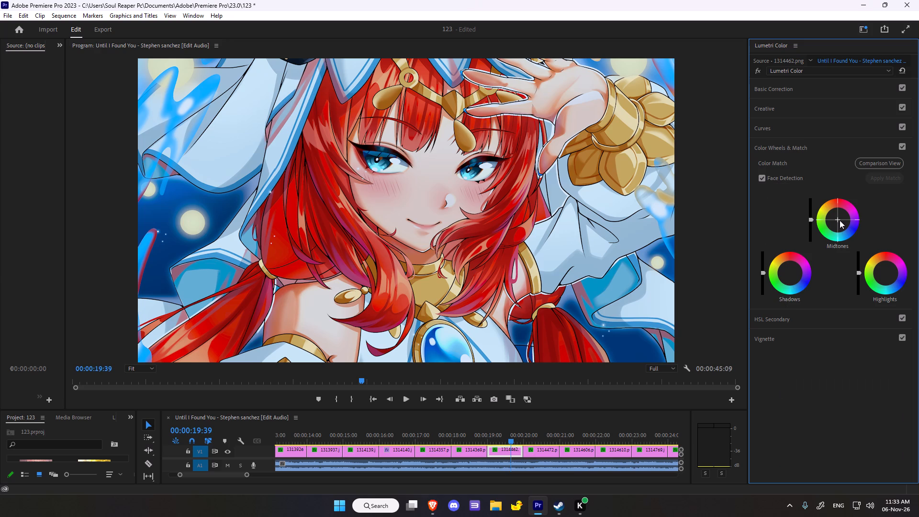
drag(840, 220, 792, 214)
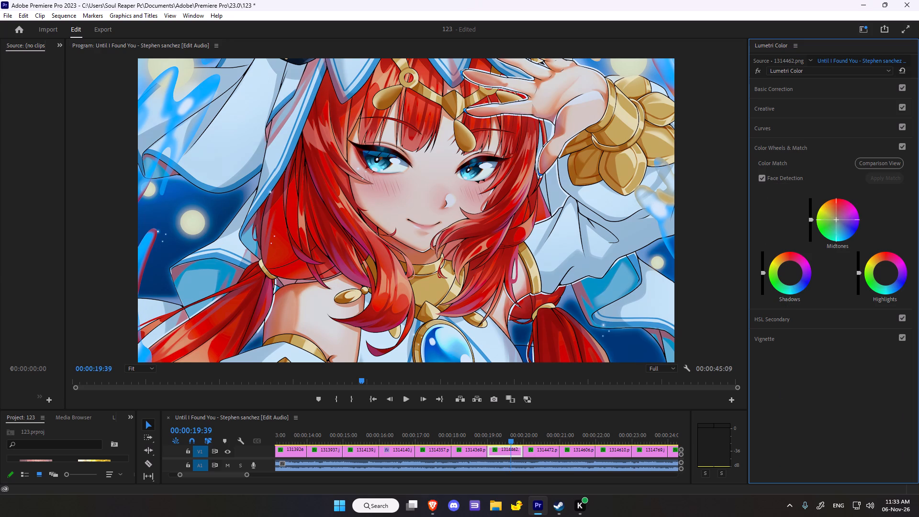
drag(792, 214, 786, 213)
drag(789, 272, 791, 252)
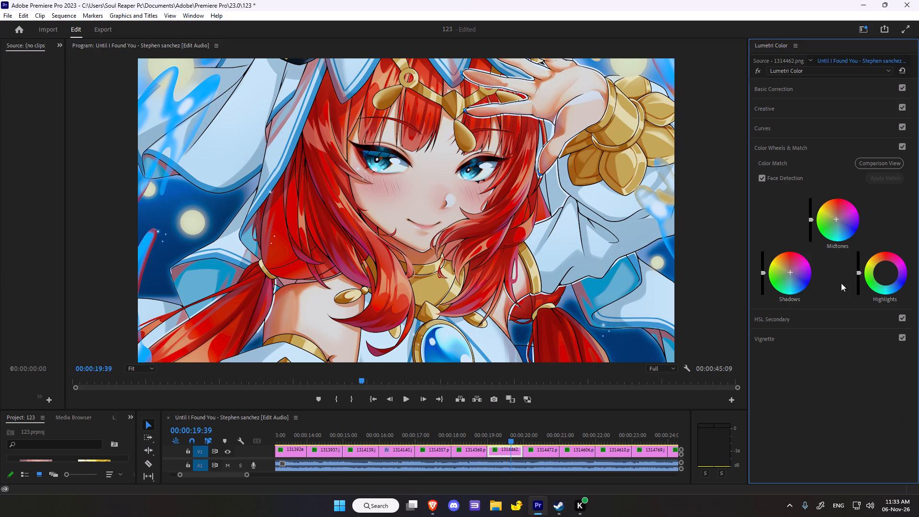
drag(887, 268, 892, 267)
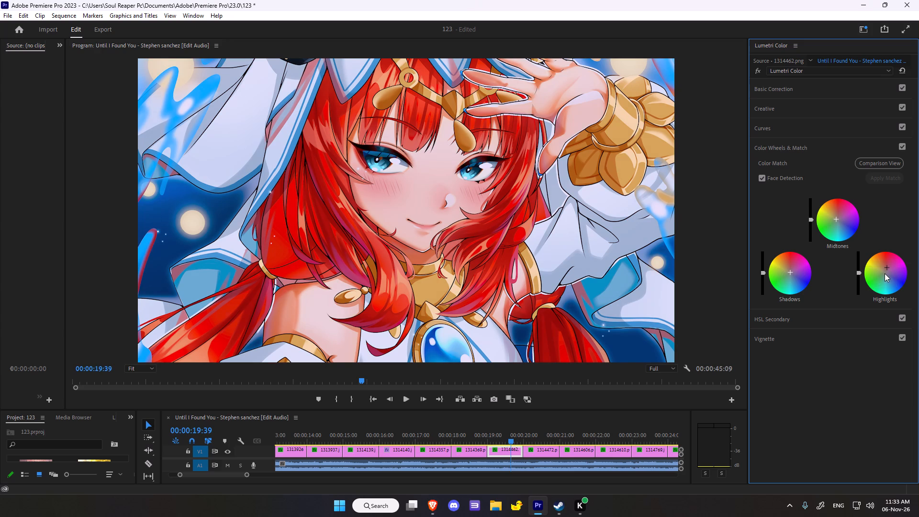
double_click(885, 273)
click(885, 272)
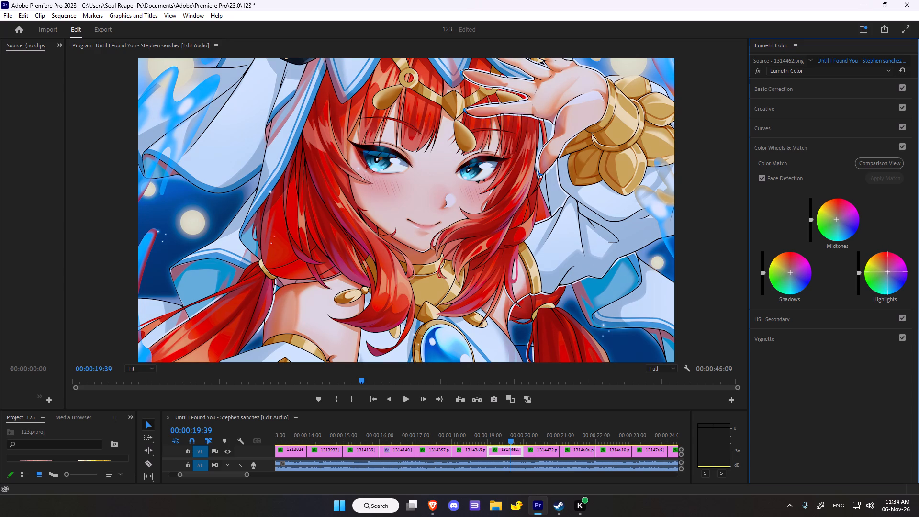
Toggle the Lumetri Color effect off and on repeatedly to compare clip 1314462.png before and after grading.
click(760, 69)
click(761, 69)
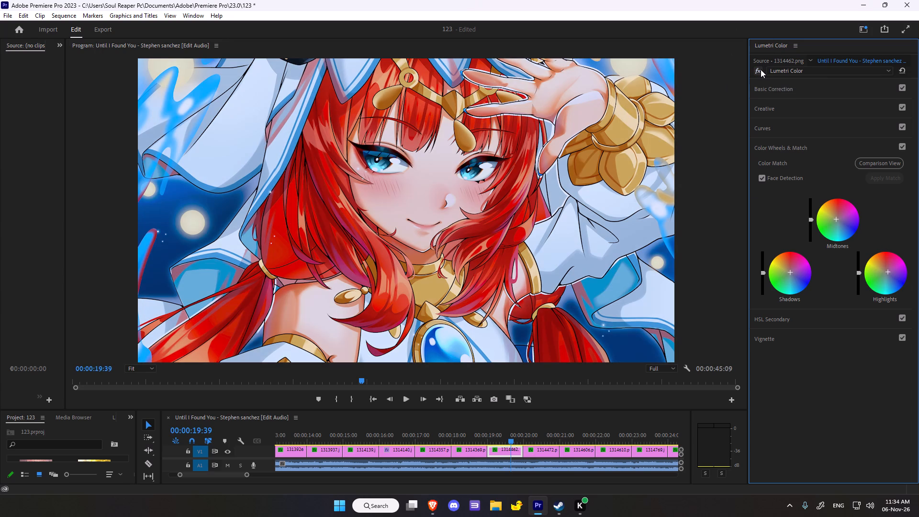
click(761, 69)
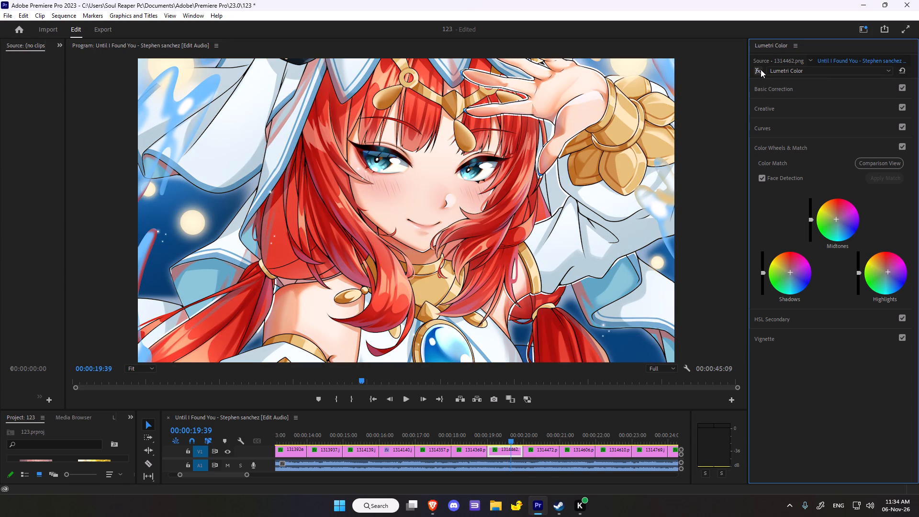
click(761, 69)
click(761, 69)
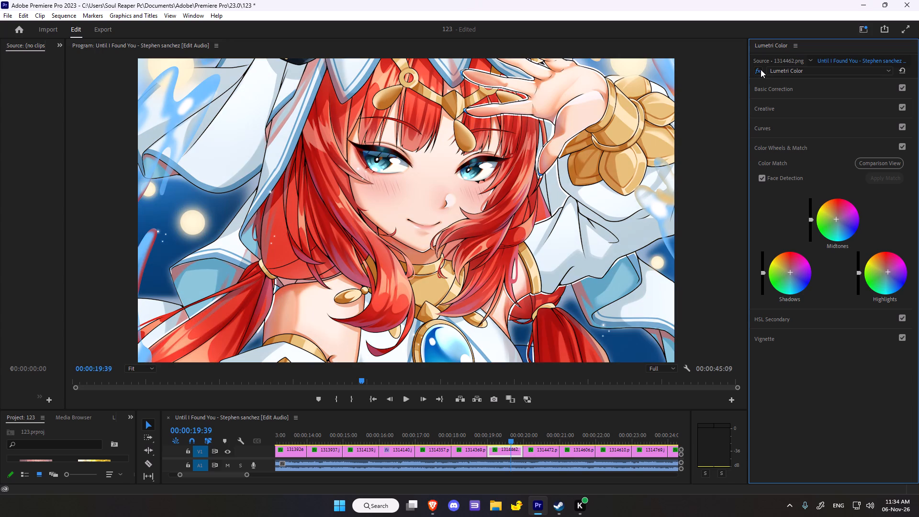
click(761, 69)
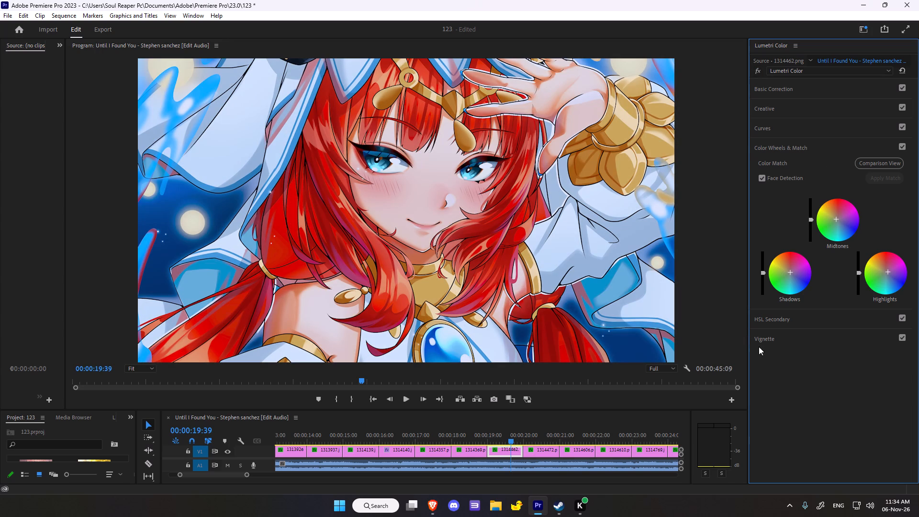
Add a vignette to clip 1314462.png with Amount -1.3, Midpoint 21.7, Roundness 23.9 and Feather 47.3.
click(761, 340)
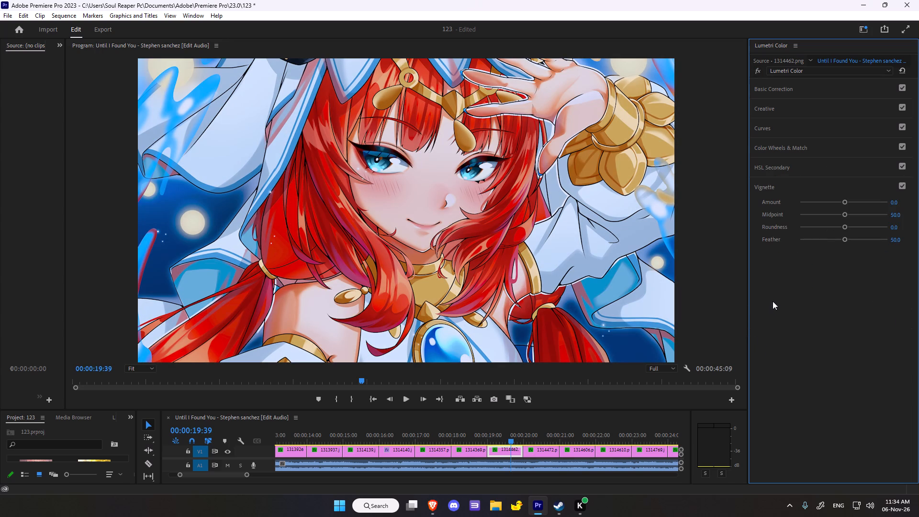
drag(845, 201, 827, 205)
drag(827, 205, 824, 207)
drag(844, 214, 820, 215)
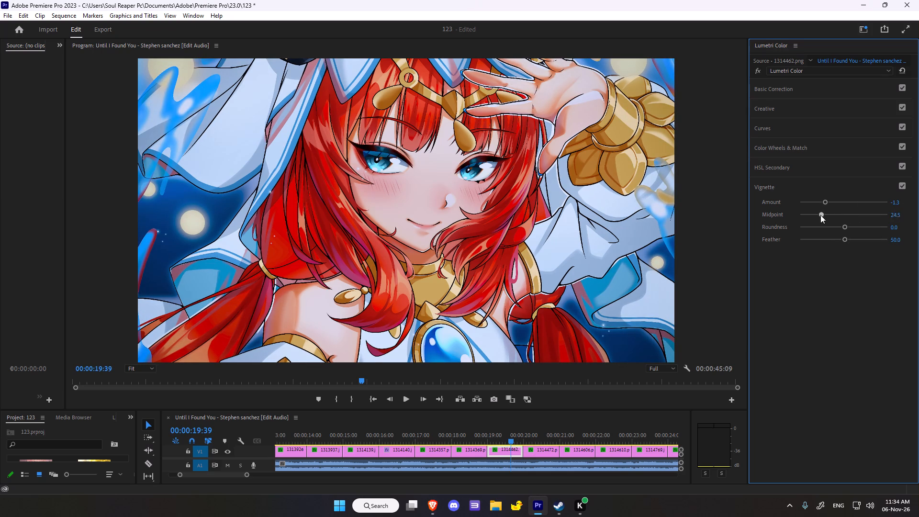
drag(820, 215, 818, 214)
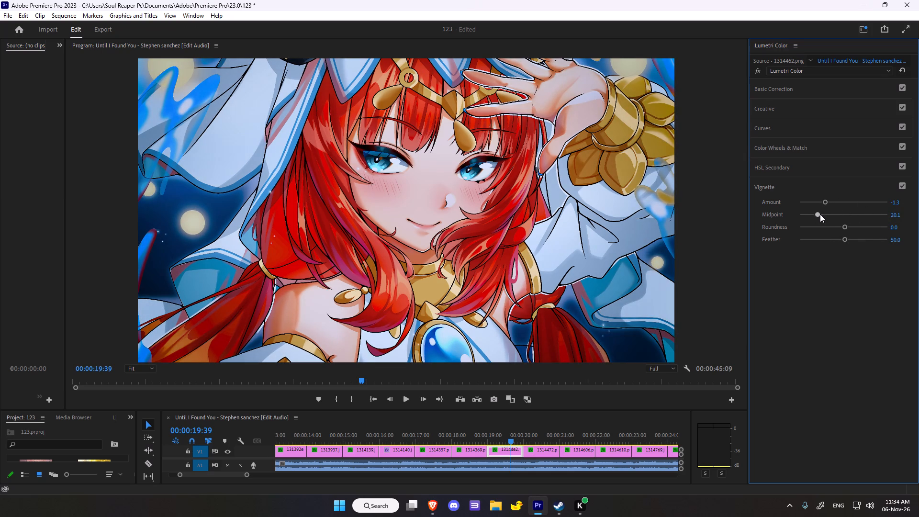
drag(847, 226, 851, 225)
drag(851, 225, 853, 225)
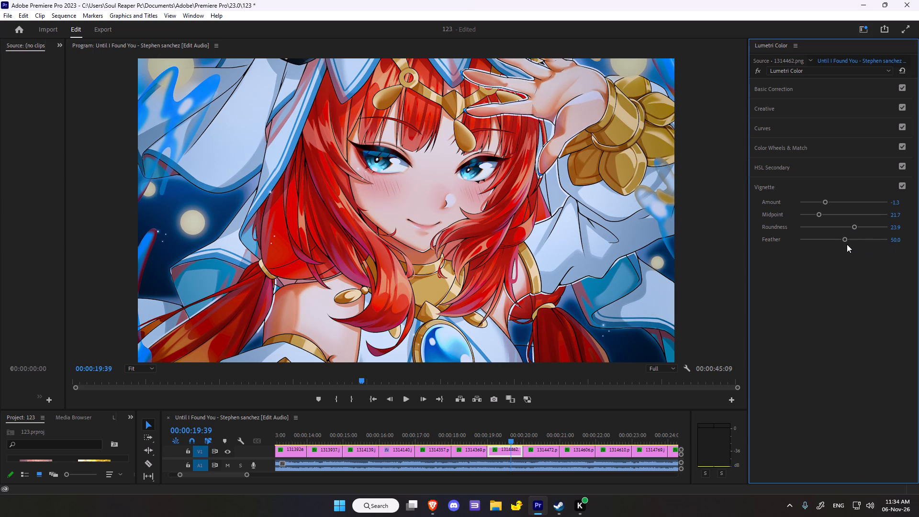
drag(847, 239, 840, 239)
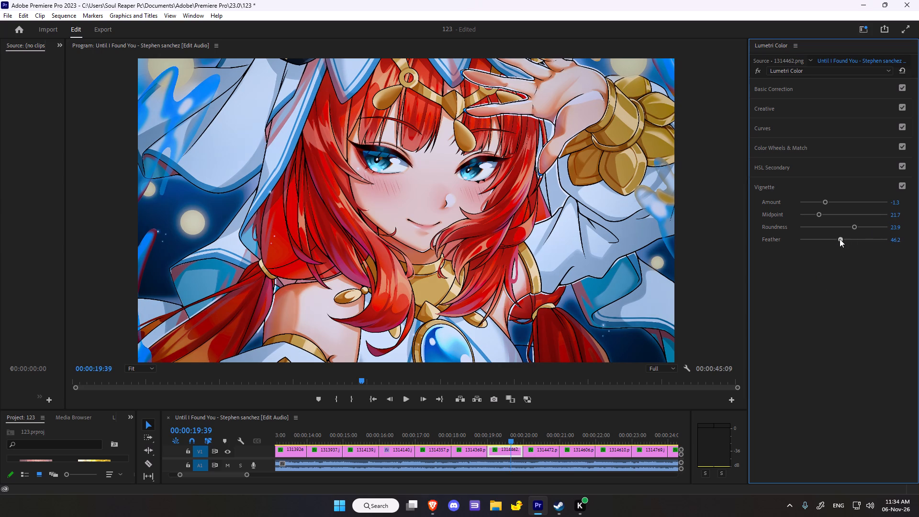
drag(840, 239, 841, 238)
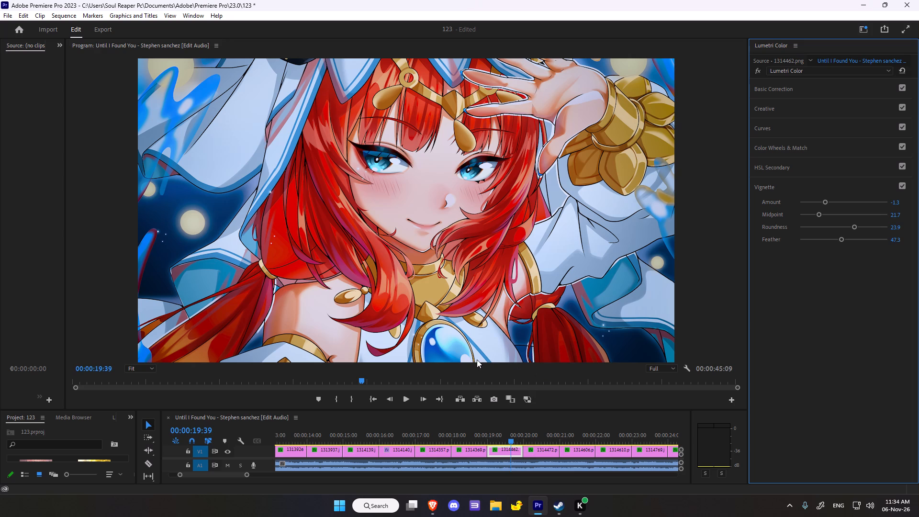
Advance the playhead to 00:00:20:25 on the next clip, 1314472.png.
scroll(433, 371, down, 9)
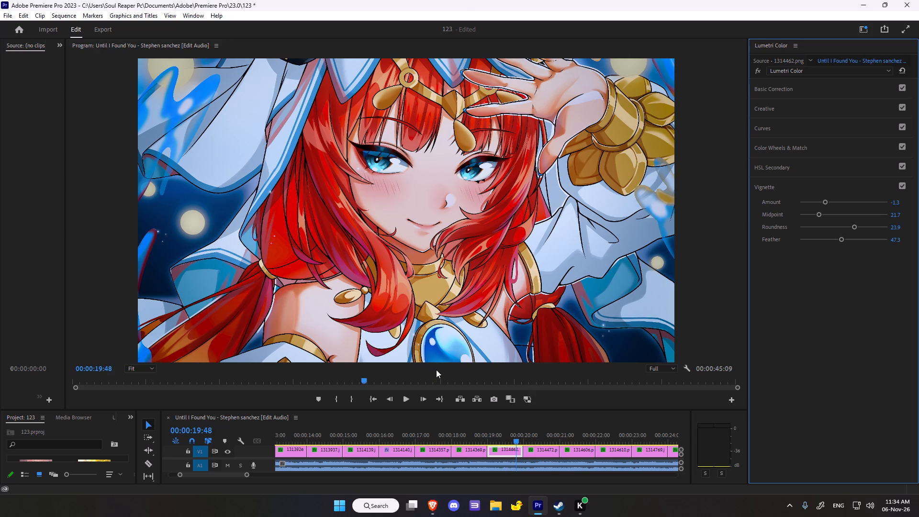
scroll(436, 370, down, 15)
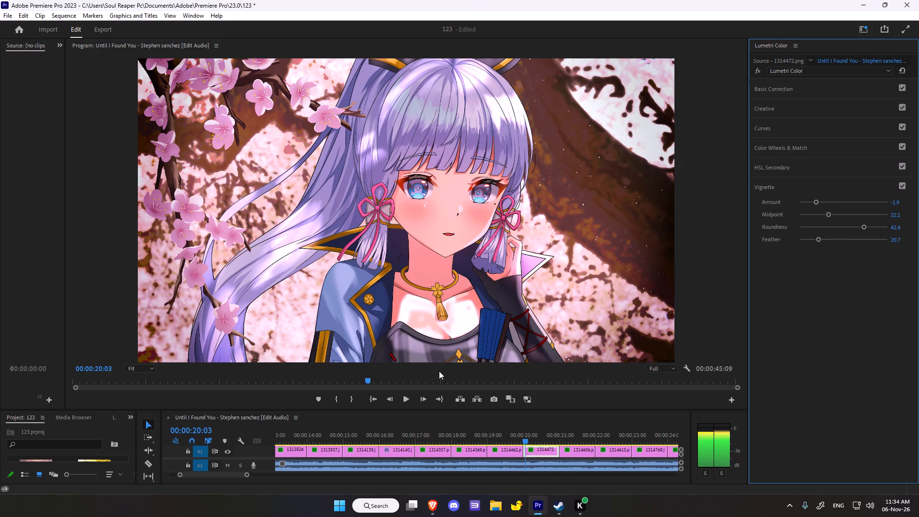
scroll(439, 371, down, 10)
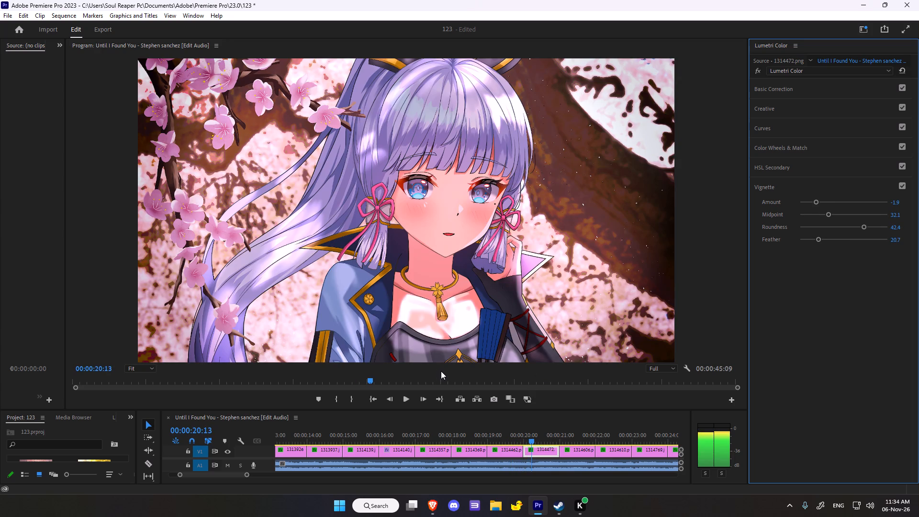
scroll(441, 371, down, 6)
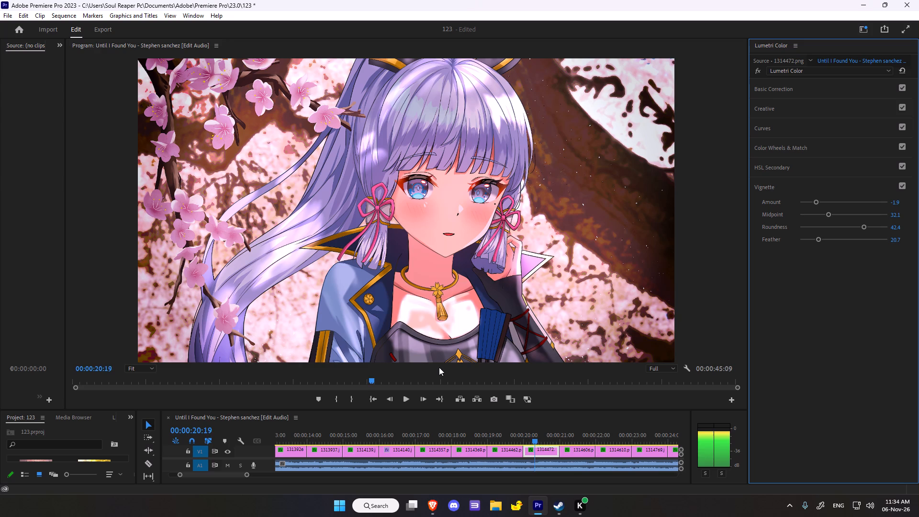
scroll(439, 367, down, 6)
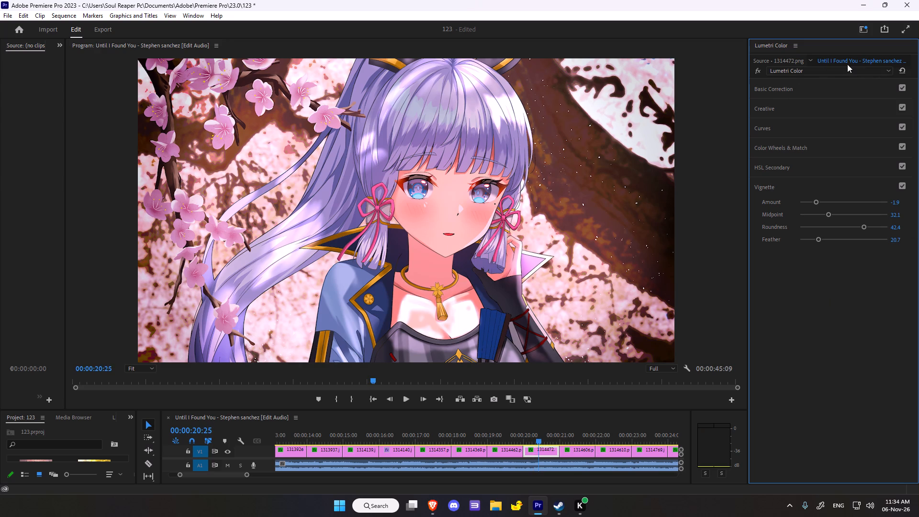
Toggle the Lumetri Color effect off and on repeatedly to compare clip 1314472.png with and without its existing grade.
click(816, 73)
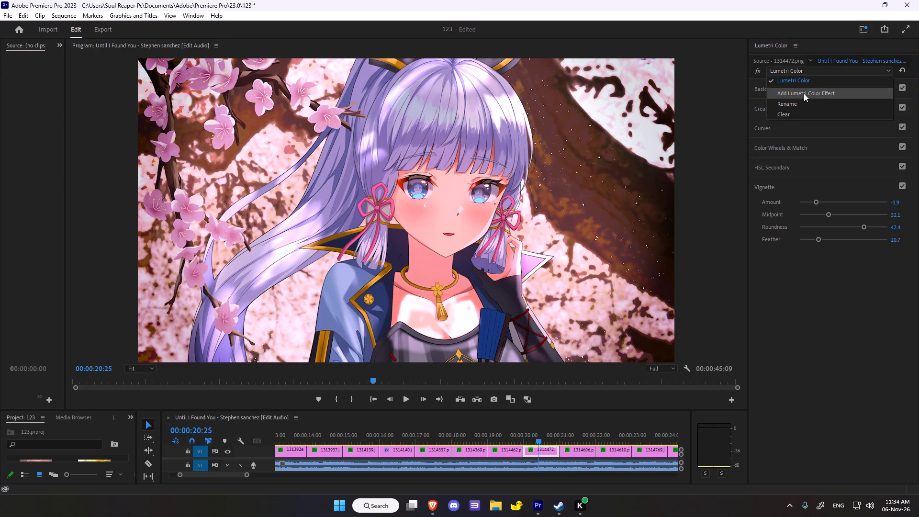
click(830, 293)
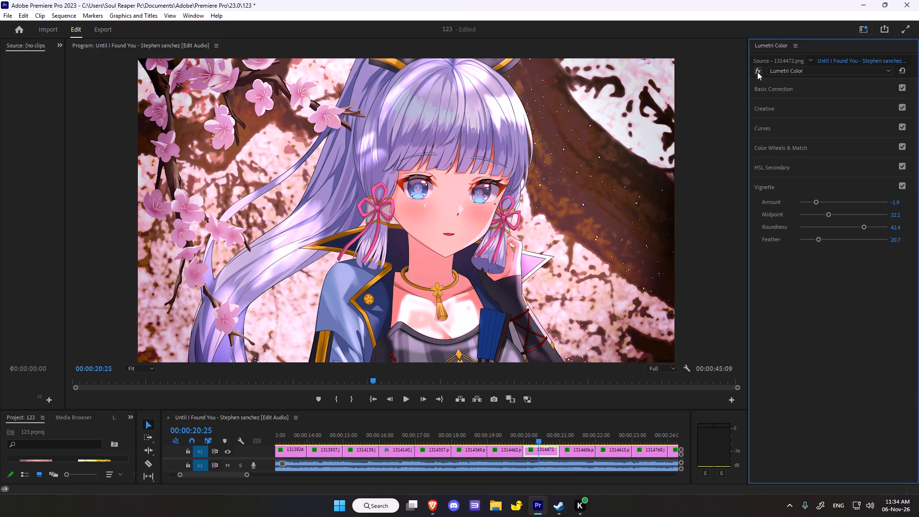
click(756, 72)
click(756, 72)
double_click(756, 72)
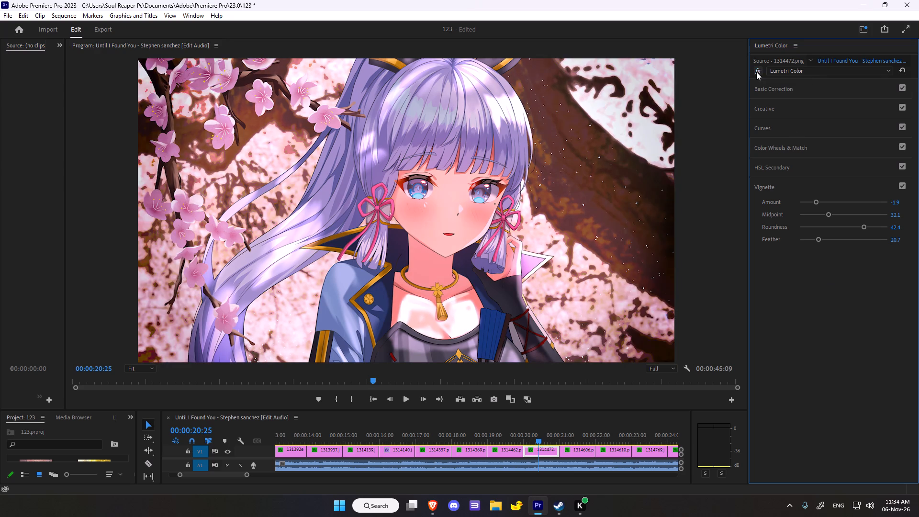
double_click(756, 72)
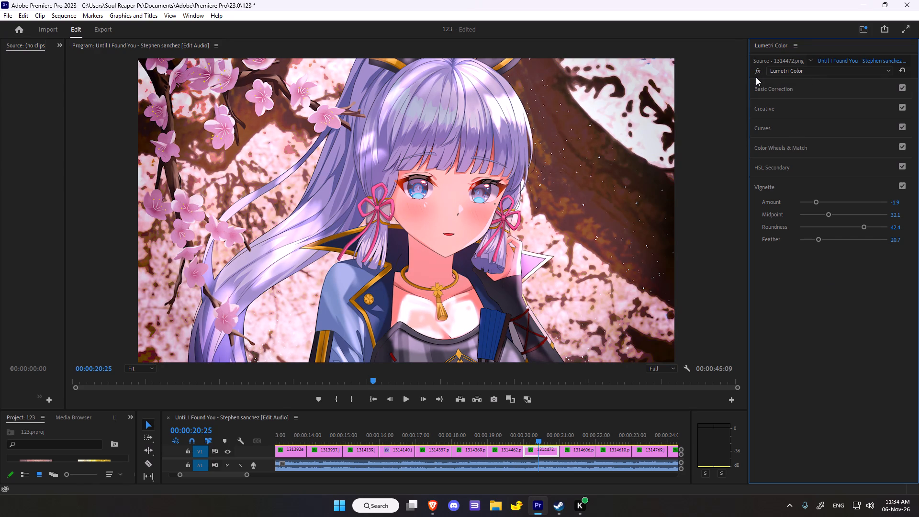
click(759, 68)
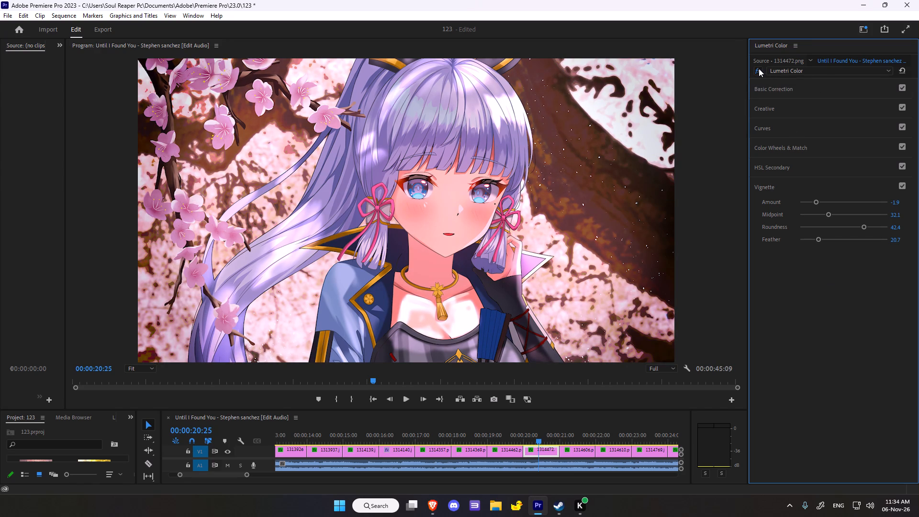
click(757, 67)
double_click(757, 67)
click(757, 67)
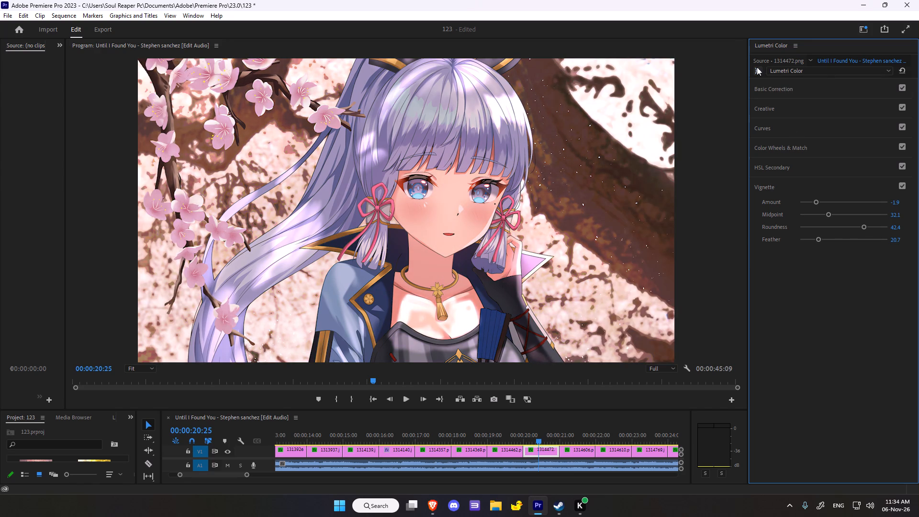
click(757, 67)
double_click(757, 67)
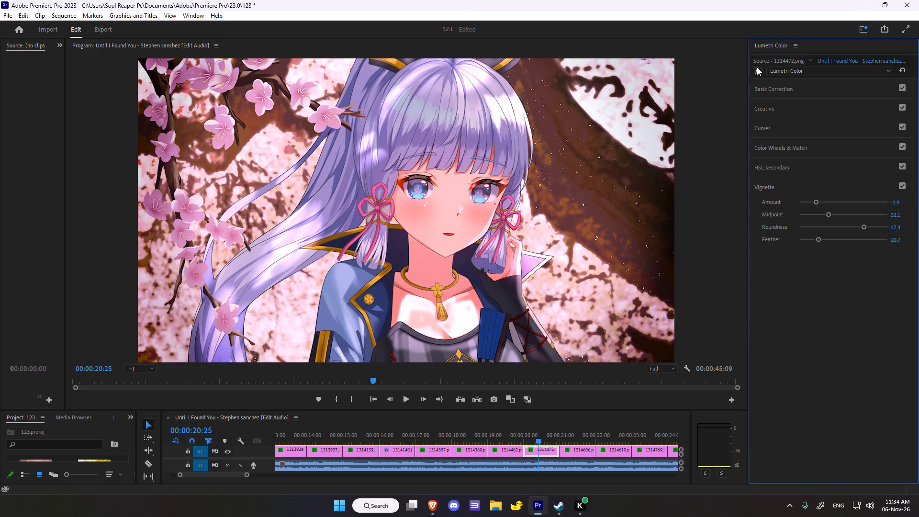
double_click(757, 67)
click(757, 67)
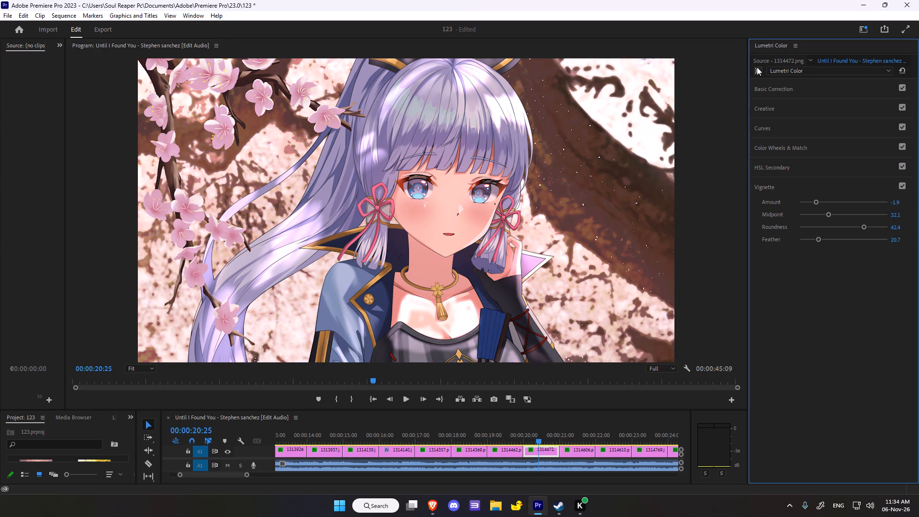
Reset the existing Lumetri Color grade on clip 1314472.png and switch the effect back on.
click(909, 73)
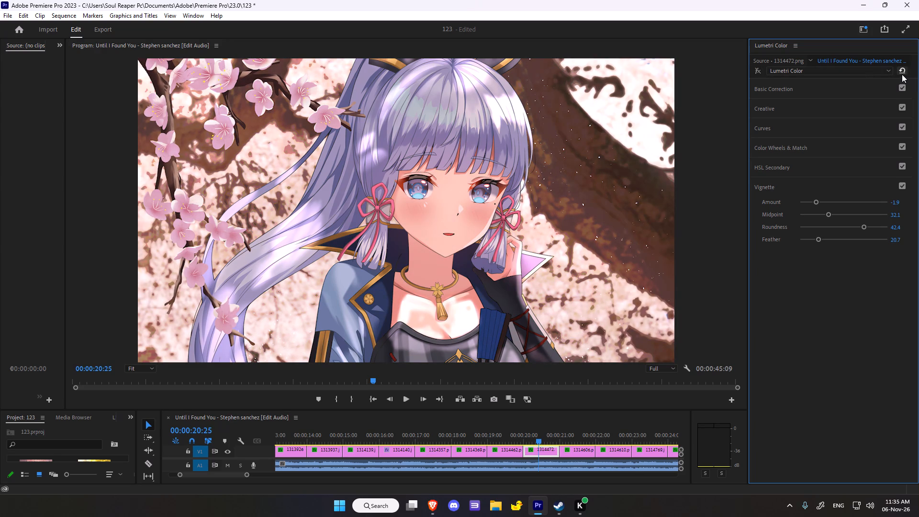
click(902, 74)
click(759, 67)
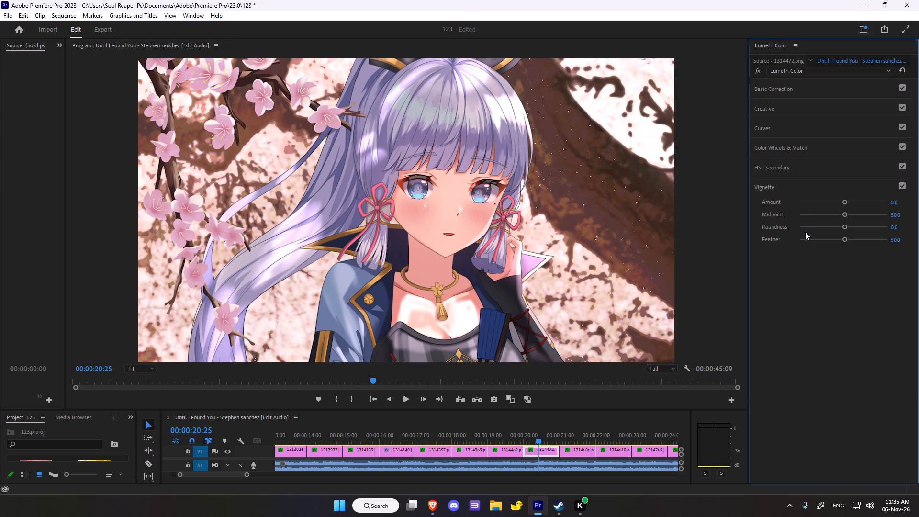
Set the basic colour correction of clip 1314472.png to Temperature -8.7, Tint 20.7 and Saturation 123.9.
click(773, 87)
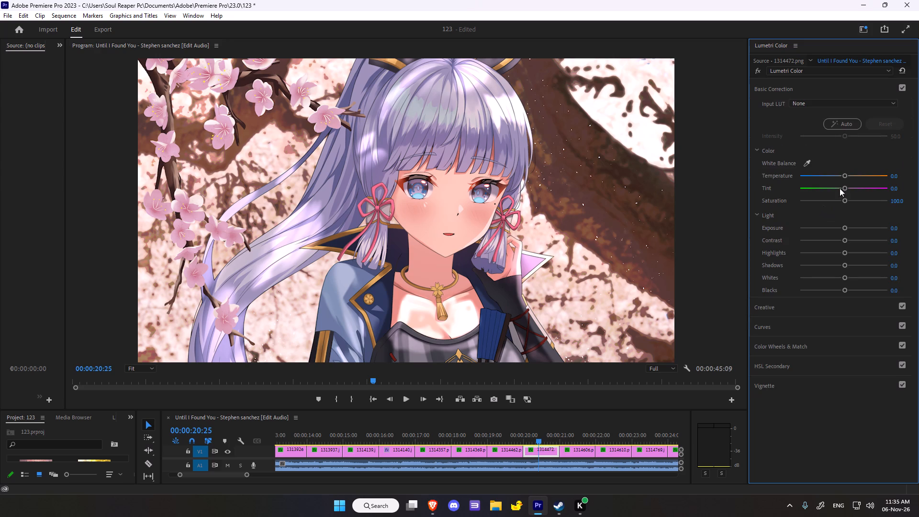
drag(843, 174, 830, 178)
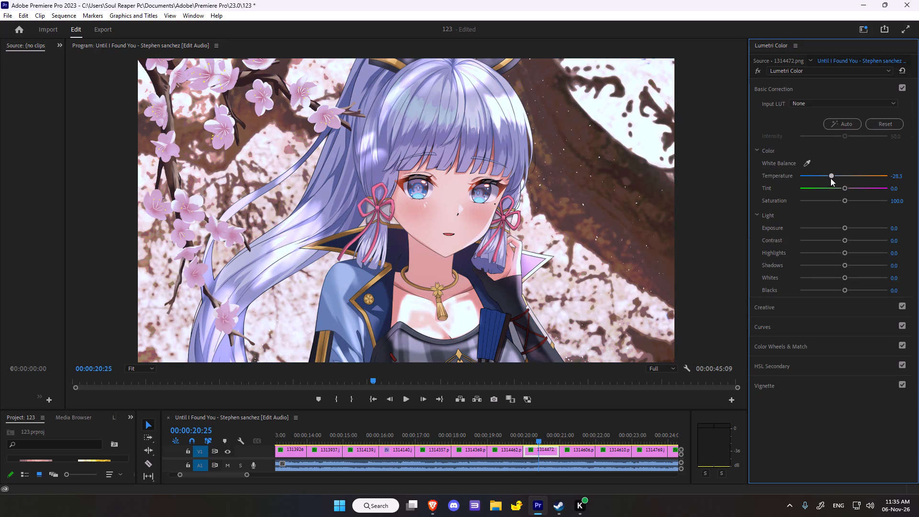
drag(830, 178, 830, 178)
drag(846, 188, 852, 185)
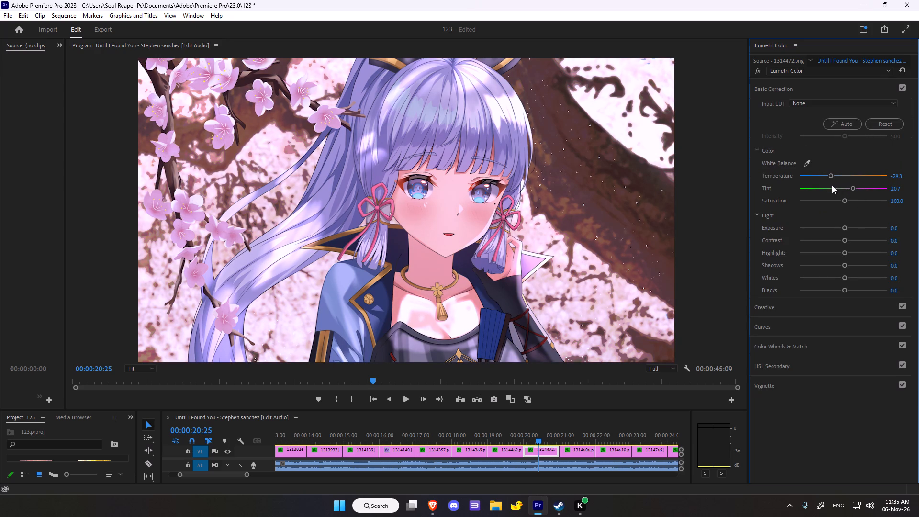
drag(832, 177, 850, 169)
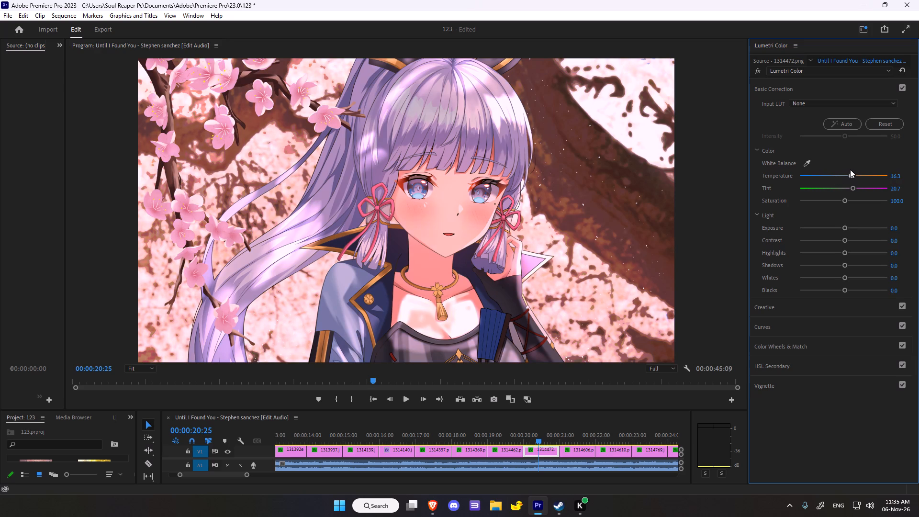
drag(850, 169, 839, 176)
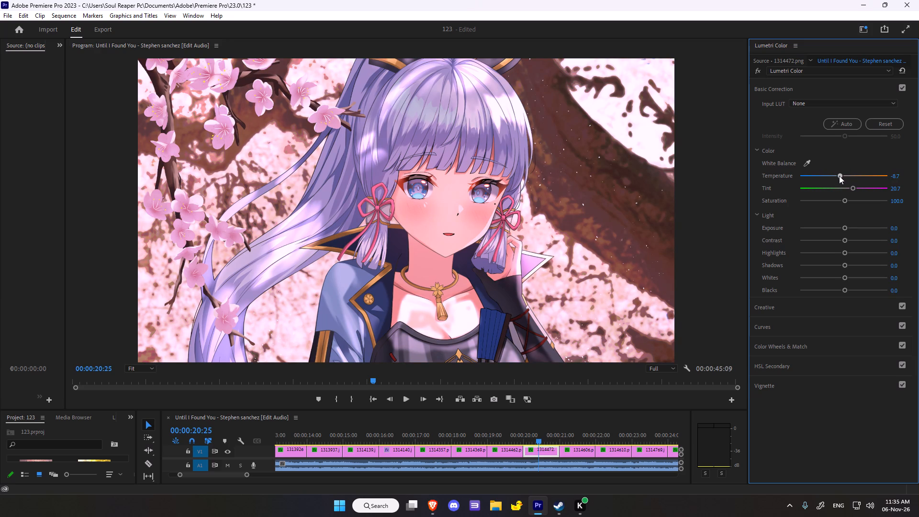
drag(839, 176, 839, 175)
drag(842, 198, 852, 196)
drag(852, 196, 854, 195)
drag(854, 195, 853, 195)
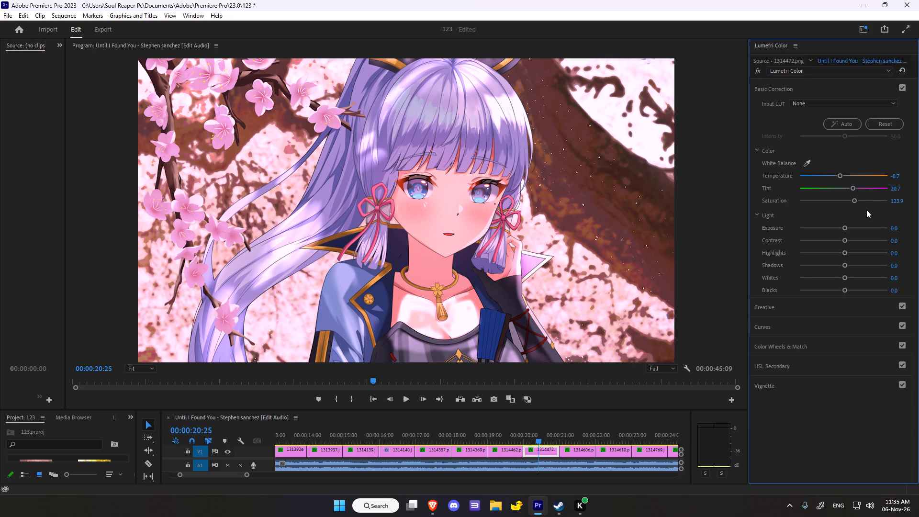
Set clip 1314472.png's light correction to Exposure 0.3, Contrast 5.4, Highlights -8.7, Shadows 4.3 and Whites -15.2, and lower the Blacks moderately.
click(844, 228)
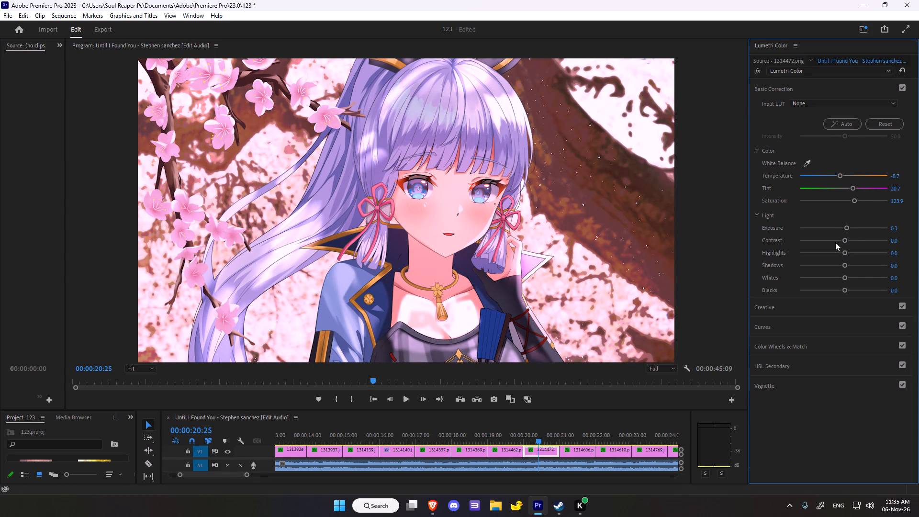
click(843, 240)
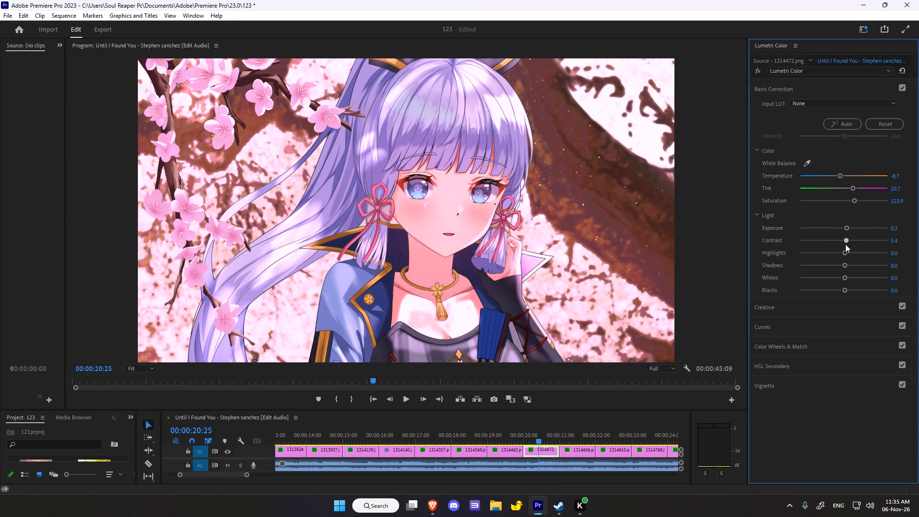
drag(847, 253, 839, 253)
drag(839, 253, 839, 252)
click(847, 265)
drag(844, 276, 830, 276)
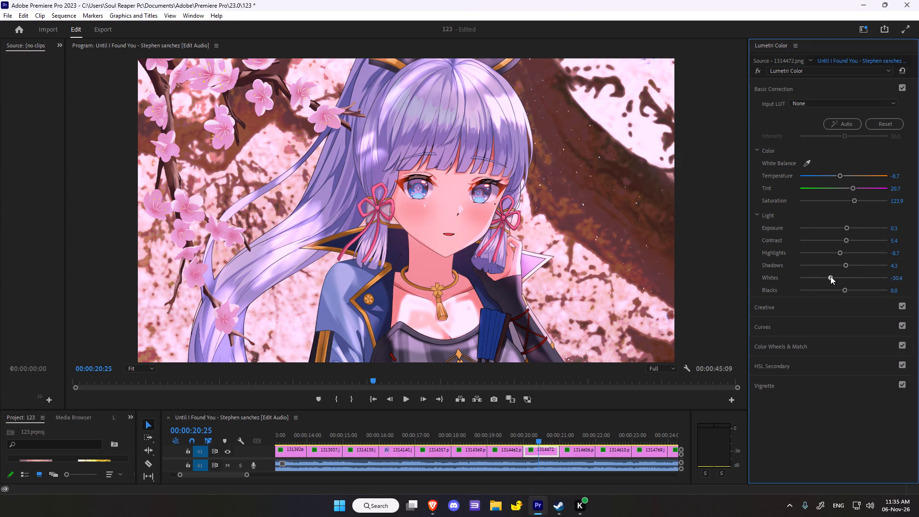
drag(830, 276, 836, 274)
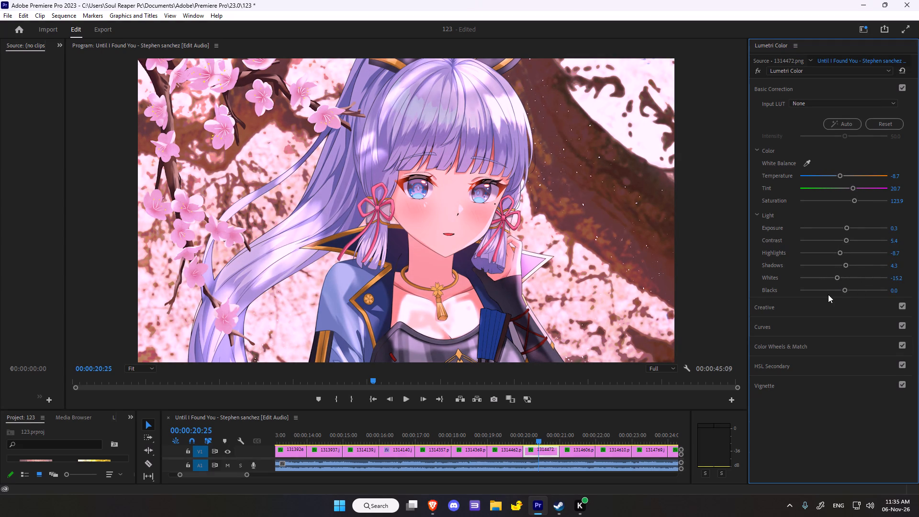
drag(843, 289, 837, 294)
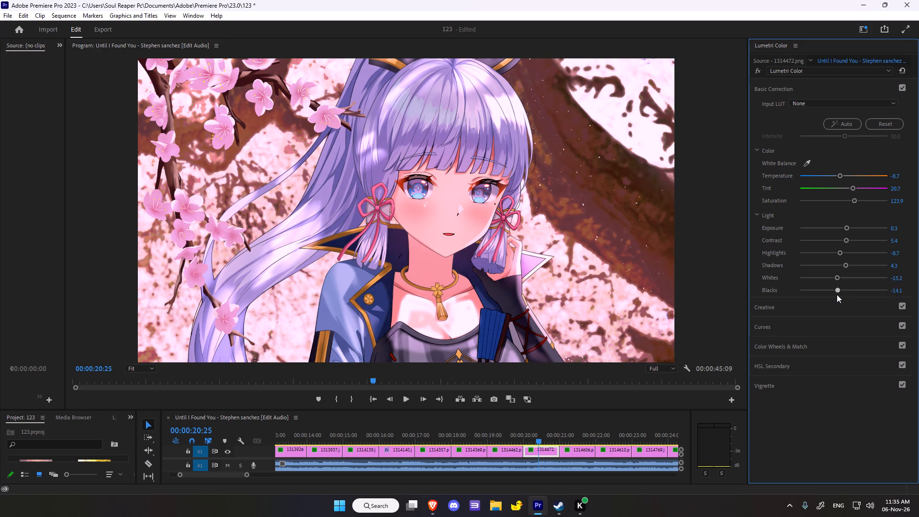
drag(837, 294, 833, 296)
Try different shadow tints in the Creative section, reset the tint, and shift it very slightly towards cyan-green.
click(773, 309)
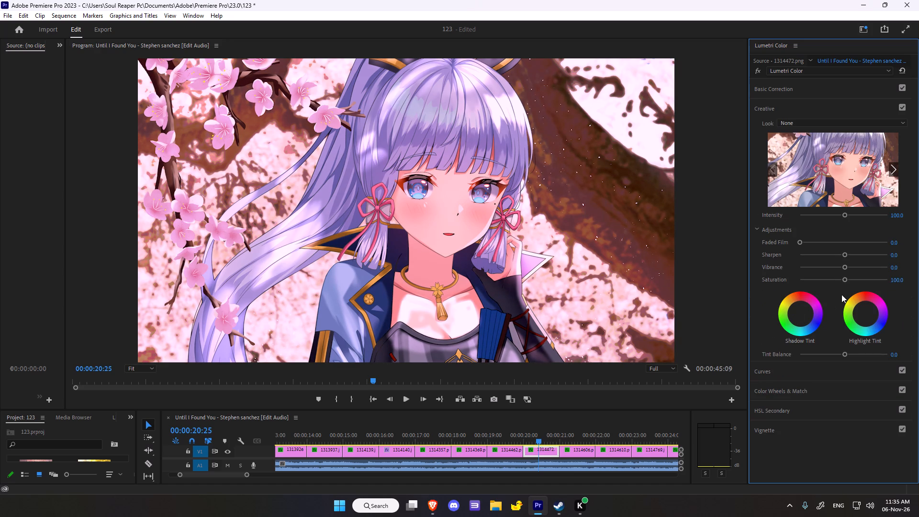
drag(800, 315, 891, 279)
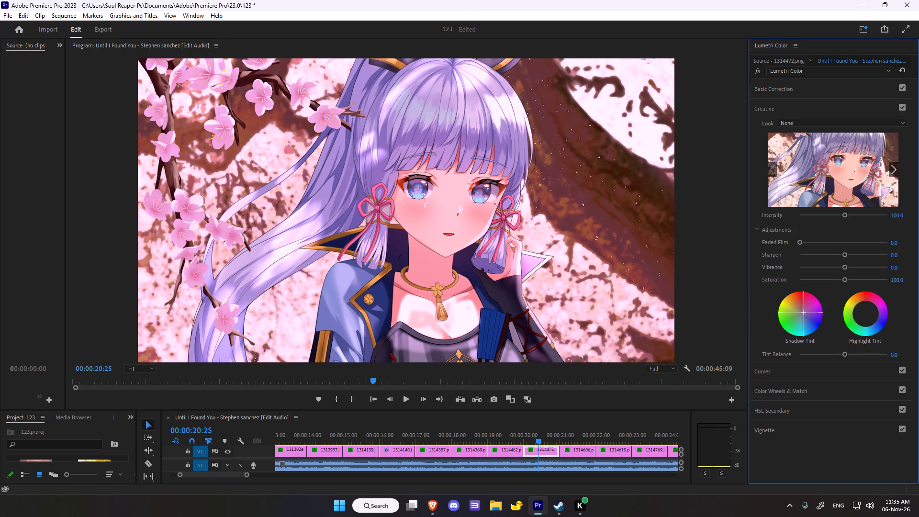
drag(891, 279, 611, 316)
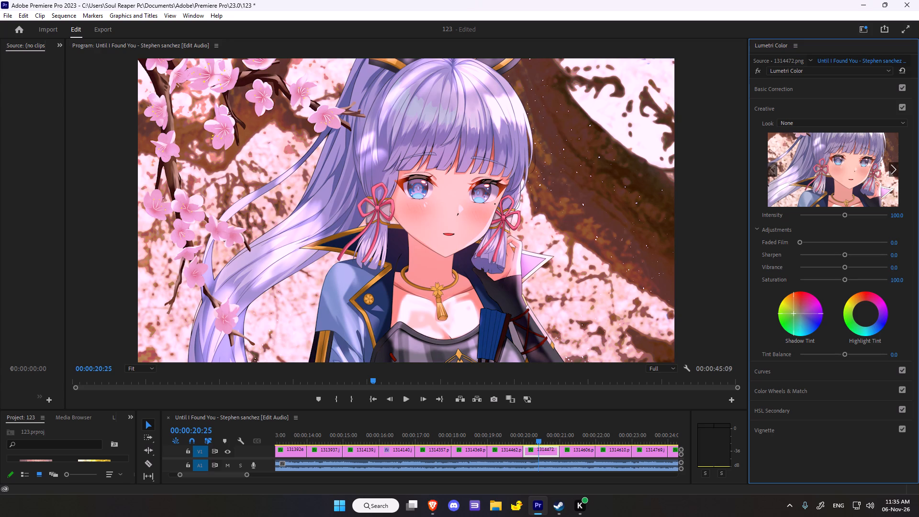
drag(611, 316, 645, 319)
double_click(800, 312)
drag(801, 313, 794, 346)
Try a highlight tint in the Creative section, reset it, and shift the highlights slightly towards blue.
drag(865, 312, 807, 309)
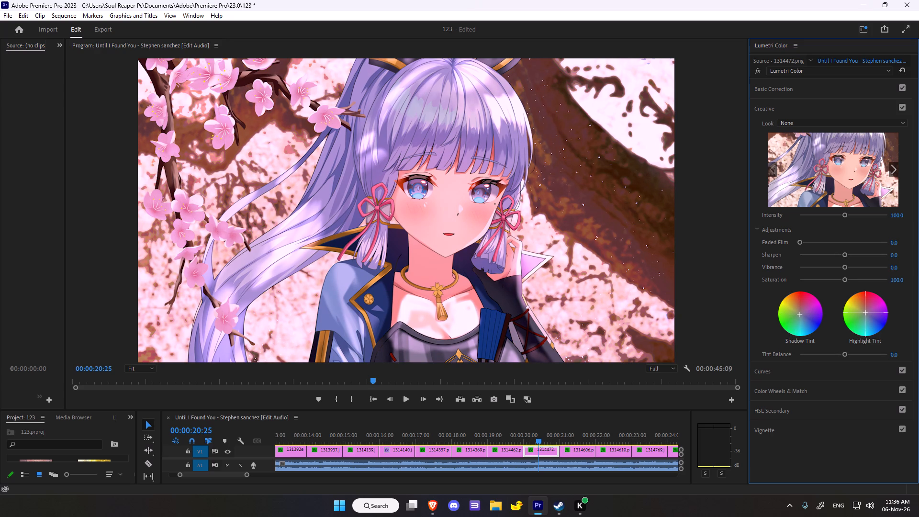
drag(807, 309, 789, 286)
double_click(865, 312)
drag(866, 313, 874, 323)
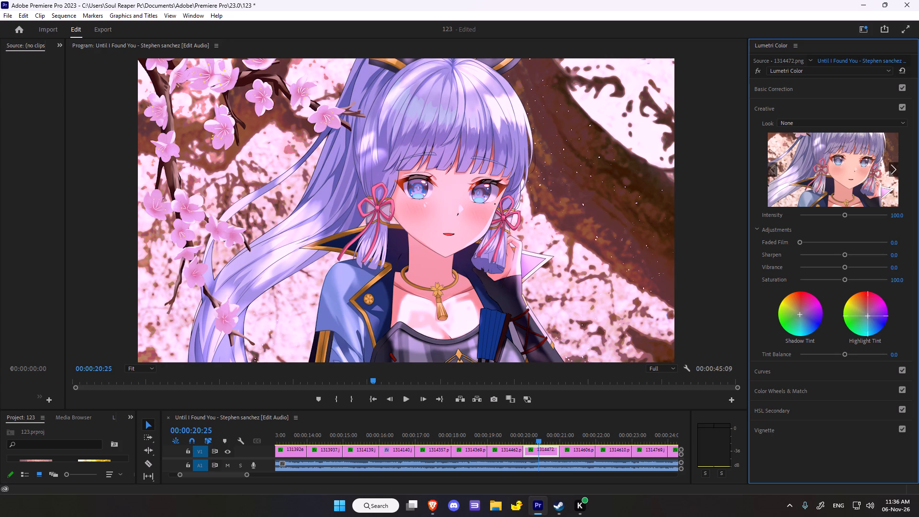
drag(874, 323, 872, 320)
Toggle the Lumetri Color effect off and on to compare clip 1314472.png with and without the new grade.
double_click(759, 71)
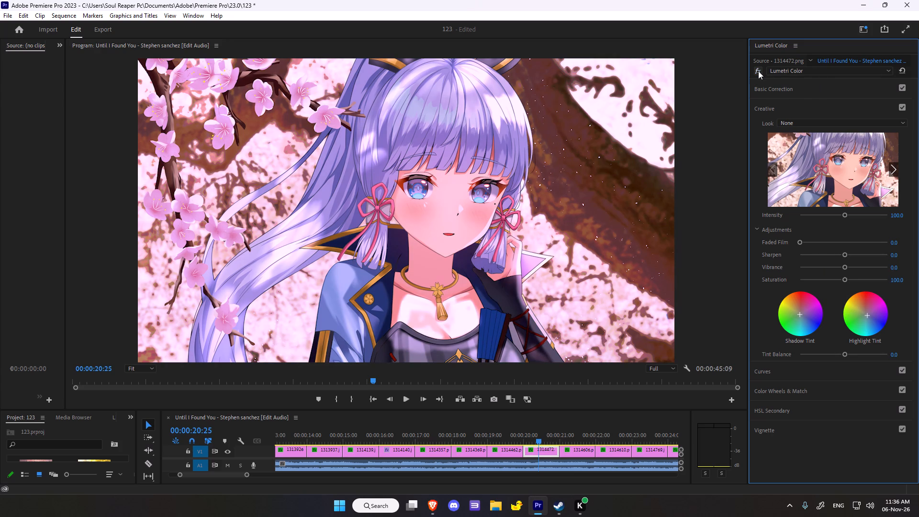
double_click(758, 71)
right_click(758, 71)
click(758, 71)
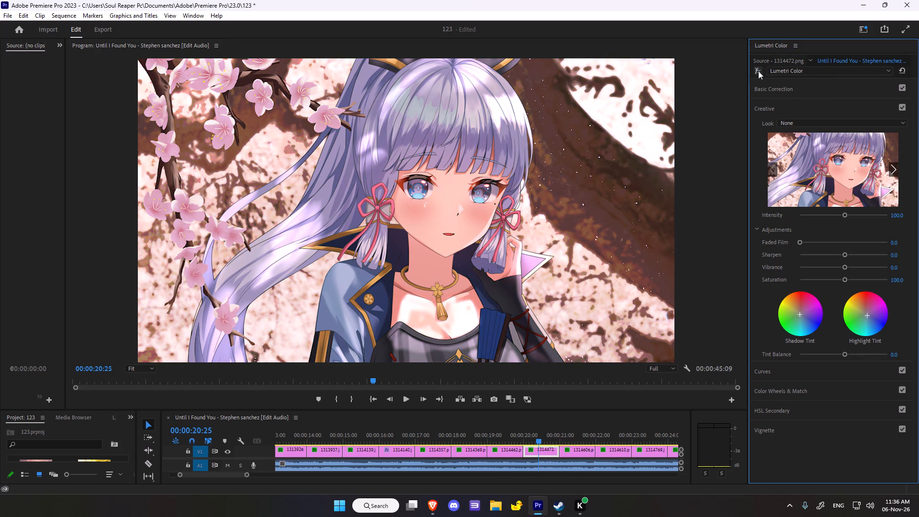
click(758, 71)
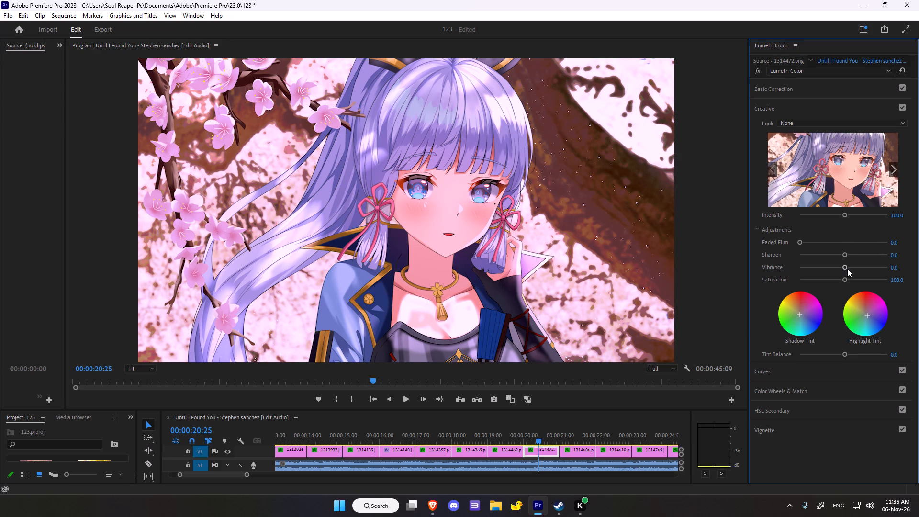
Add a midpoint to the white RGB curve of clip 1314472.png and raise it slightly to brighten the midtones.
scroll(847, 269, down, 9)
click(774, 371)
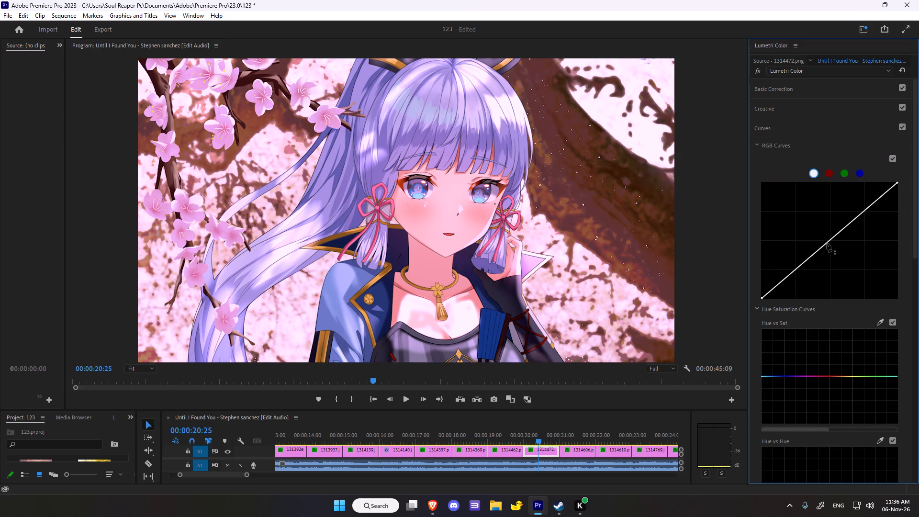
drag(827, 243, 829, 238)
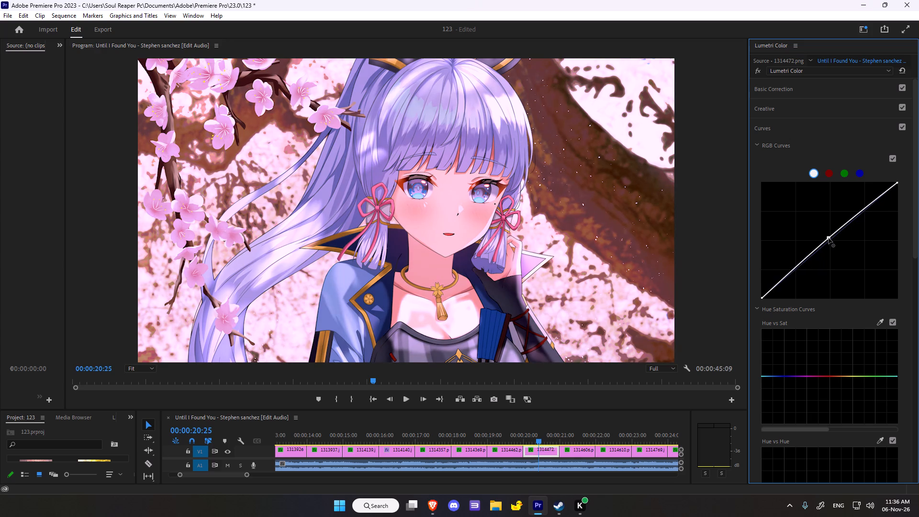
drag(829, 238, 829, 236)
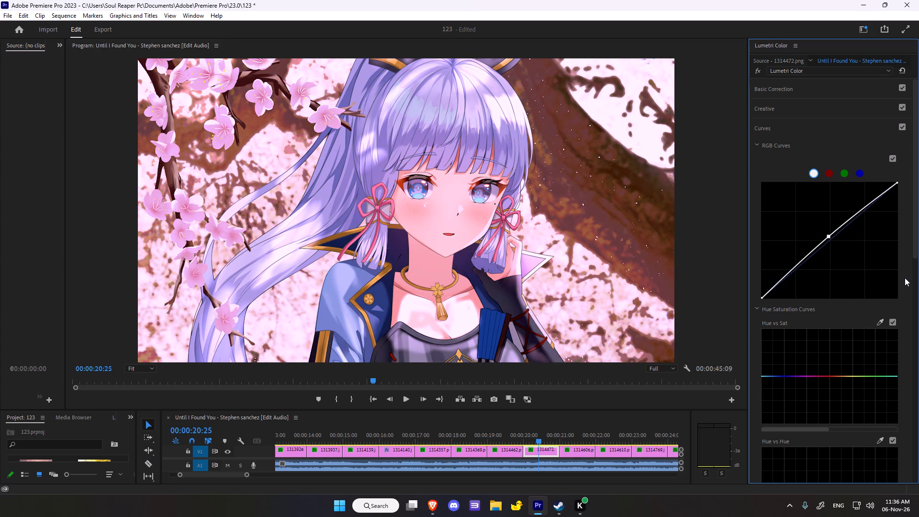
Sample the pink ribbon beside the character's face for the Hue vs Sat curve and raise that hue's saturation slightly.
scroll(863, 319, down, 12)
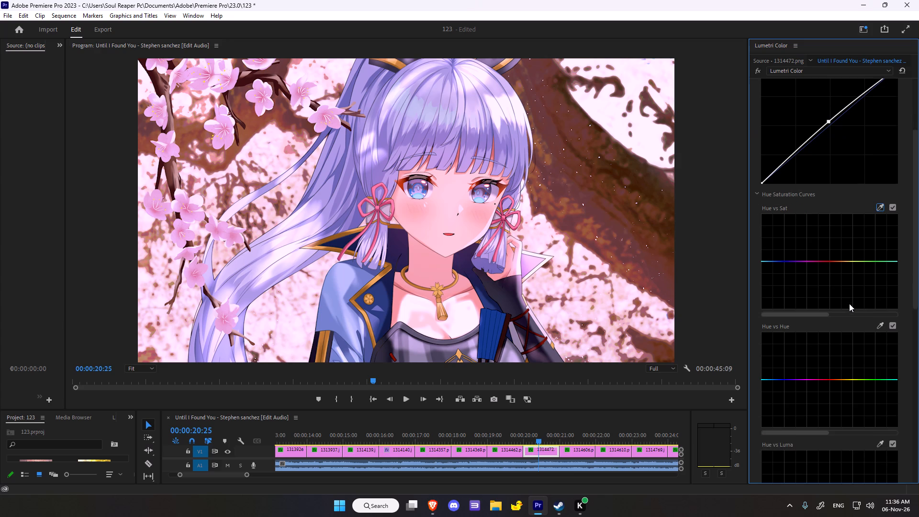
scroll(849, 302, down, 6)
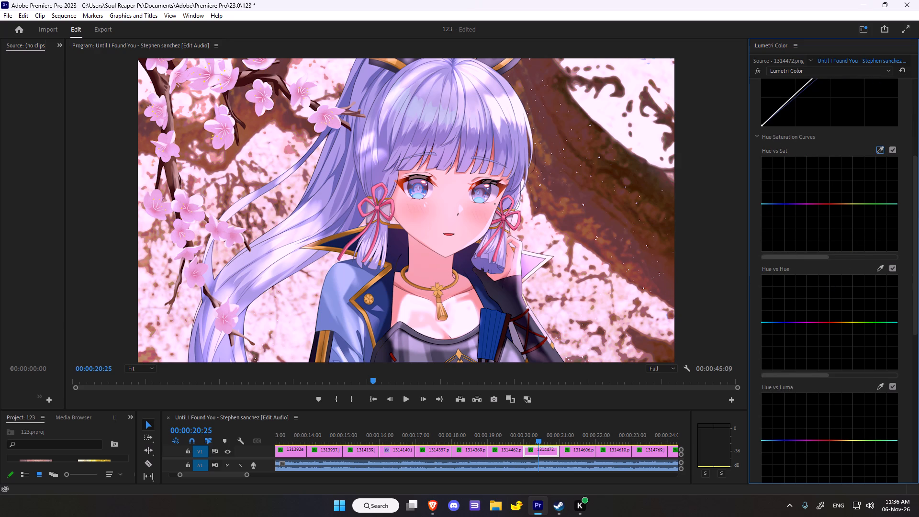
click(881, 148)
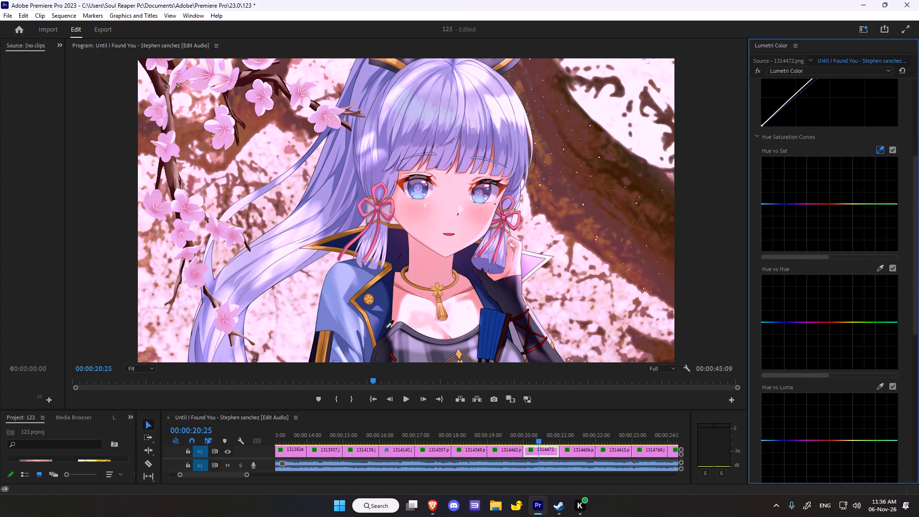
click(504, 219)
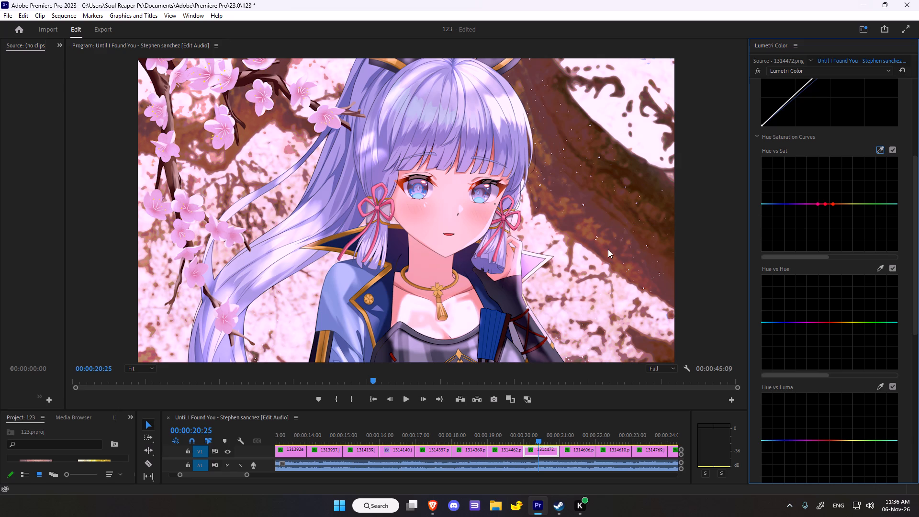
drag(825, 204, 825, 192)
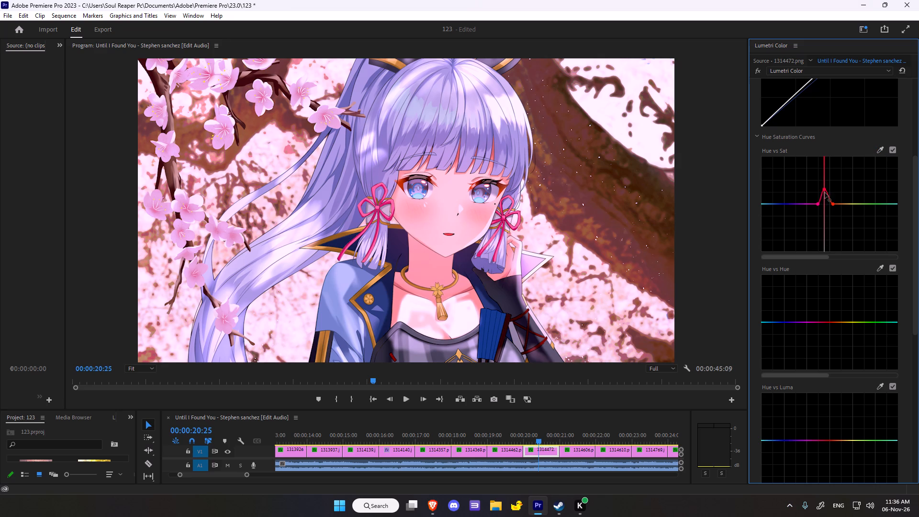
drag(825, 192, 825, 192)
drag(825, 192, 826, 200)
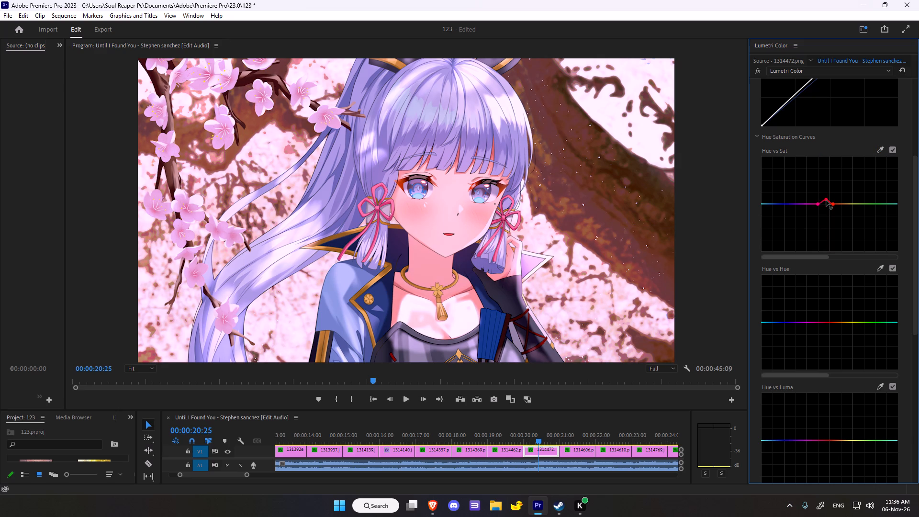
Sample the reddish colour at the outer corner of the character's eye to add its control points to the Hue vs Sat curve.
click(879, 149)
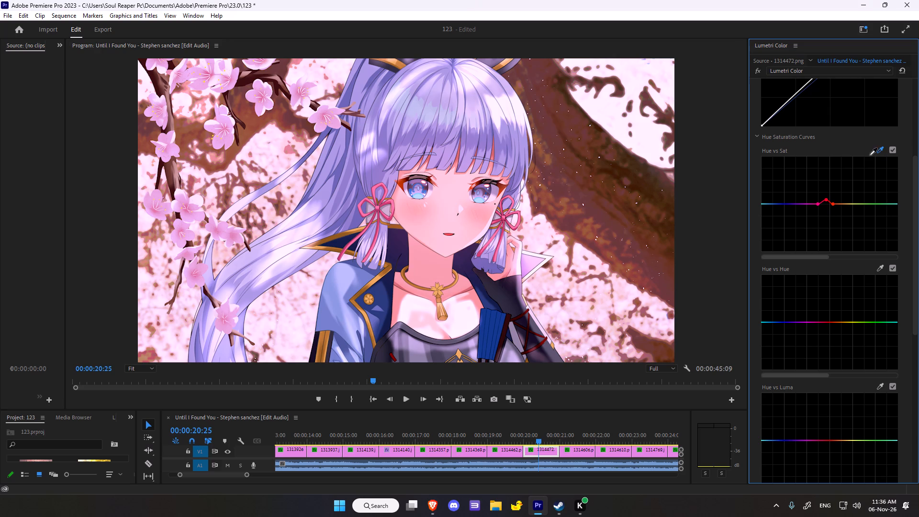
click(398, 182)
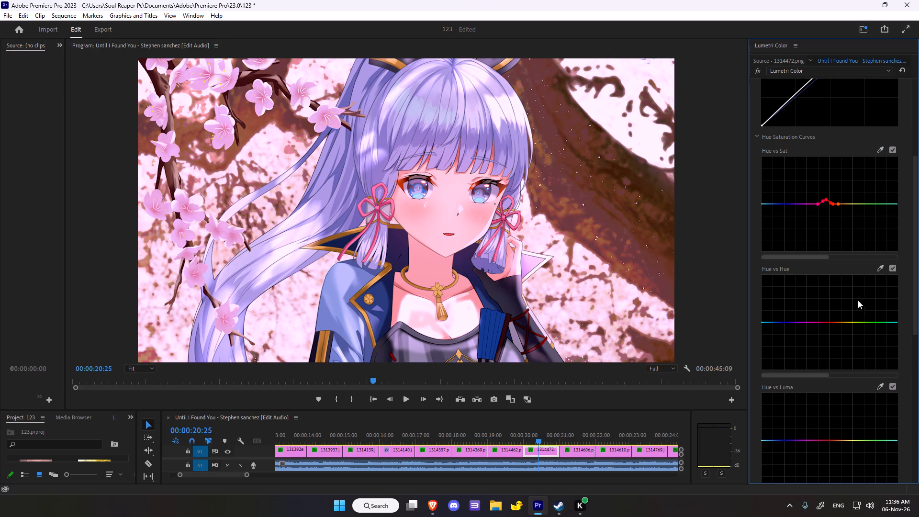
Sample the reddish skin tone beside the character's eye for the Hue vs Luma curve and lower that hue's luminance slightly.
click(885, 267)
scroll(869, 283, down, 6)
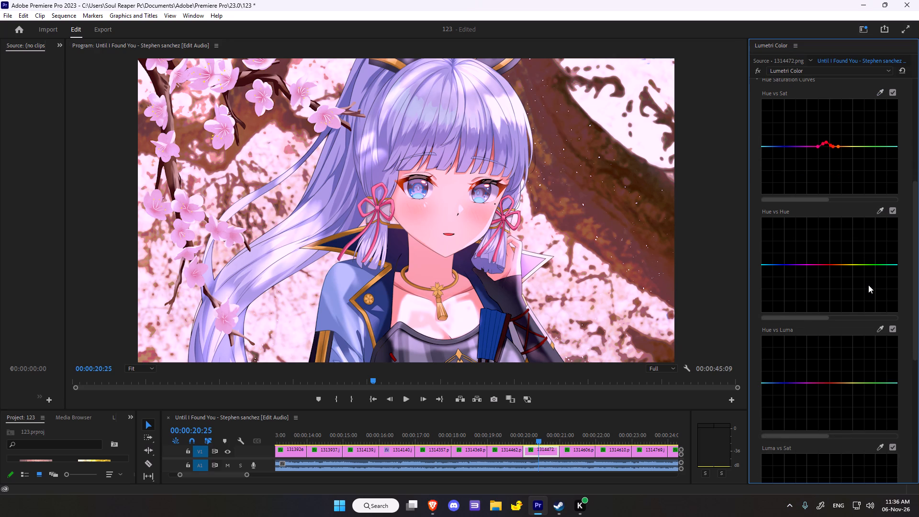
click(878, 328)
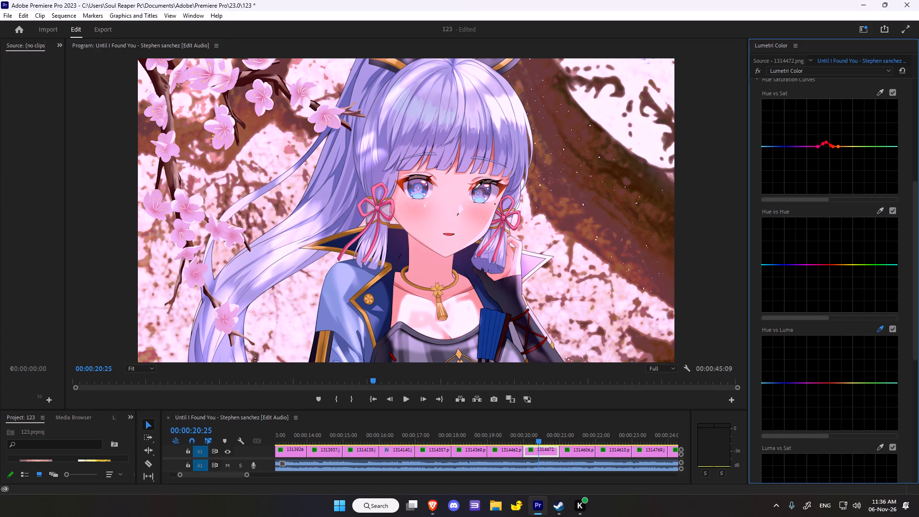
click(501, 190)
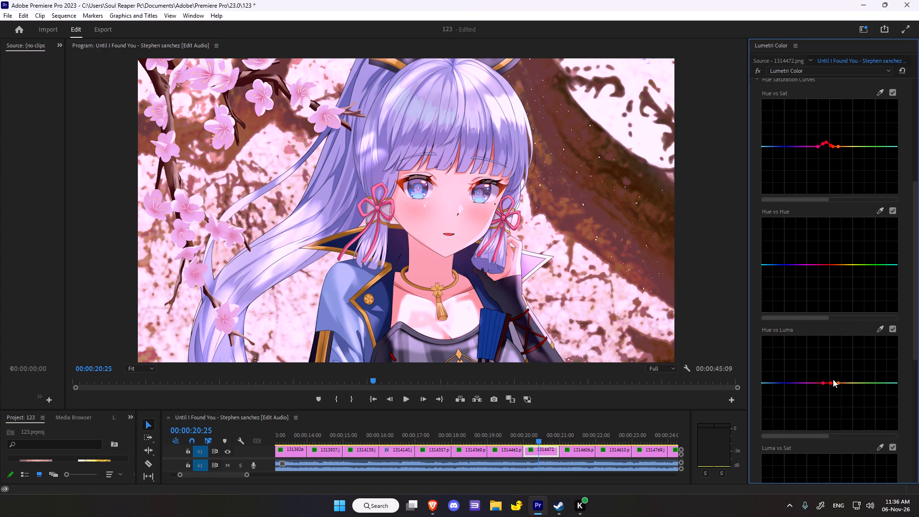
drag(831, 383, 829, 344)
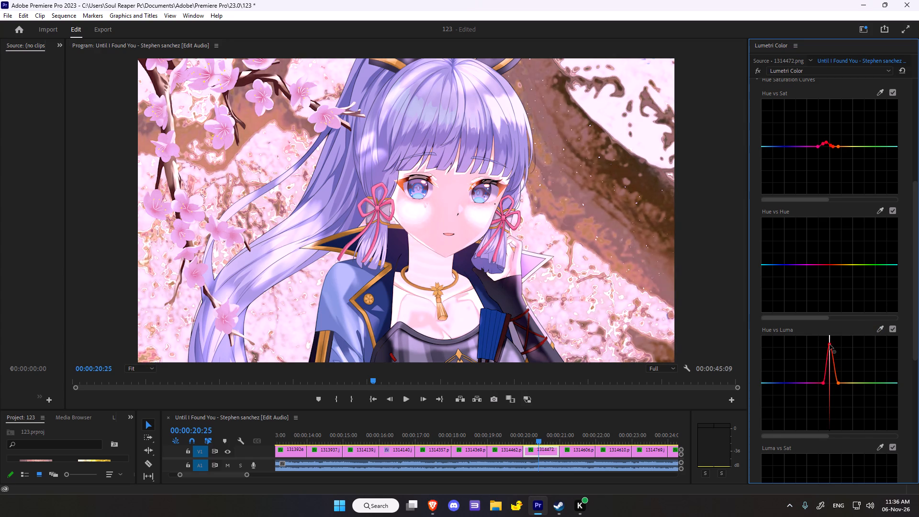
drag(829, 344, 833, 356)
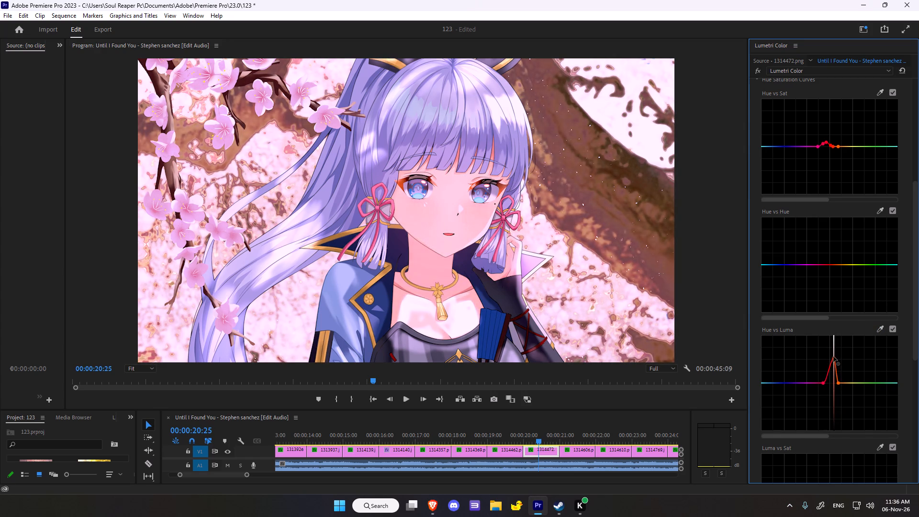
drag(833, 356, 837, 388)
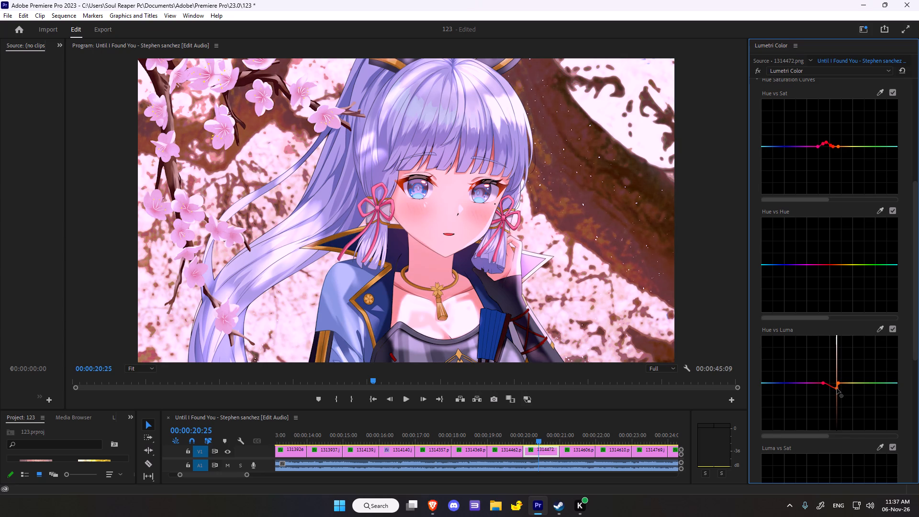
drag(837, 388, 829, 384)
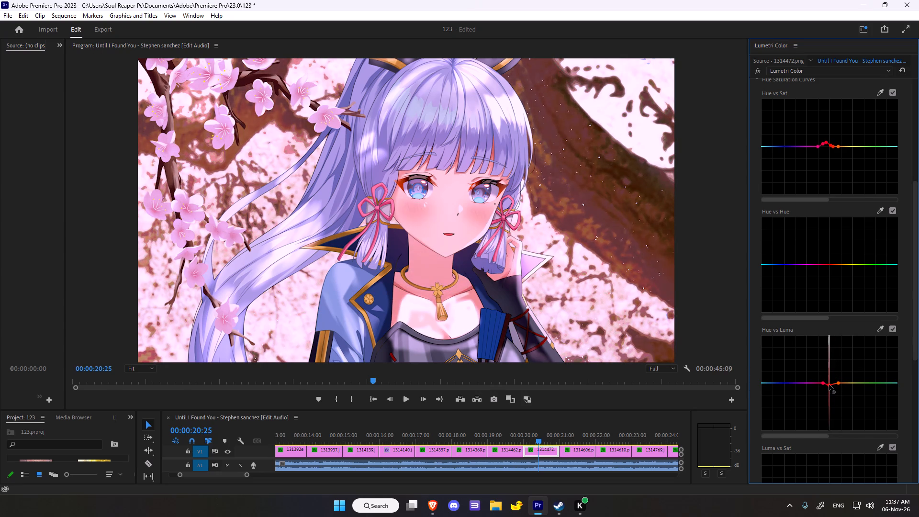
drag(829, 384, 833, 393)
drag(833, 393, 830, 391)
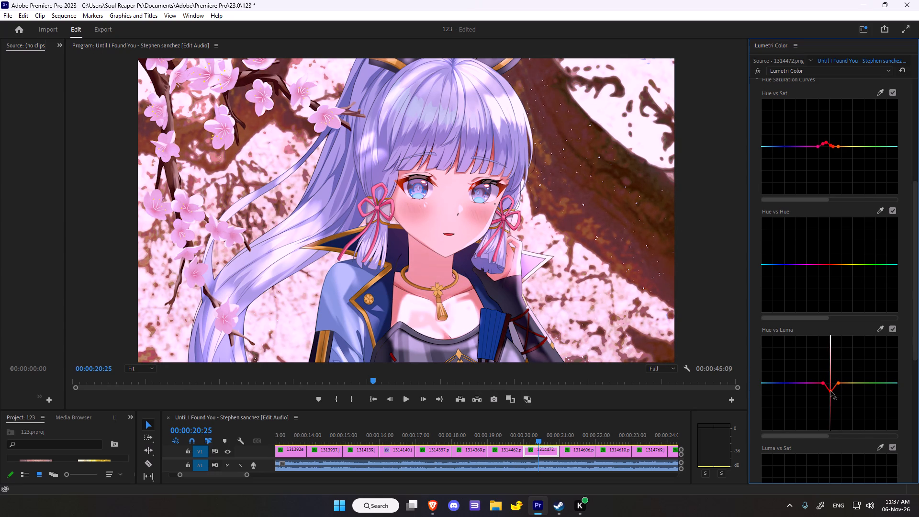
drag(830, 391, 830, 391)
Sample the bright skin on the character's chest to add its control points to the Luma vs Sat curve.
scroll(853, 311, down, 11)
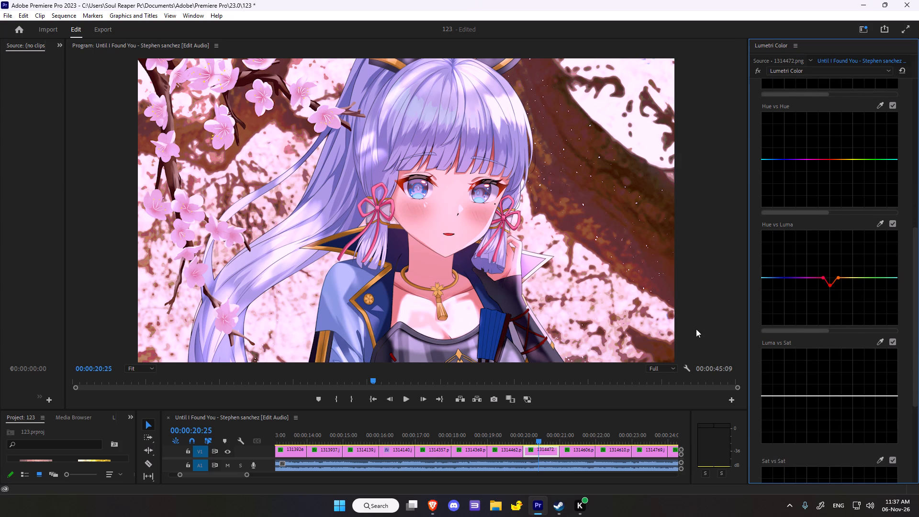
click(878, 340)
scroll(840, 315, down, 3)
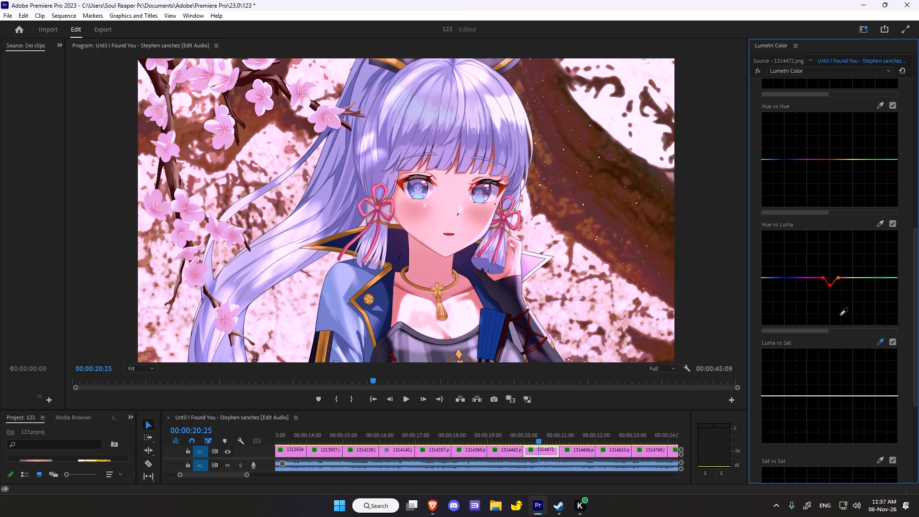
scroll(840, 315, down, 2)
click(461, 324)
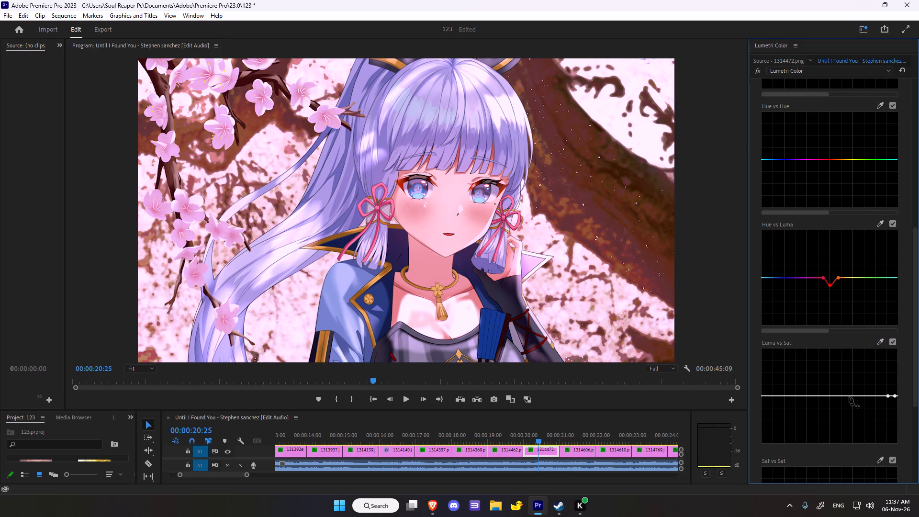
Toggle the Hue vs Luma curve off and on to compare clip 1314472.png with and without it.
click(892, 221)
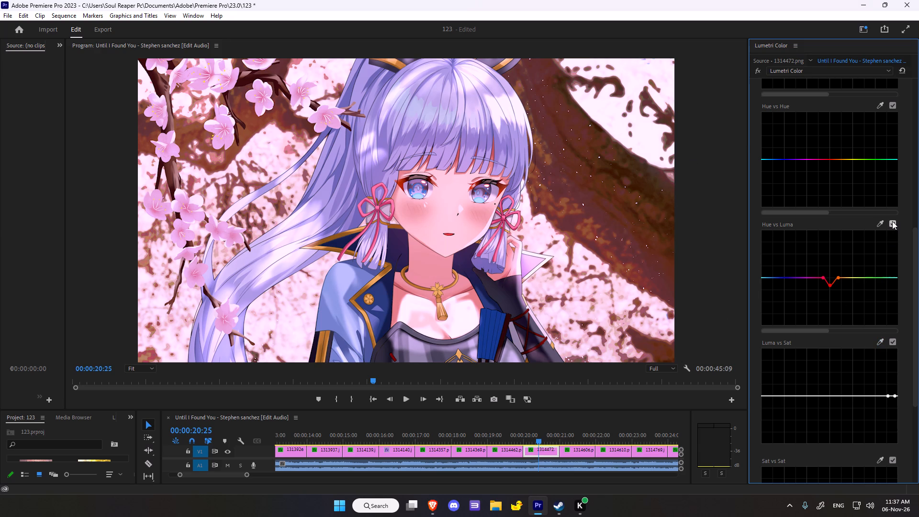
click(892, 221)
click(892, 221)
scroll(786, 252, down, 10)
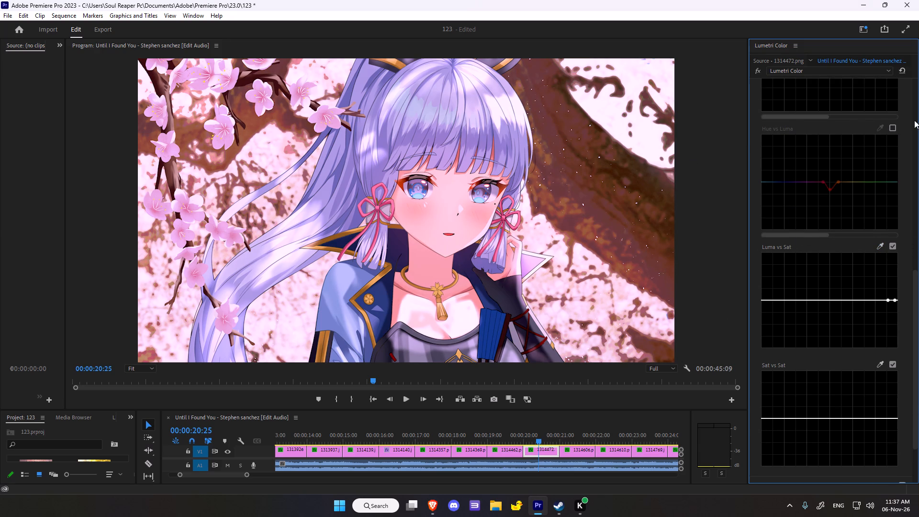
click(893, 130)
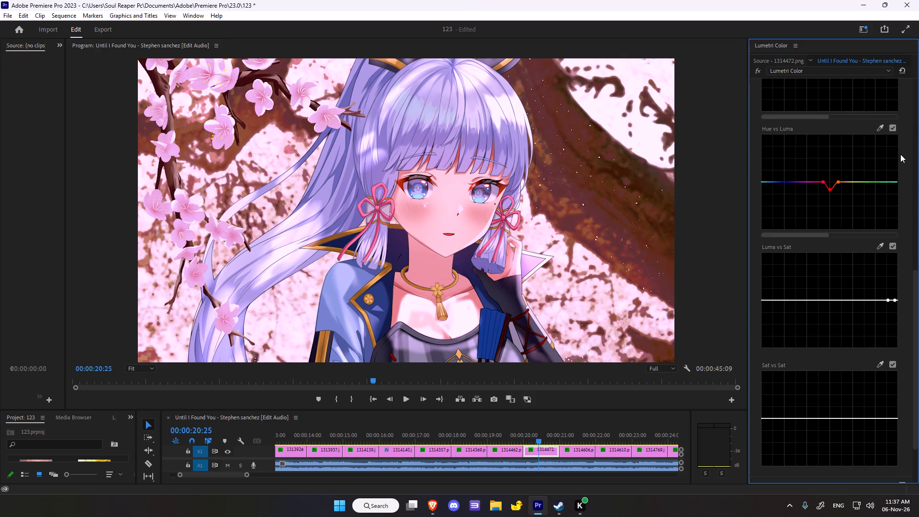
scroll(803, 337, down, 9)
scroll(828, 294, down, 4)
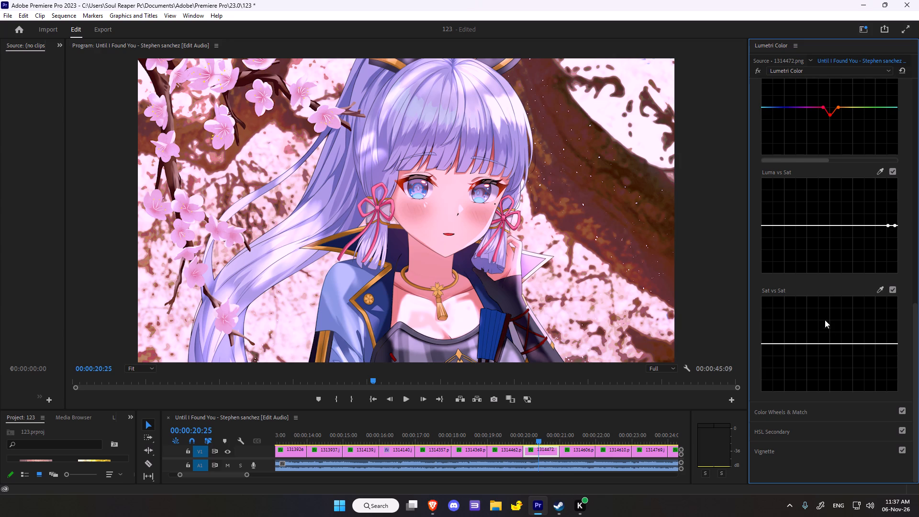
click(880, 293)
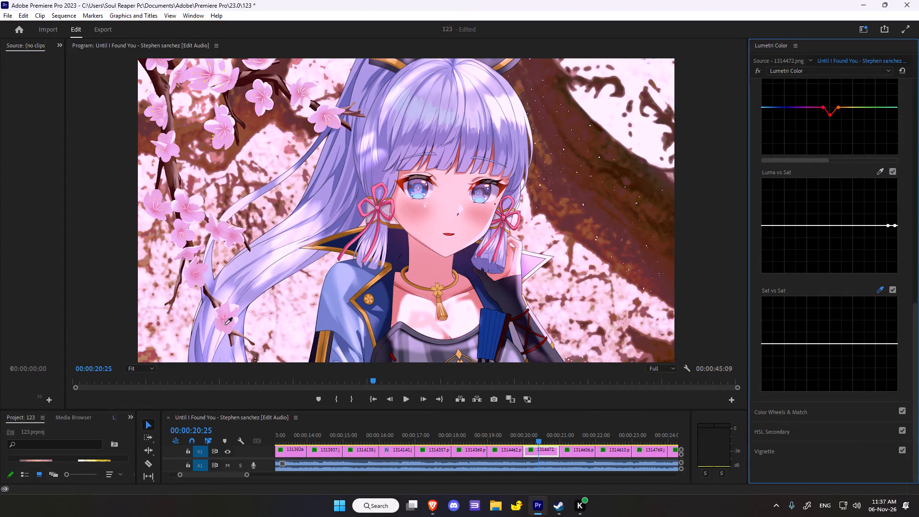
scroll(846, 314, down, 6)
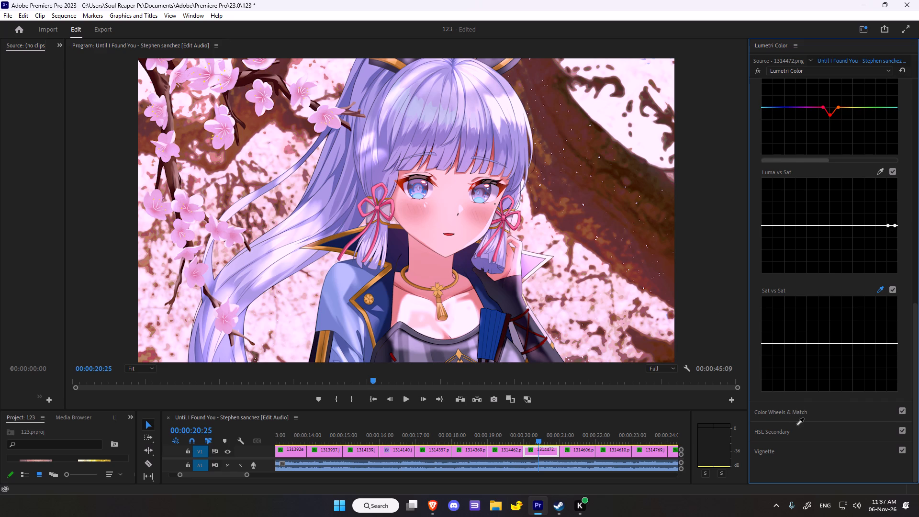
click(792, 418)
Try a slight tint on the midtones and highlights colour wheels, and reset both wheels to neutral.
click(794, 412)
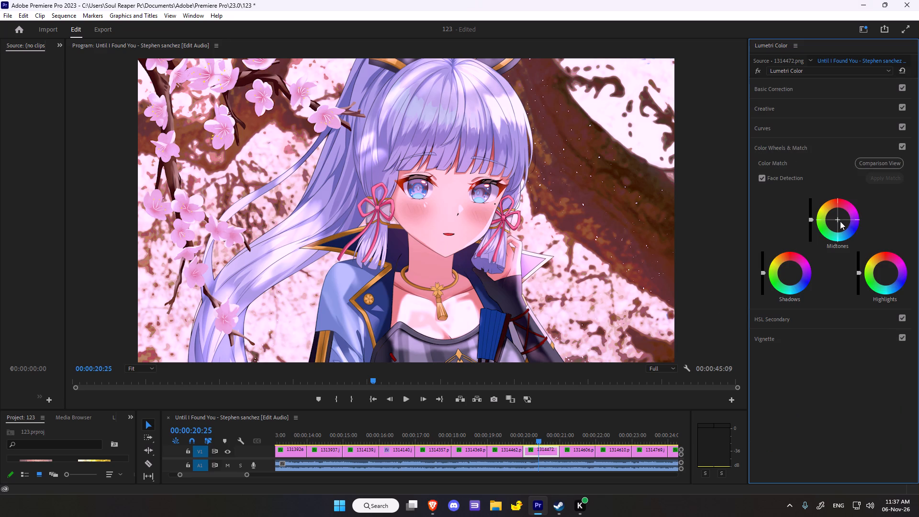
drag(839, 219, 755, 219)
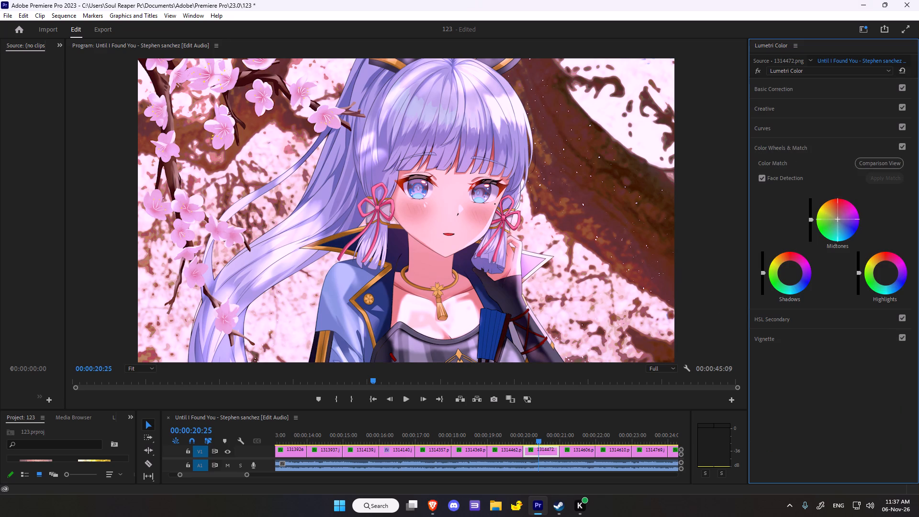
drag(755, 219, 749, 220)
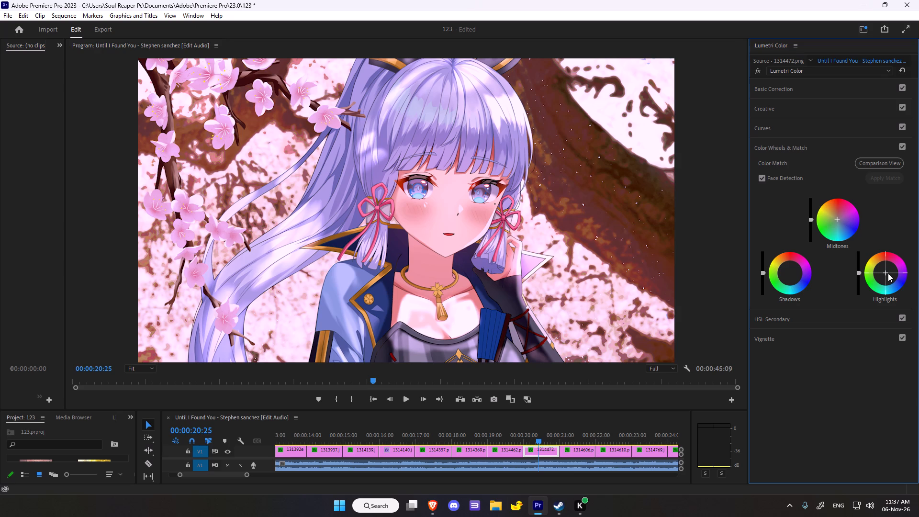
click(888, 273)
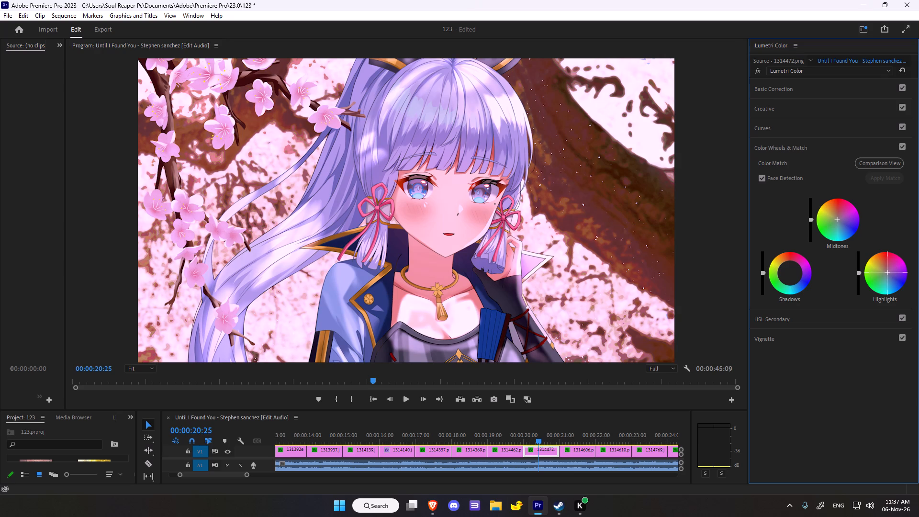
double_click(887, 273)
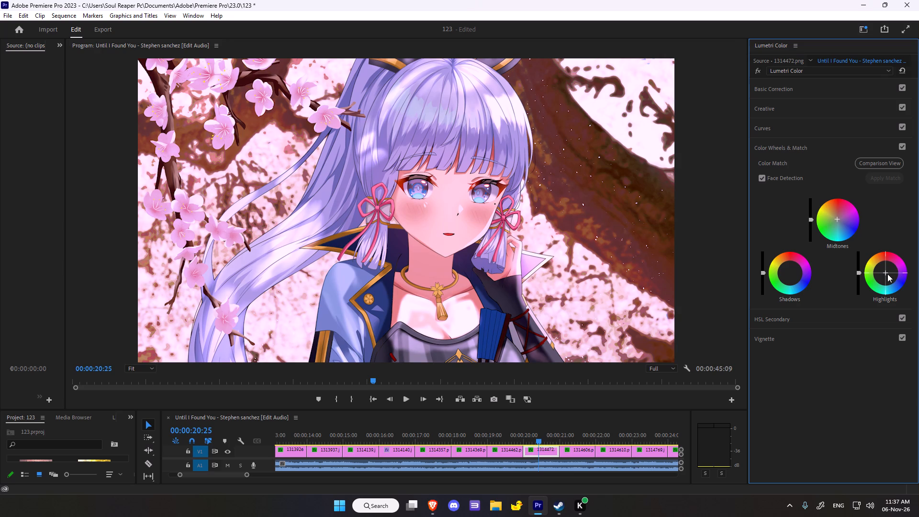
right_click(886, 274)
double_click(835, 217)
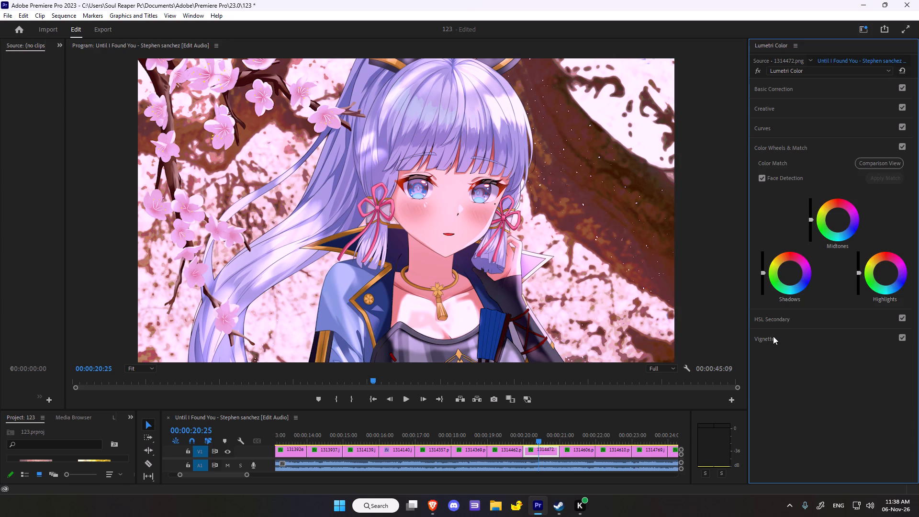
Add a vignette to clip 1314472.png with amount -1.4, midpoint 40.2, roundness 16.3 and feather 40.2.
click(773, 336)
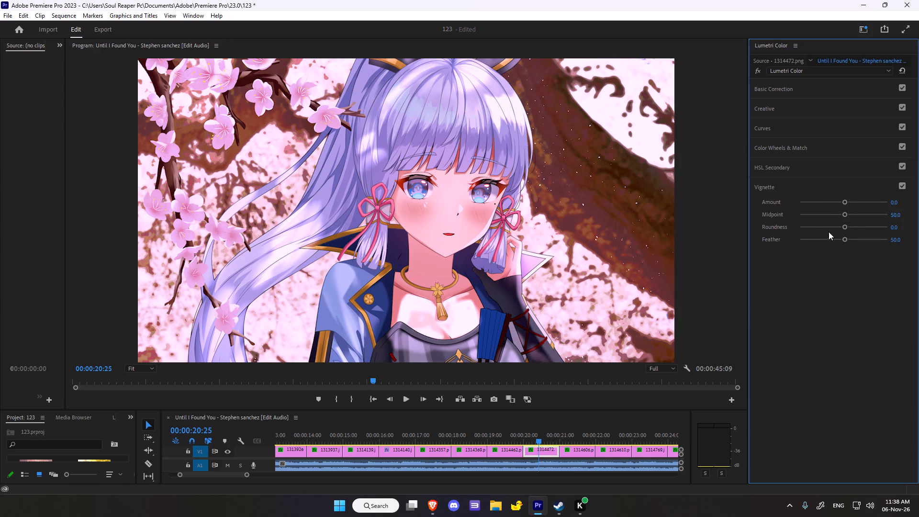
drag(843, 202, 822, 211)
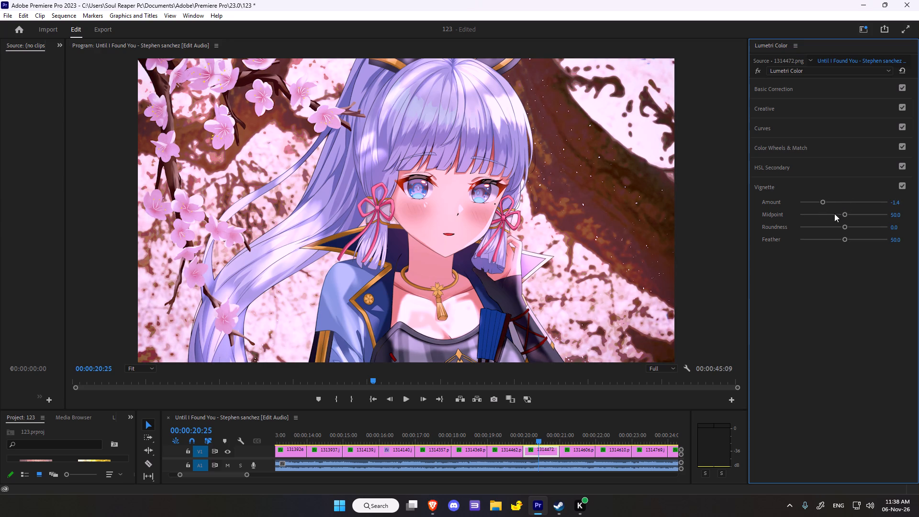
drag(844, 215, 834, 219)
drag(844, 229, 834, 228)
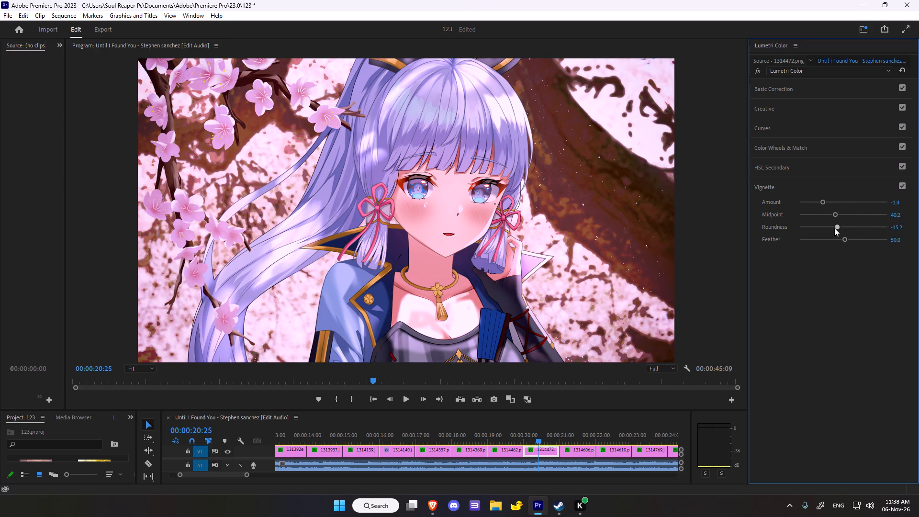
drag(834, 228, 850, 223)
drag(844, 239, 836, 243)
drag(836, 243, 834, 243)
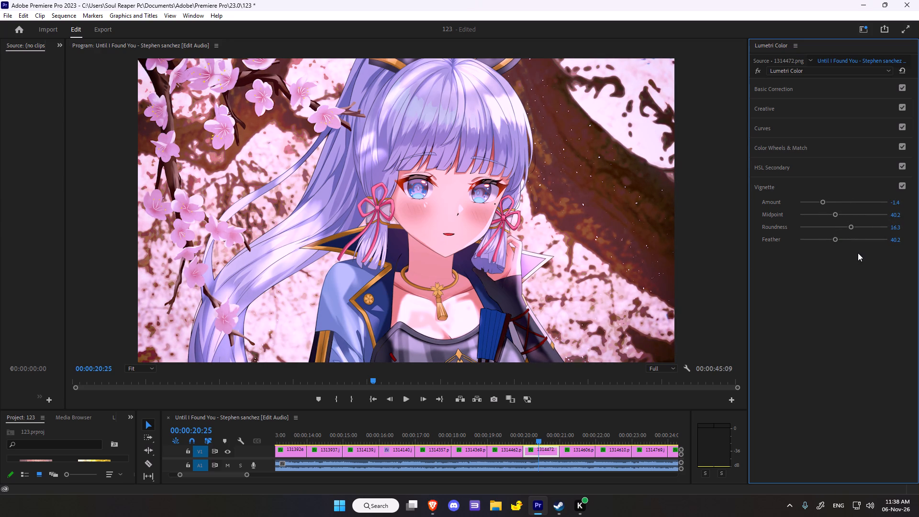
Move the playhead forward from clip 1314472.png to clip 1314606.png, at about 00:00:21:29.
scroll(868, 238, down, 1)
scroll(587, 364, down, 12)
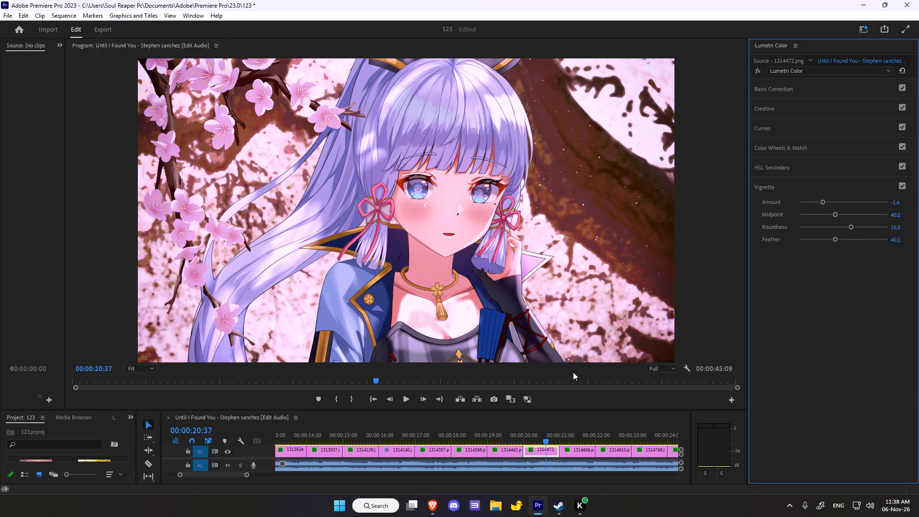
scroll(573, 372, down, 6)
scroll(579, 363, down, 16)
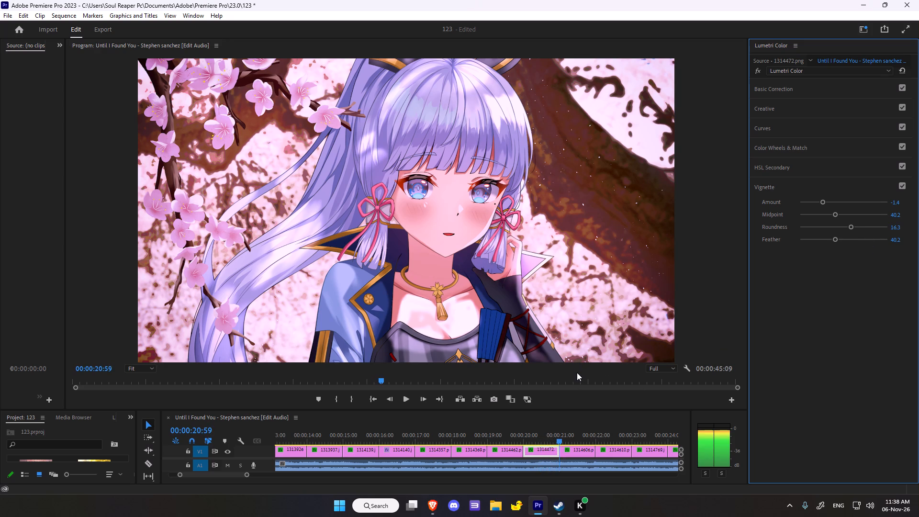
scroll(577, 372, down, 17)
scroll(577, 372, down, 4)
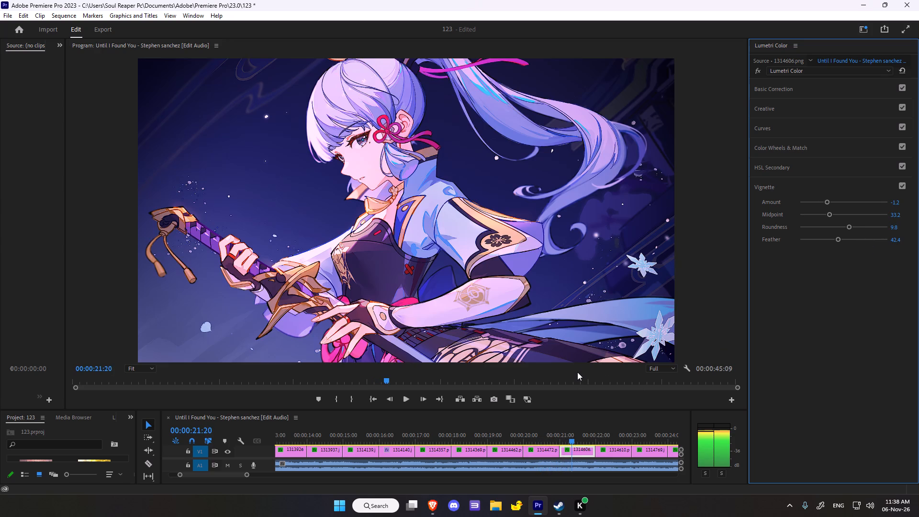
scroll(577, 372, down, 8)
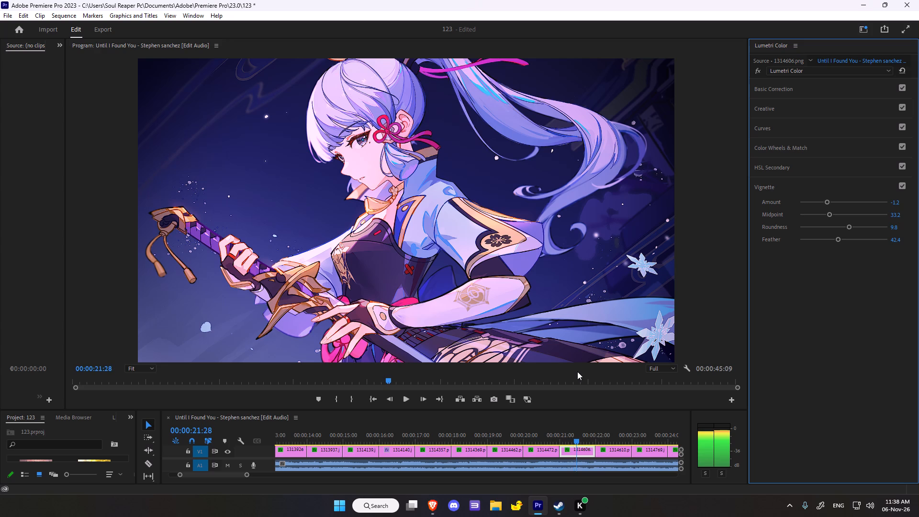
scroll(577, 371, down, 1)
Compare clip 1314606.png with and without its existing Lumetri grade and Basic Correction.
click(774, 85)
click(756, 68)
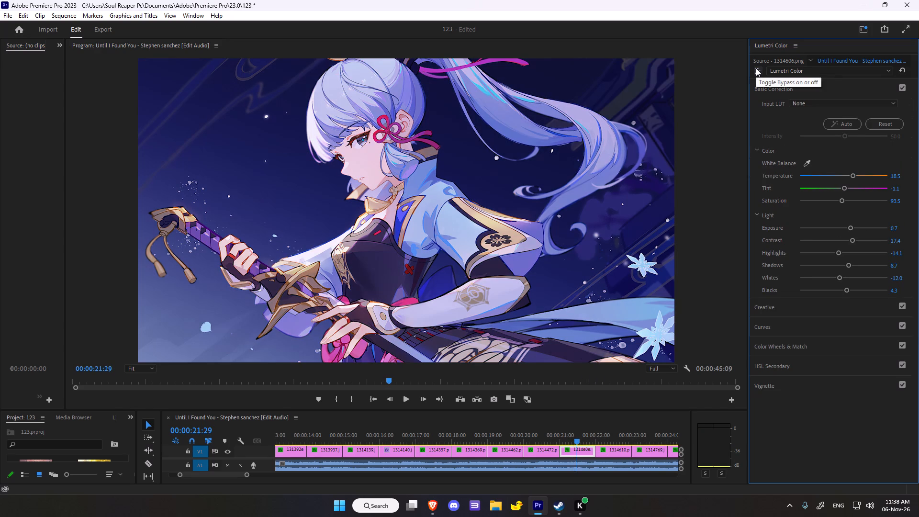
click(901, 84)
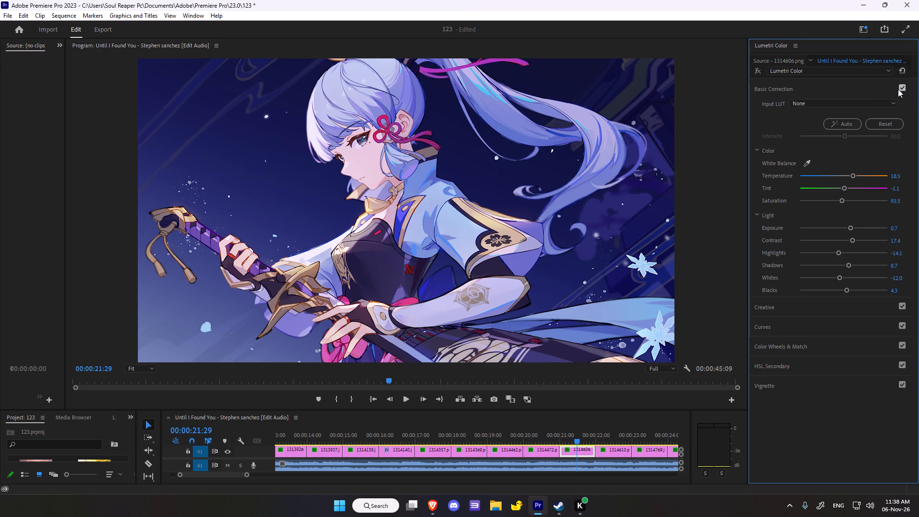
click(900, 87)
click(758, 72)
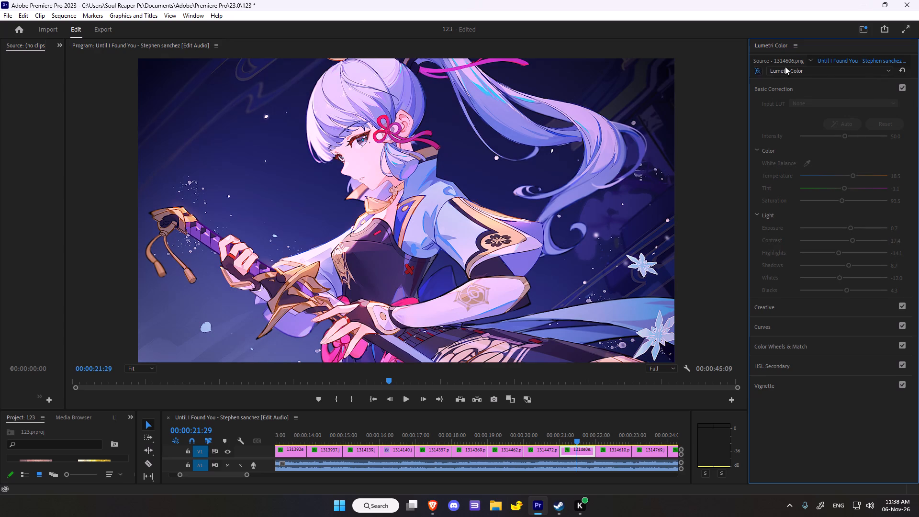
Reset the whole Lumetri Color effect on clip 1314606.png to start its grade from defaults.
click(904, 72)
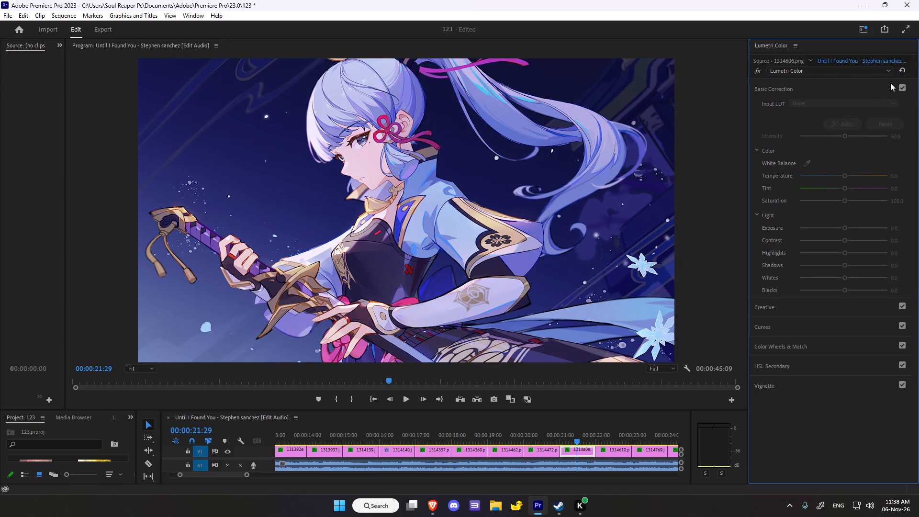
click(906, 69)
click(766, 83)
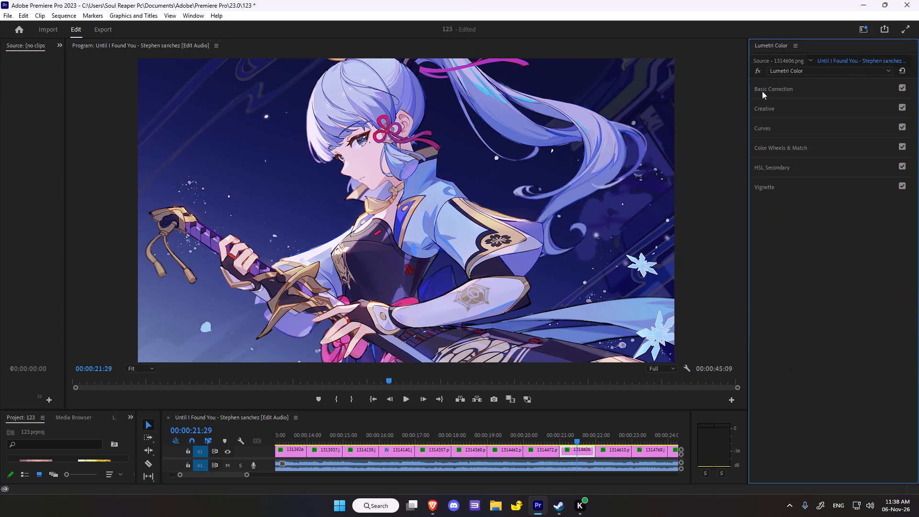
click(762, 91)
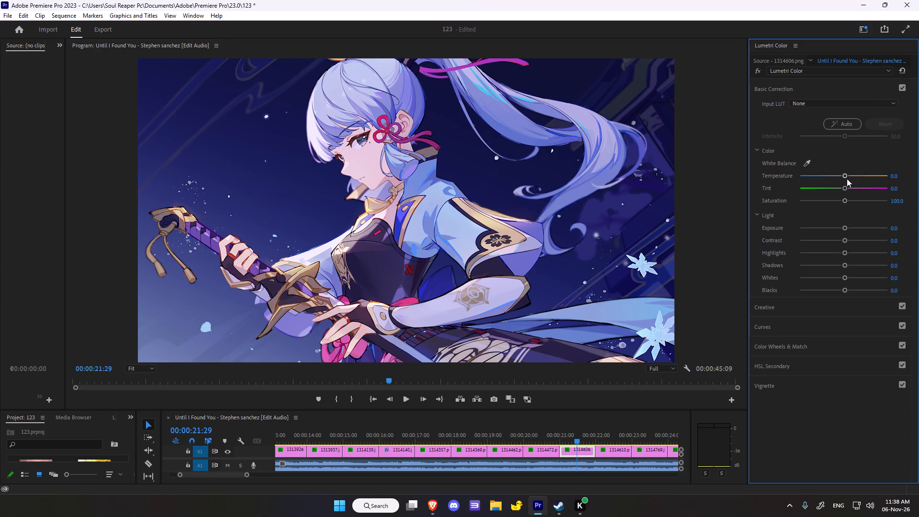
In Basic Correction, set clip 1314606.png's temperature to 31.5, tint to -14.1 and saturation to 115.2, trying a slight exposure tweak.
drag(847, 177, 856, 162)
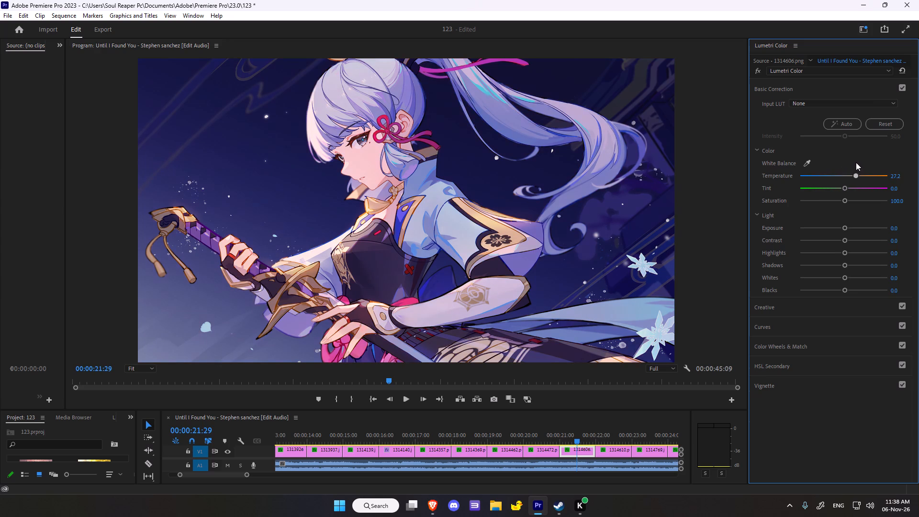
drag(856, 162, 857, 161)
drag(845, 186, 838, 186)
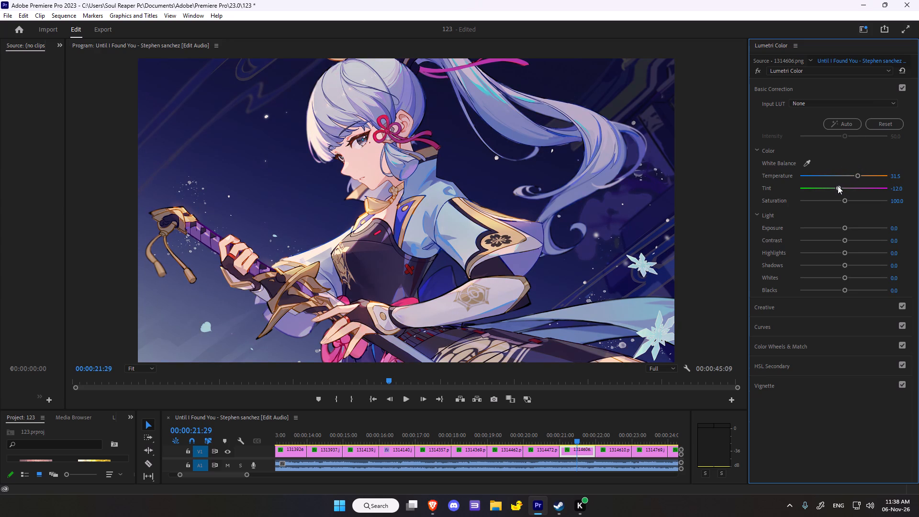
drag(838, 186, 840, 183)
drag(840, 183, 834, 185)
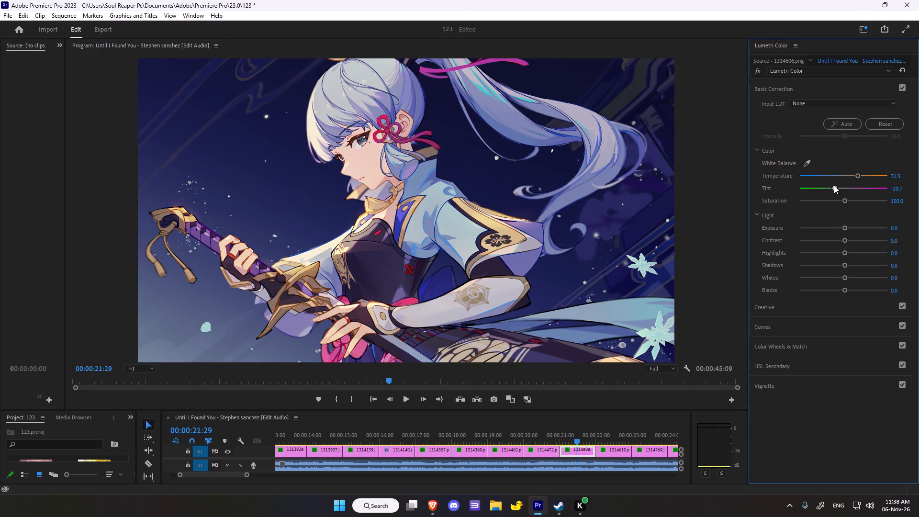
drag(834, 185, 837, 183)
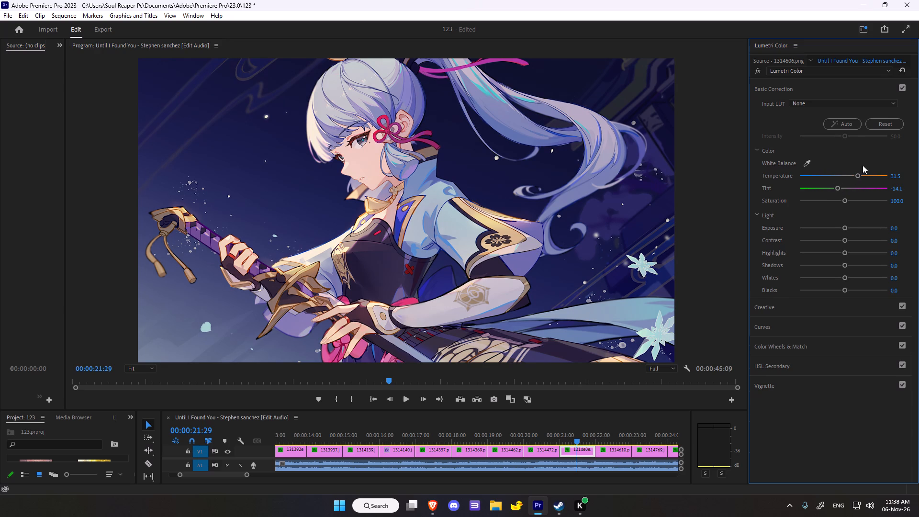
click(843, 226)
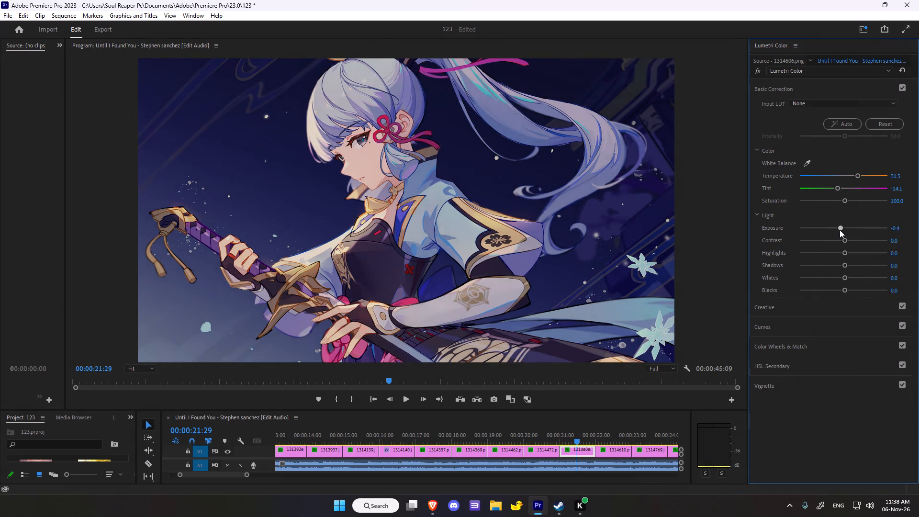
drag(845, 201, 852, 196)
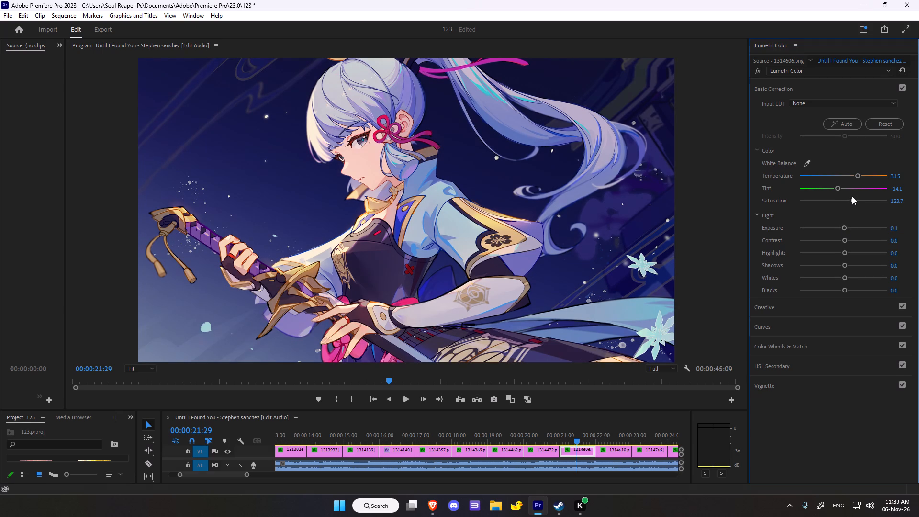
drag(852, 196, 850, 201)
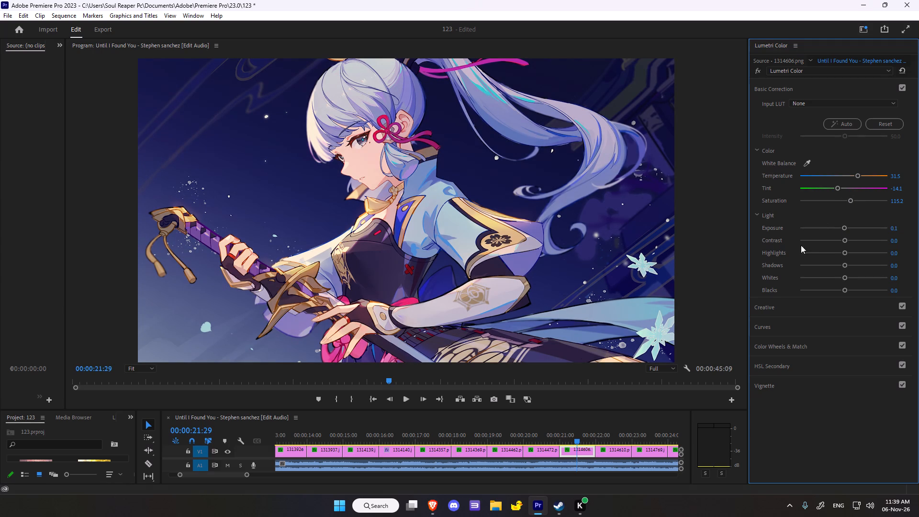
Adjust the clip's light values to exposure -0.2, highlights 5.4, shadows 1.1, whites 13.0 and blacks about 6.5.
click(843, 230)
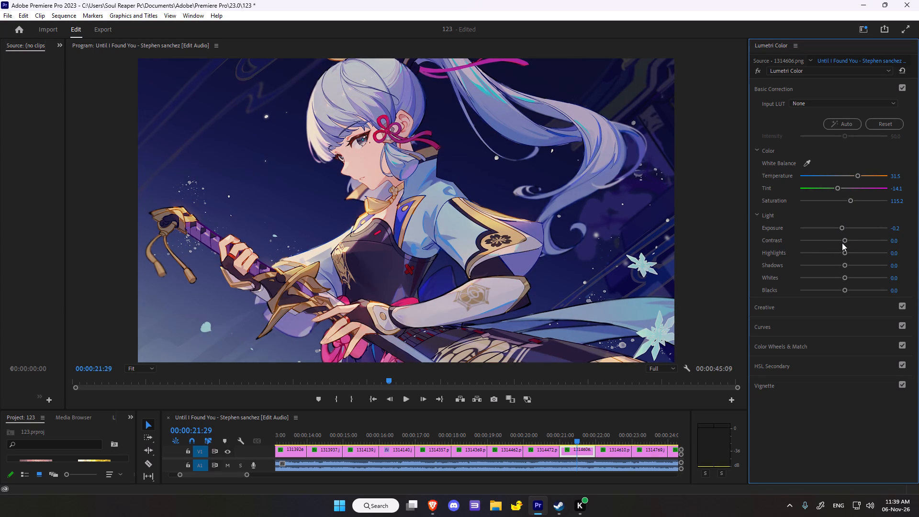
drag(845, 254, 841, 258)
click(842, 253)
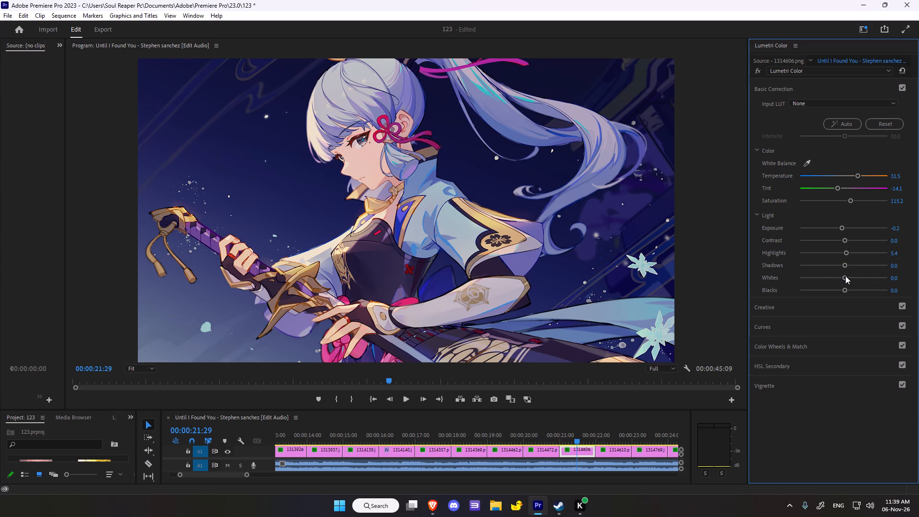
click(843, 265)
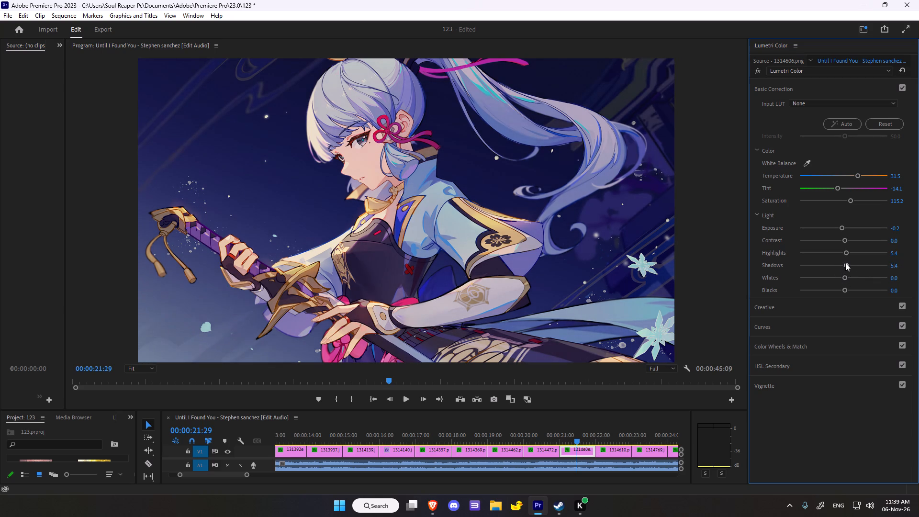
drag(843, 277, 847, 275)
drag(847, 275, 849, 274)
click(846, 291)
In the Creative settings, nudge the shadow tint slightly toward warm and shift the highlight tint marginally off neutral.
click(780, 305)
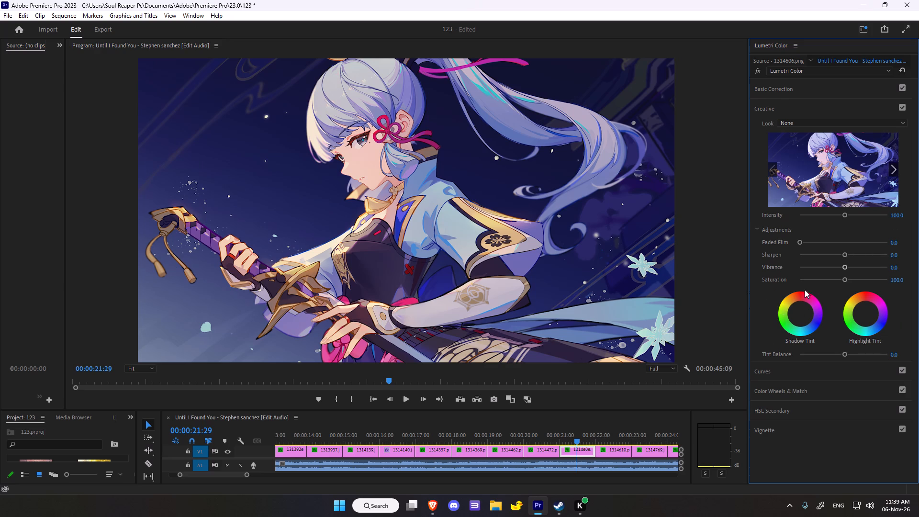
scroll(813, 297, down, 1)
drag(799, 315, 753, 287)
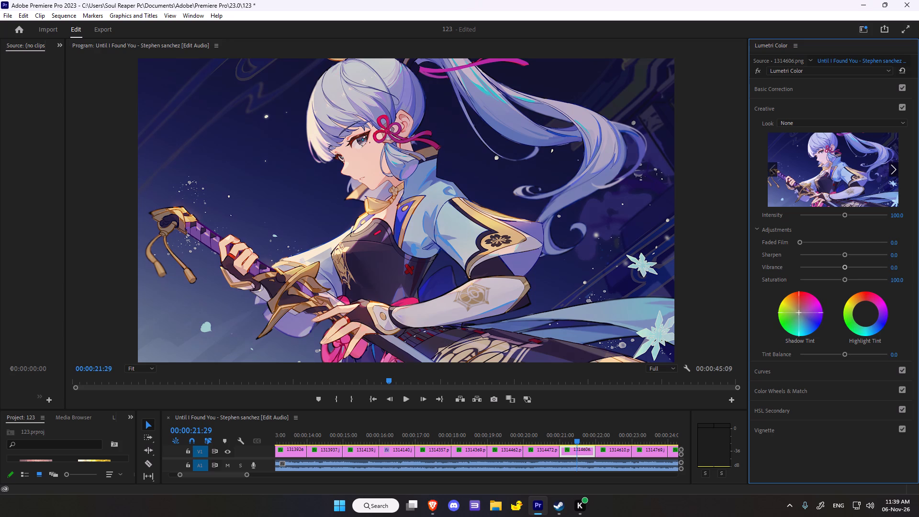
drag(753, 287, 773, 284)
drag(866, 313, 899, 304)
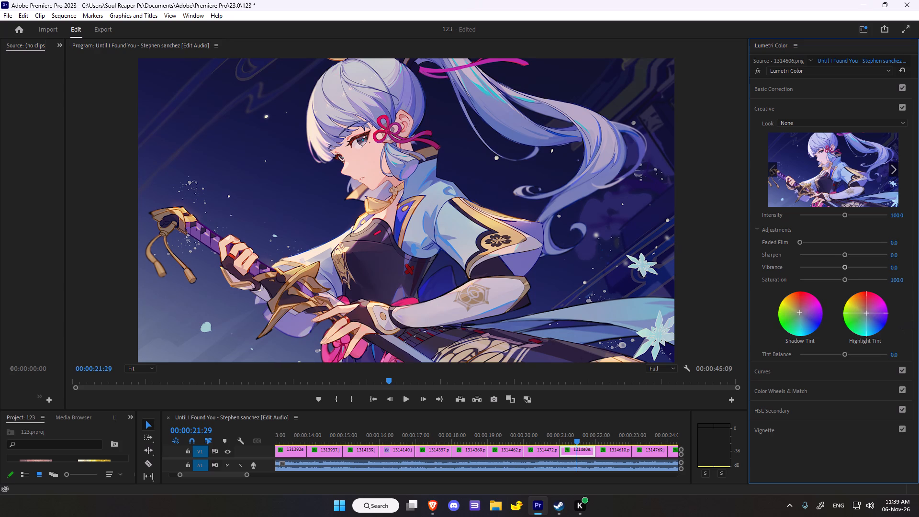
drag(899, 304, 855, 309)
Shape clip 1314606.png's master RGB curve into a contrast S-curve, lowering the lower midtones and lifting the highlights.
scroll(776, 331, down, 1)
click(778, 374)
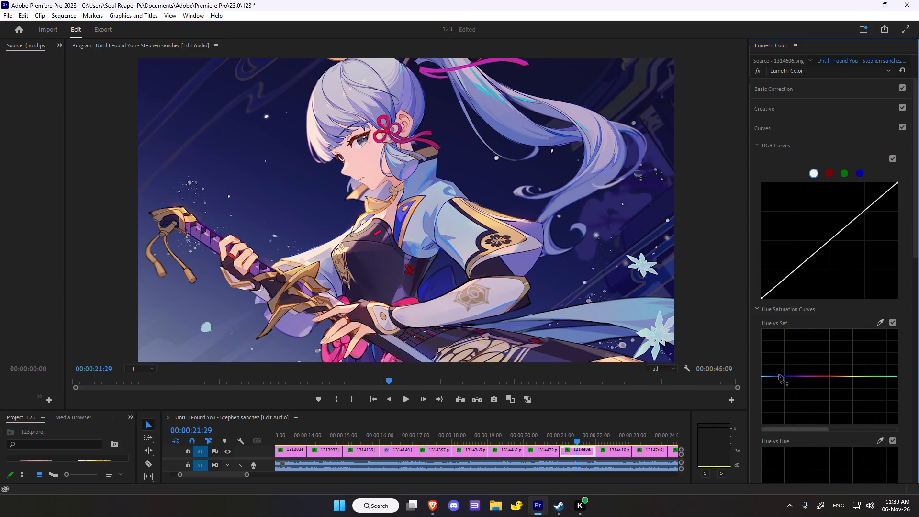
drag(826, 245, 827, 241)
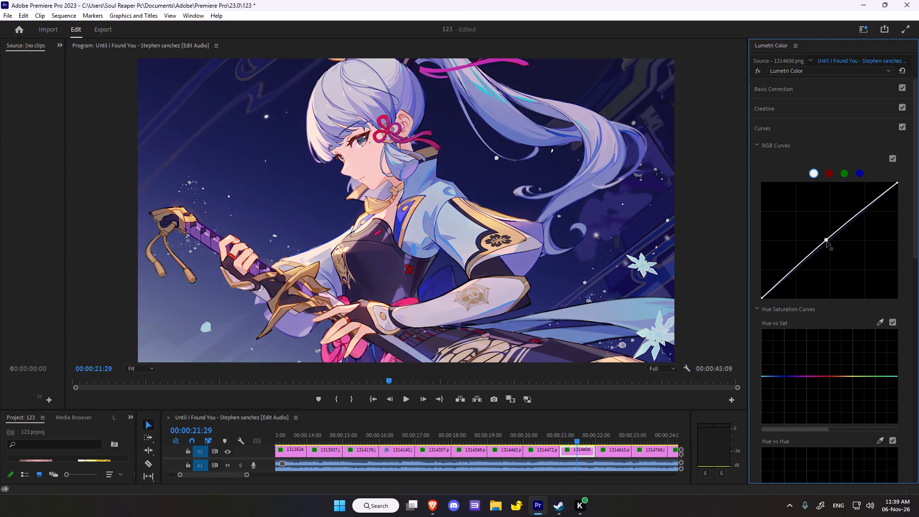
drag(827, 241, 823, 243)
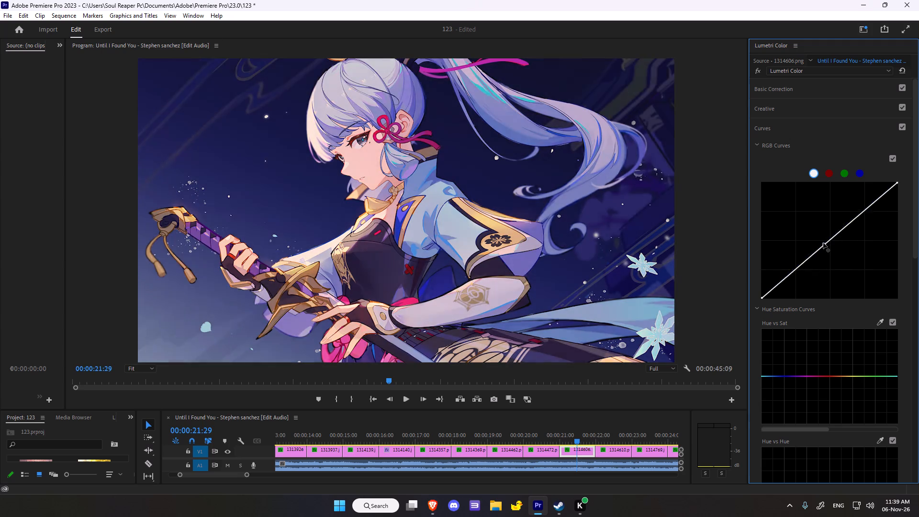
drag(823, 243, 787, 278)
drag(807, 261, 813, 258)
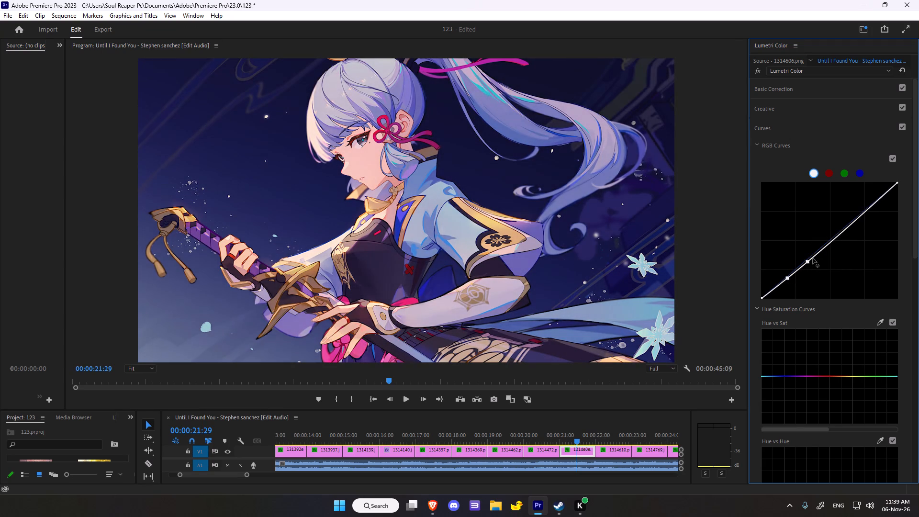
drag(813, 258, 826, 250)
click(826, 250)
drag(835, 244, 841, 238)
drag(847, 234, 855, 224)
drag(858, 222, 857, 218)
drag(853, 215, 848, 210)
drag(846, 207, 842, 200)
click(863, 211)
drag(865, 208, 864, 203)
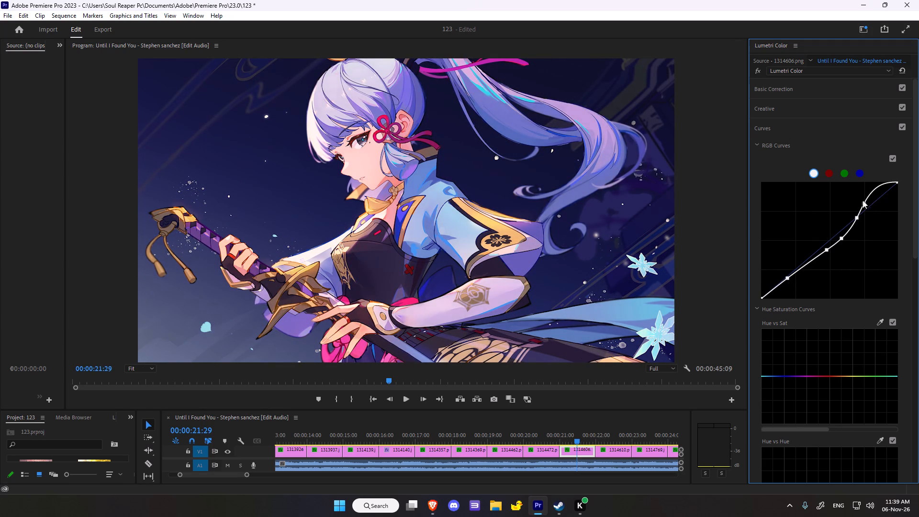
double_click(863, 200)
drag(863, 193, 869, 191)
click(873, 192)
click(878, 197)
click(883, 212)
click(884, 220)
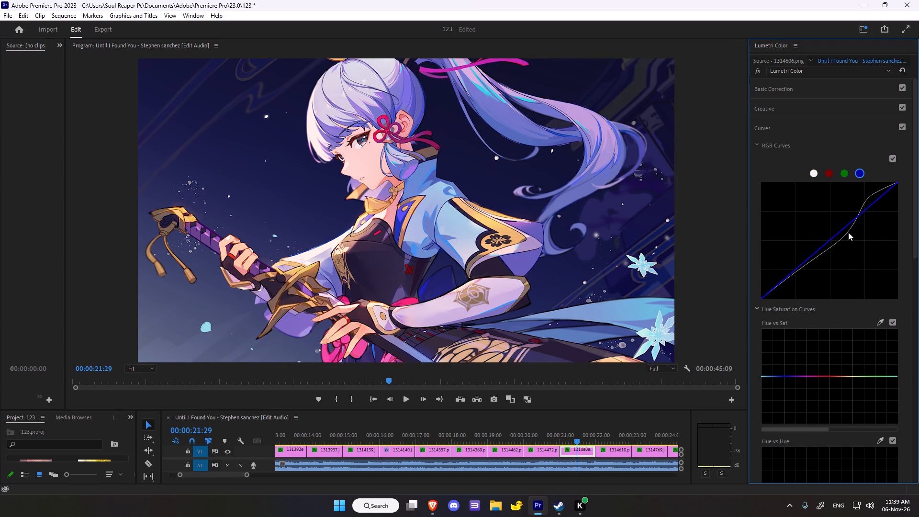
Pull the midtones of the blue and green RGB curves slightly below the diagonal.
drag(846, 228, 832, 258)
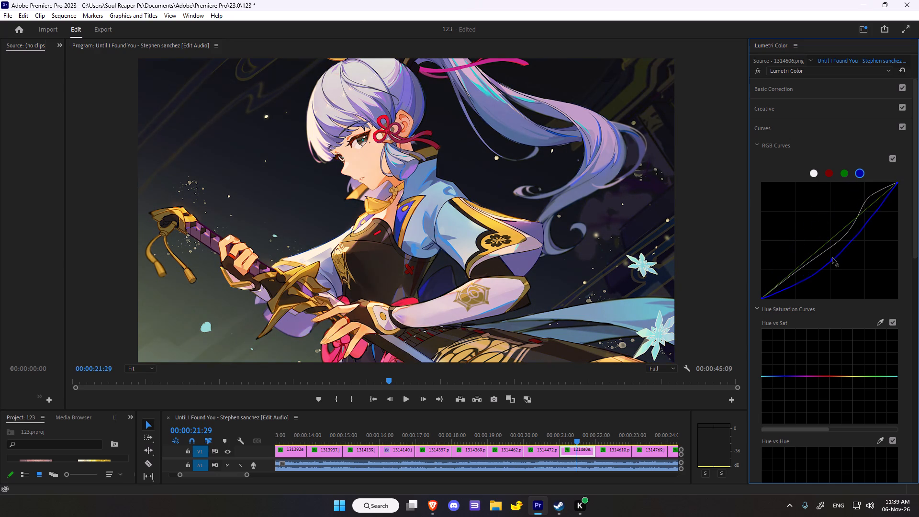
drag(832, 258, 832, 252)
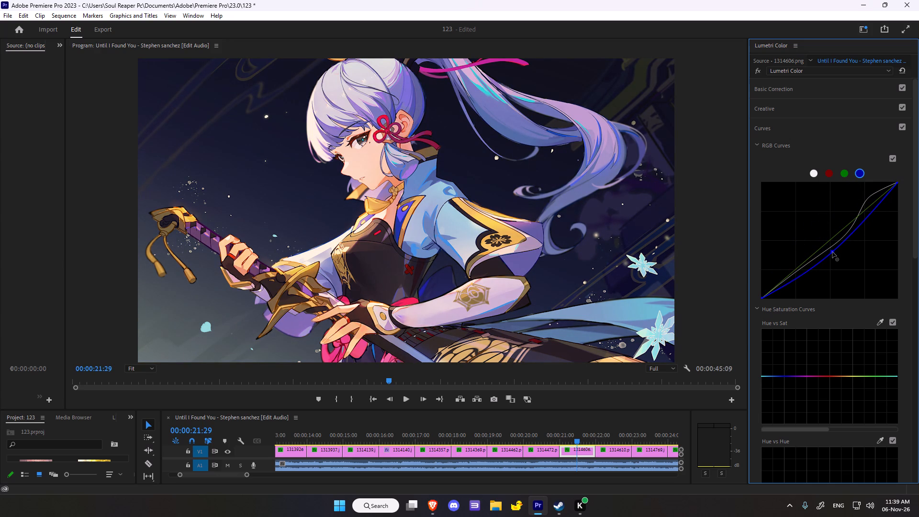
drag(832, 252, 833, 248)
click(845, 170)
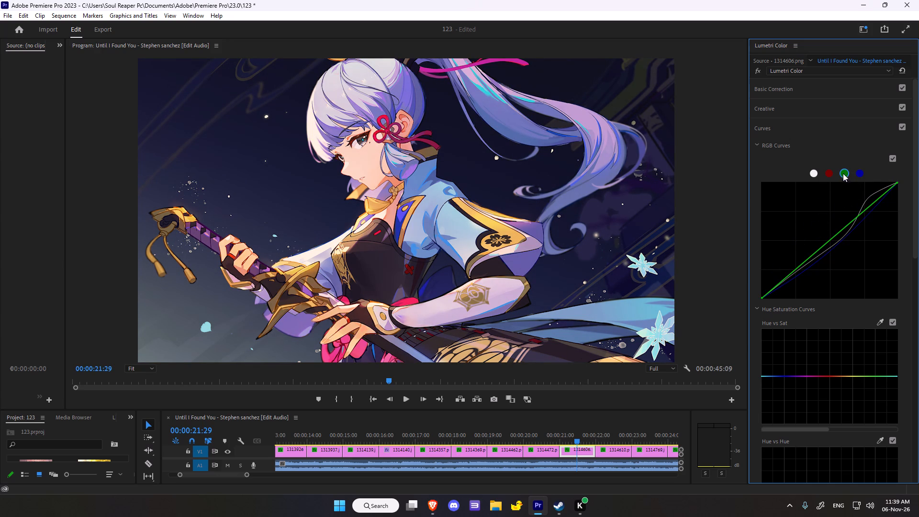
drag(839, 230, 836, 221)
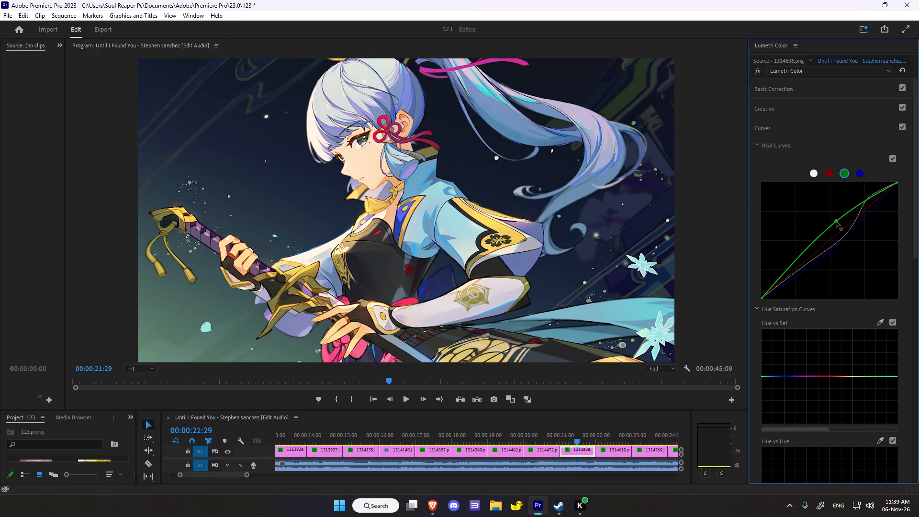
drag(836, 221, 841, 236)
Lower the red curve's midtones slightly and toggle the RGB curves off and on to compare the grade.
click(830, 177)
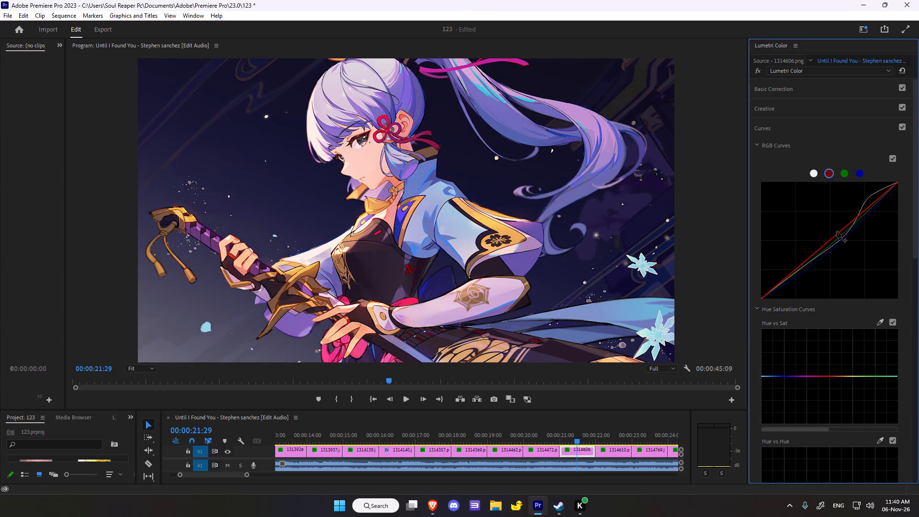
drag(840, 231, 842, 240)
click(890, 160)
click(890, 160)
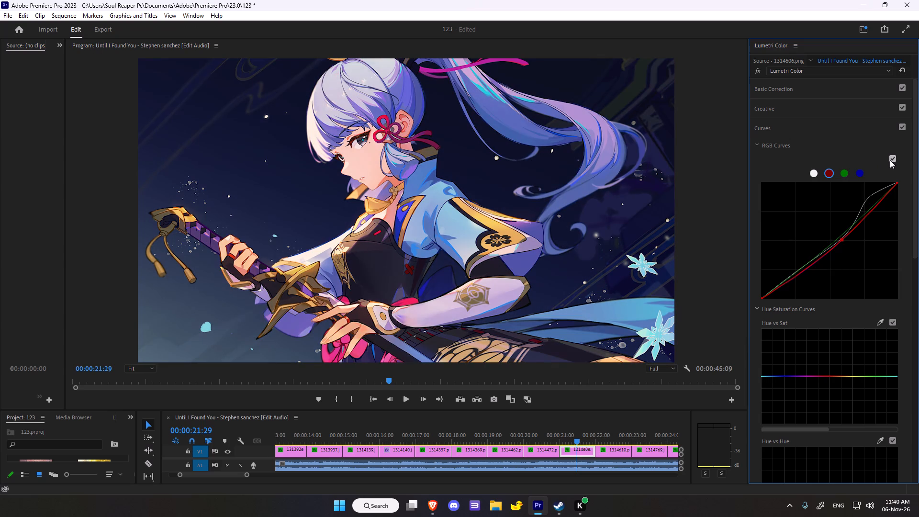
double_click(890, 160)
right_click(890, 160)
In the Hue vs Sat curve, sample the color of the character's sword-gripping hand and slightly reduce the red saturation.
scroll(838, 281, down, 5)
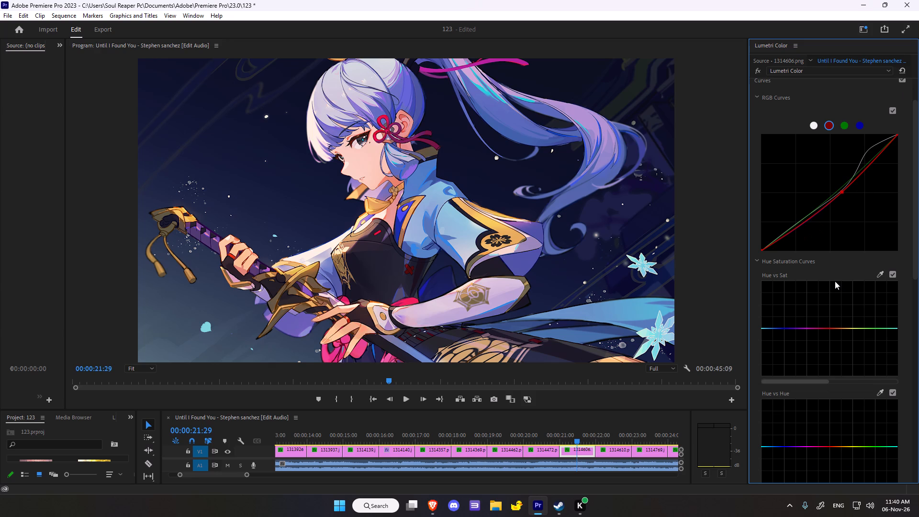
scroll(839, 279, down, 7)
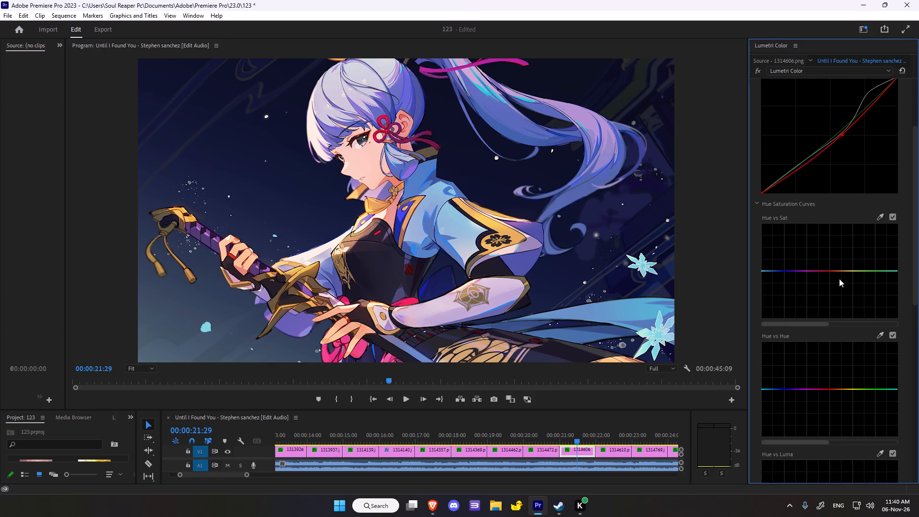
scroll(839, 279, down, 3)
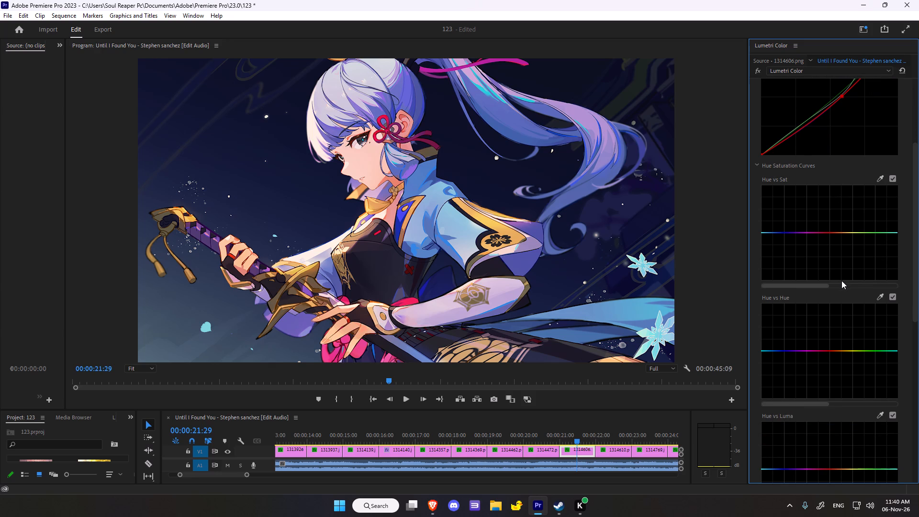
click(882, 175)
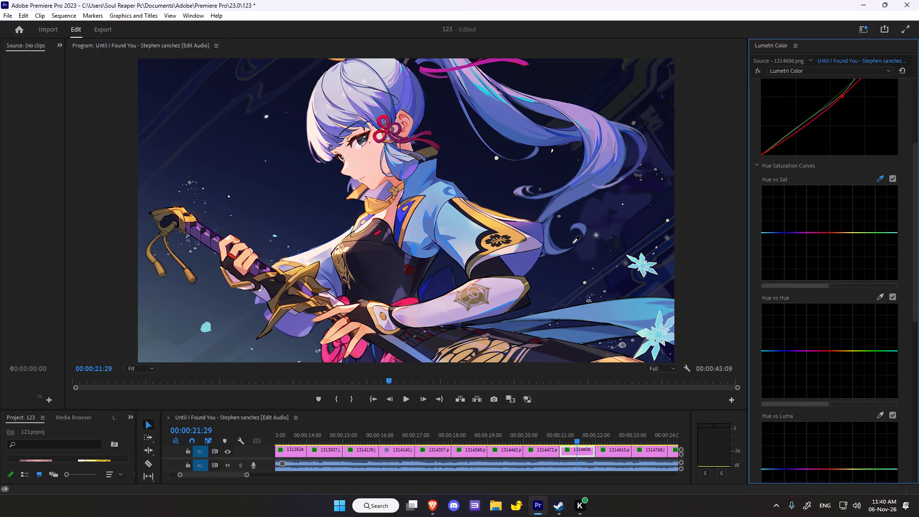
click(231, 256)
drag(830, 234, 829, 218)
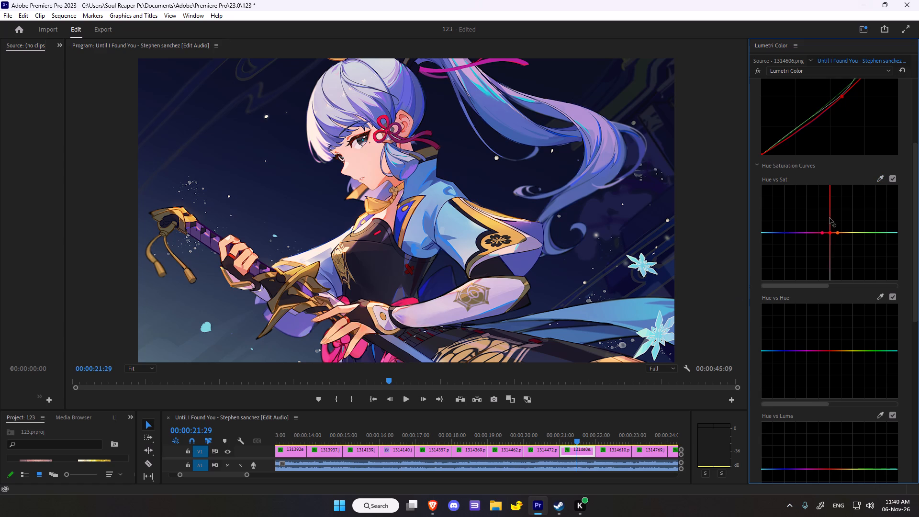
drag(829, 218, 816, 240)
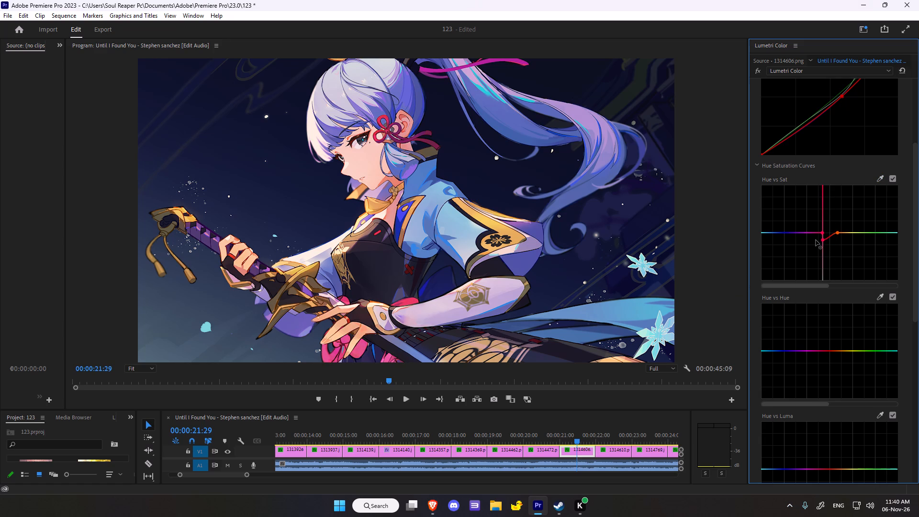
drag(816, 240, 828, 241)
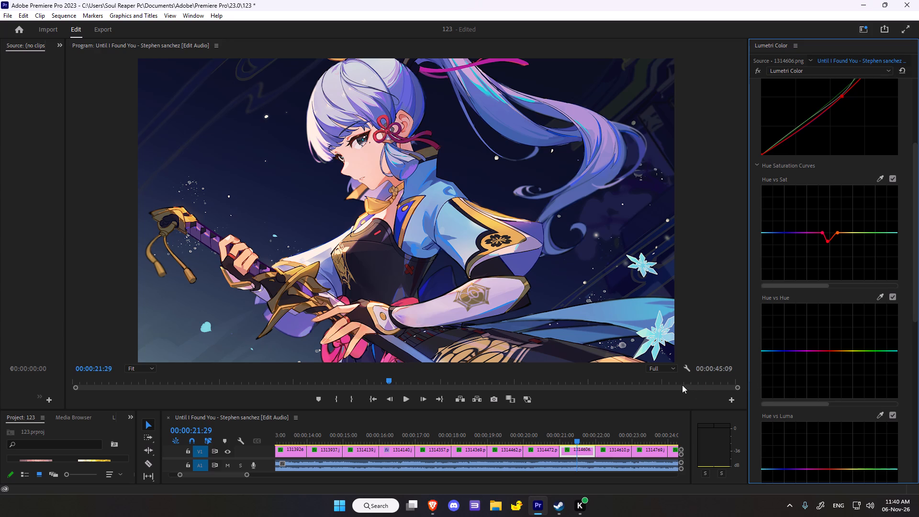
Add control points to the Hue vs Hue curve by sampling the red-pink area at the character's waist.
scroll(793, 356, down, 4)
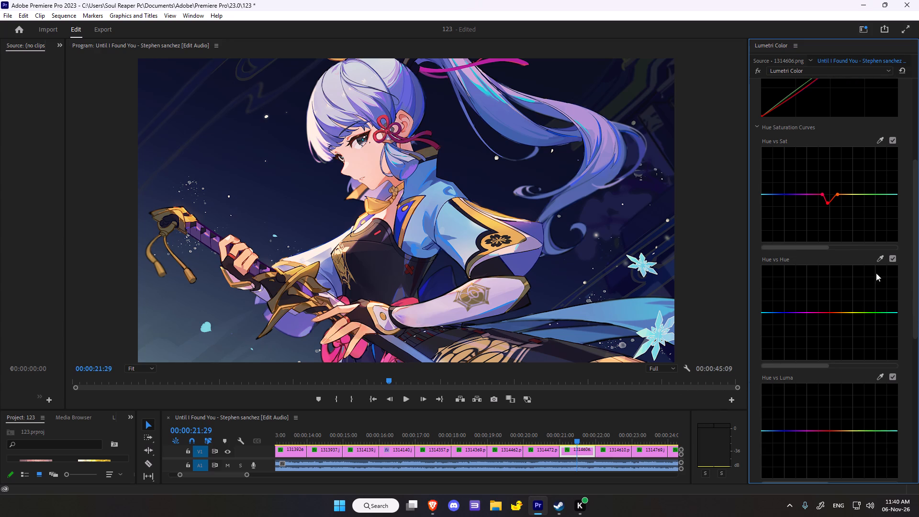
click(882, 258)
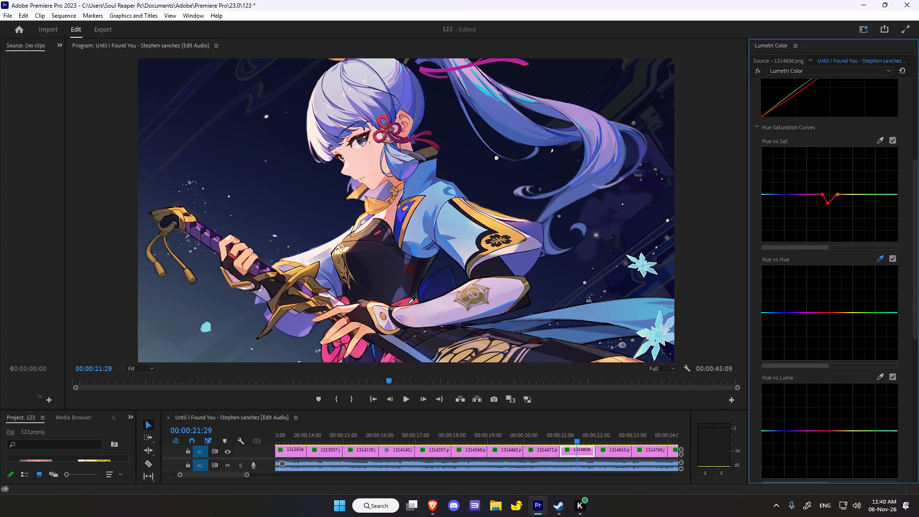
click(411, 300)
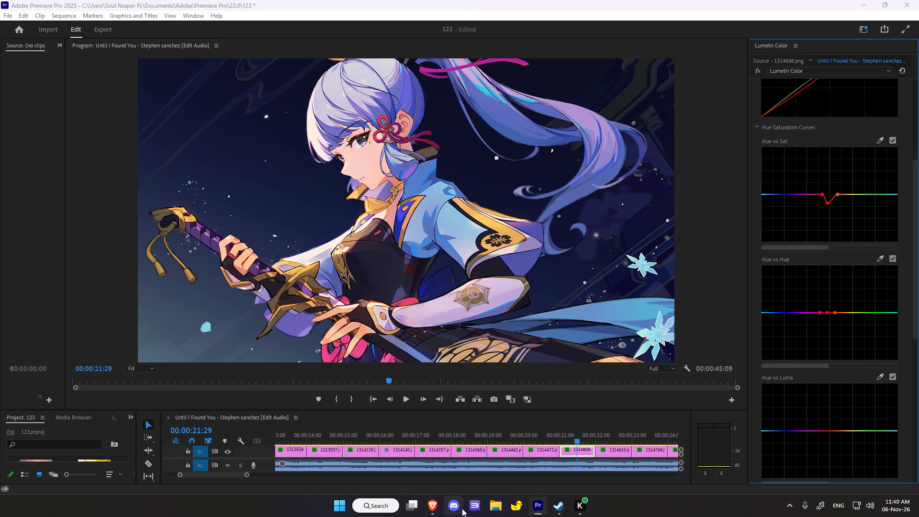
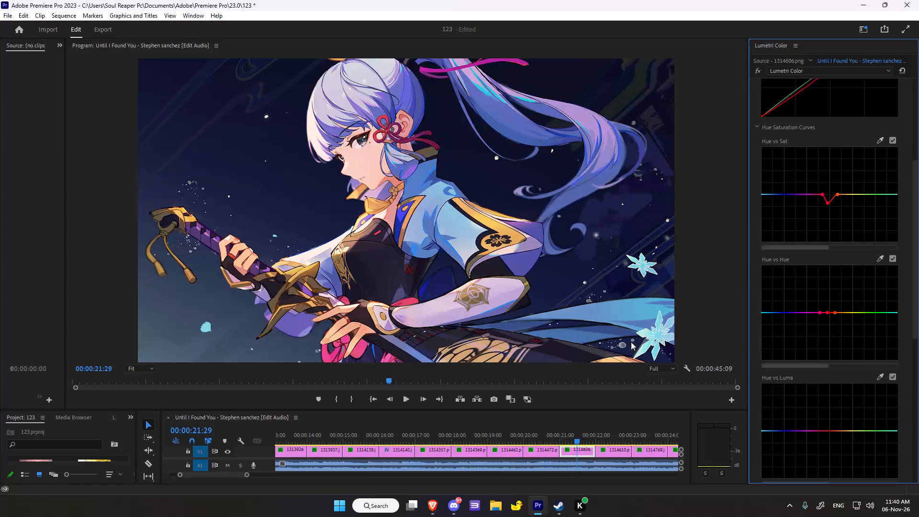
Add control points to the Hue vs Luma curve by sampling the purple sword grip.
click(878, 374)
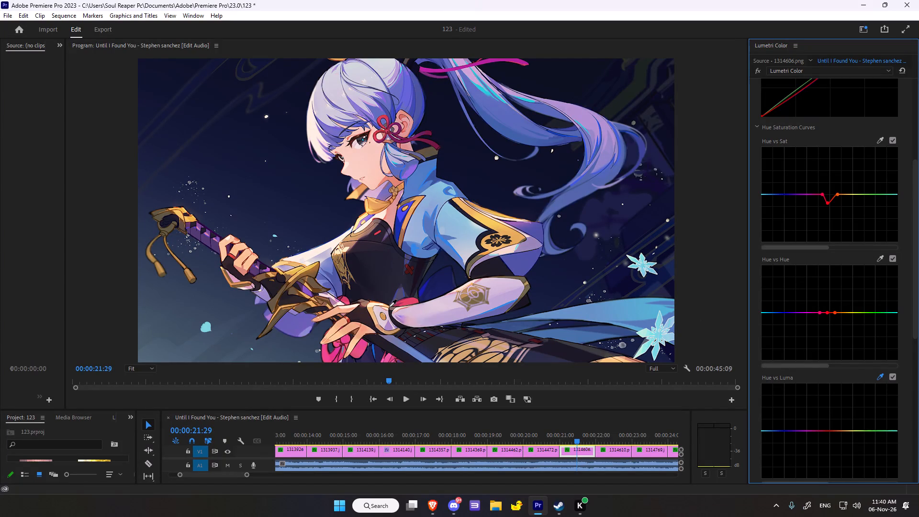
click(252, 269)
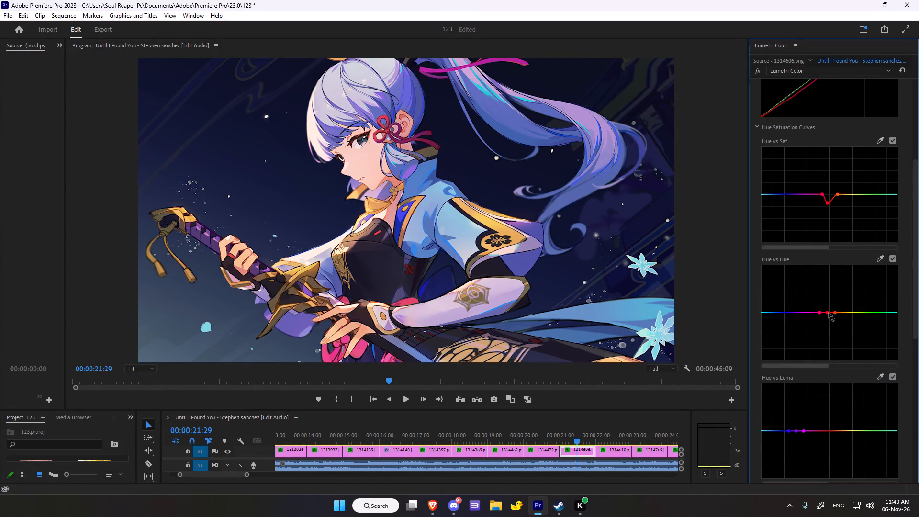
Pull the middle red control point of the Hue vs Hue curve slightly below the line.
click(828, 312)
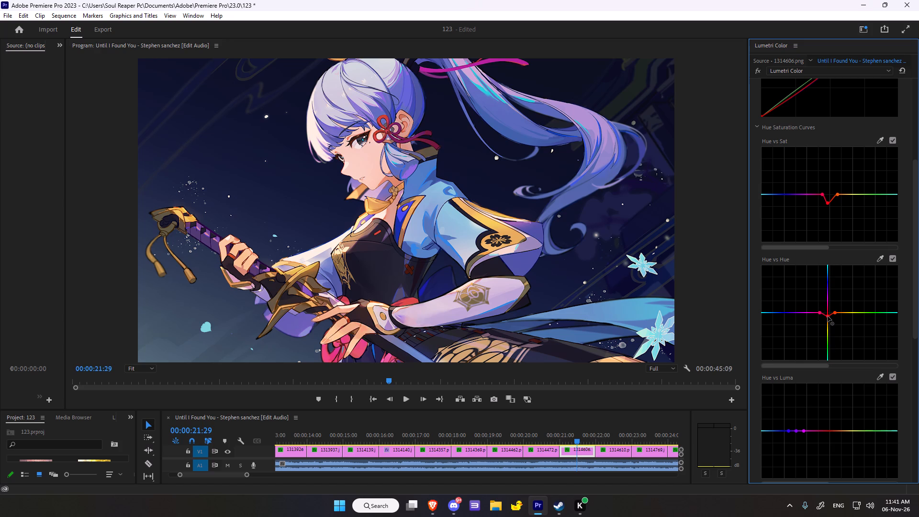
Sample the blue sleeve for the Hue vs Luma curve and lower the purple control point slightly.
click(879, 375)
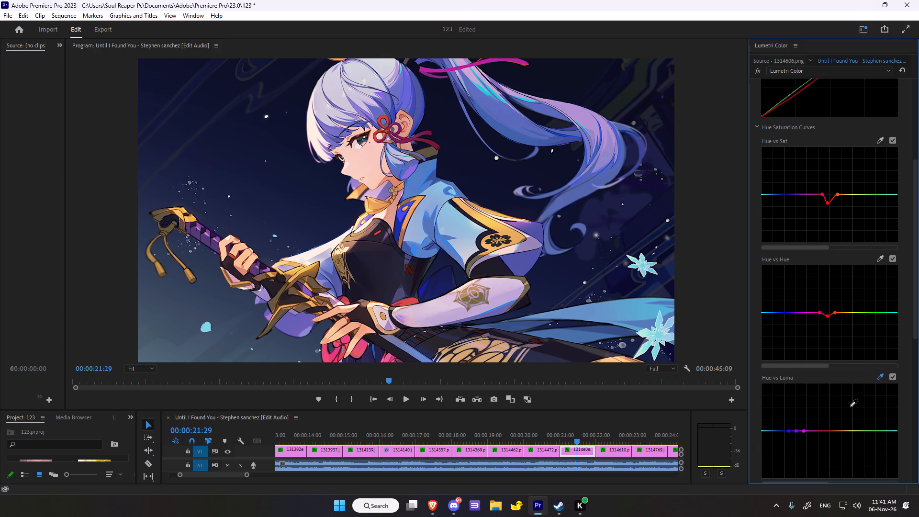
scroll(556, 451, down, 1)
click(519, 226)
click(796, 433)
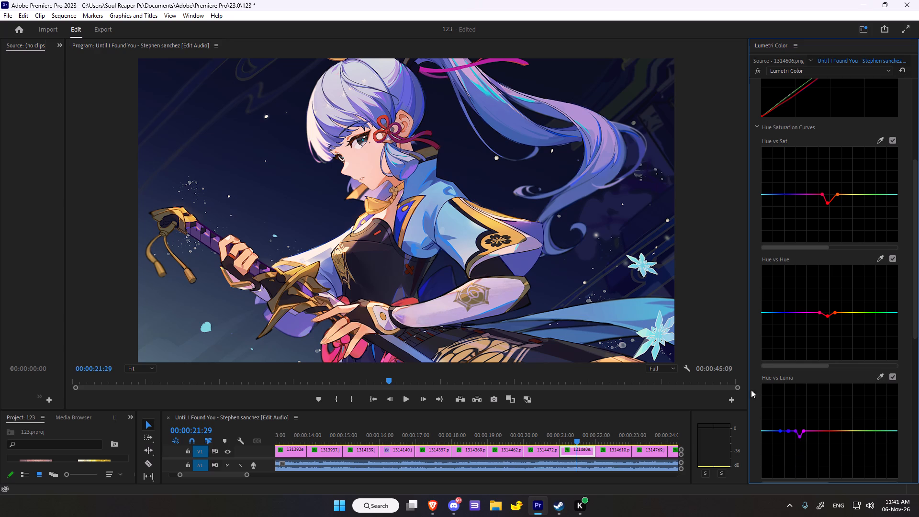
Toggle the Lumetri Color effect off and on repeatedly to compare the clip with and without the grade.
scroll(765, 348, down, 15)
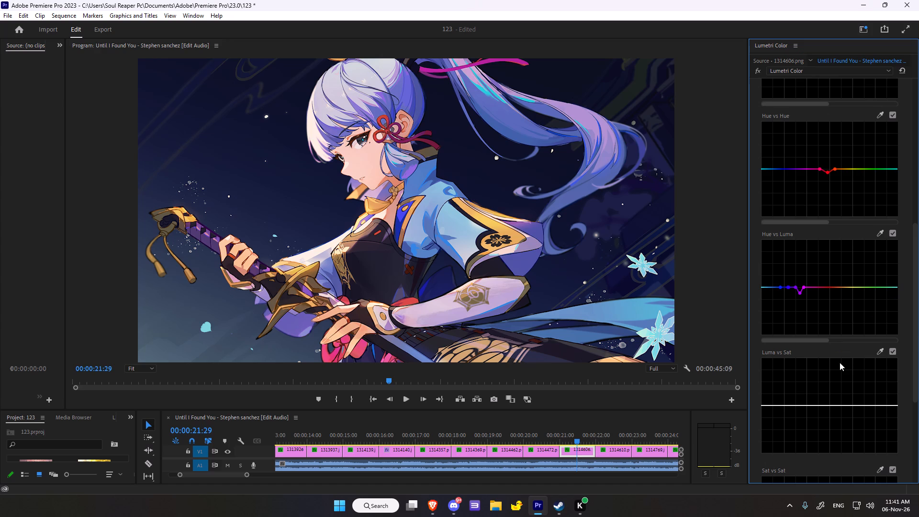
scroll(849, 353, down, 13)
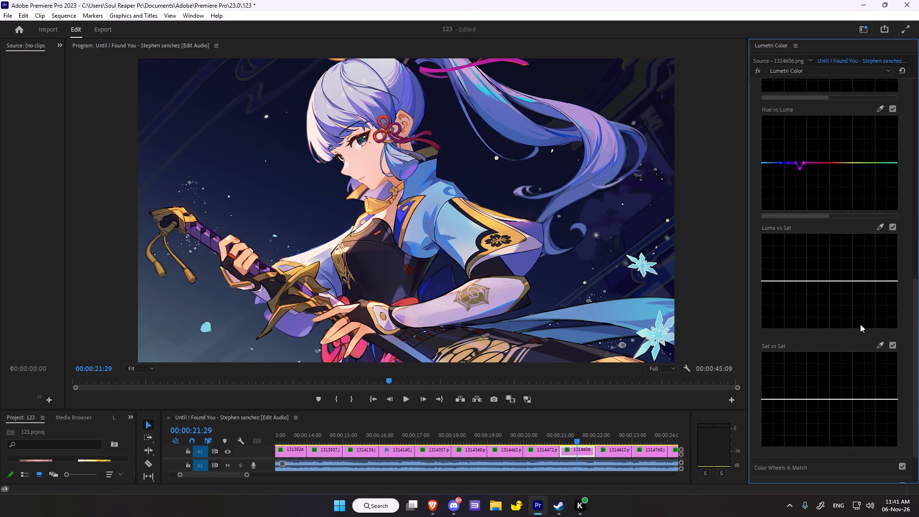
scroll(909, 271, down, 2)
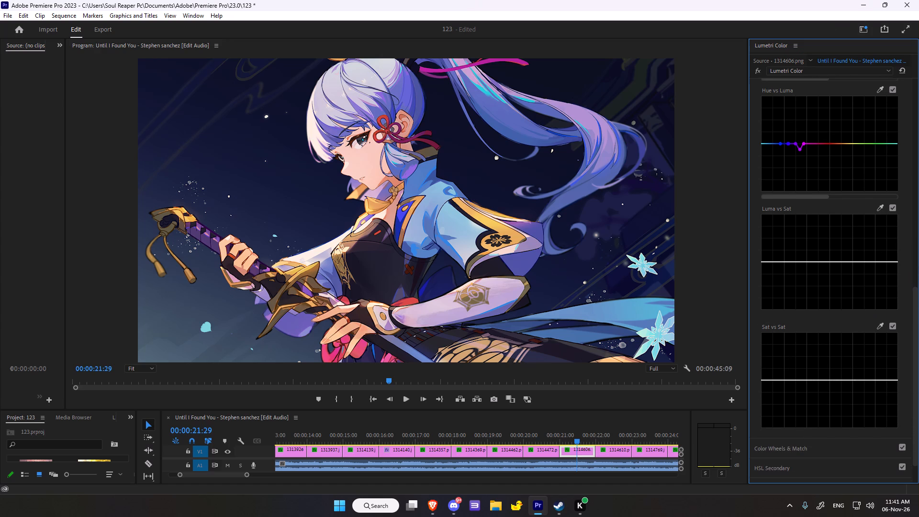
click(755, 72)
double_click(754, 72)
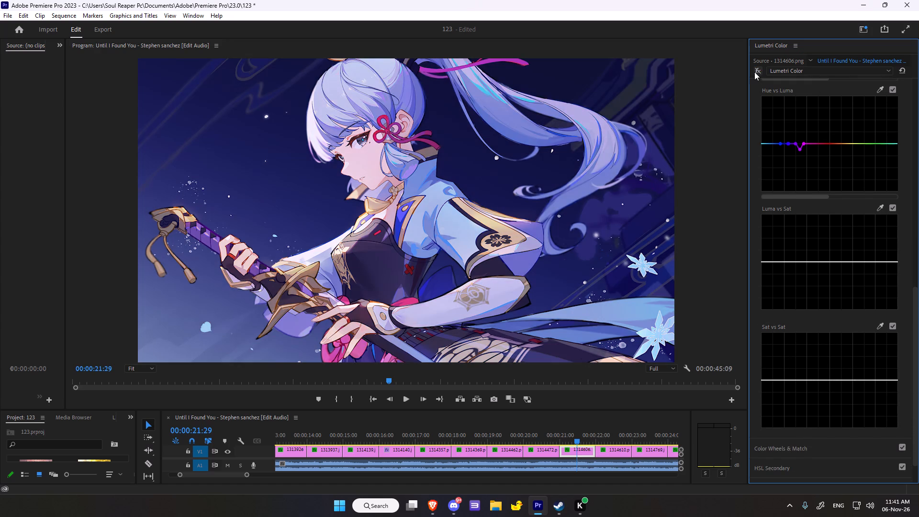
click(754, 72)
click(754, 72)
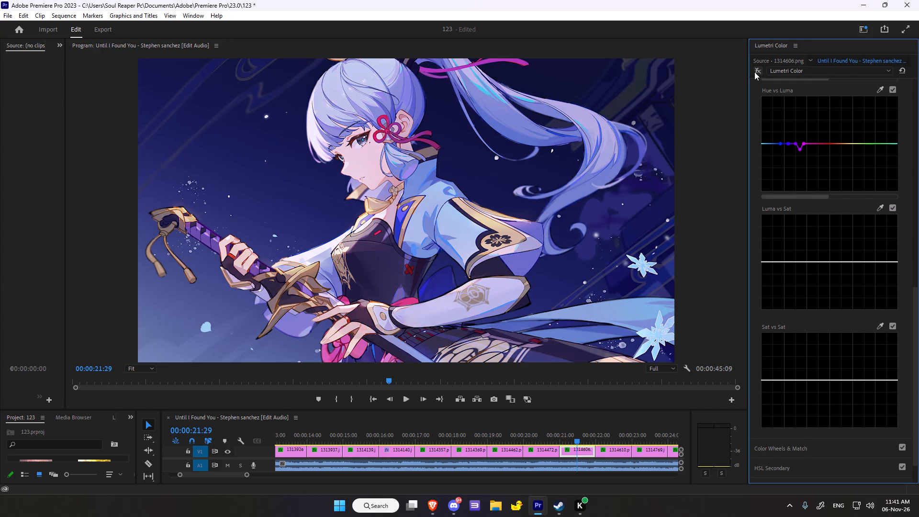
click(754, 72)
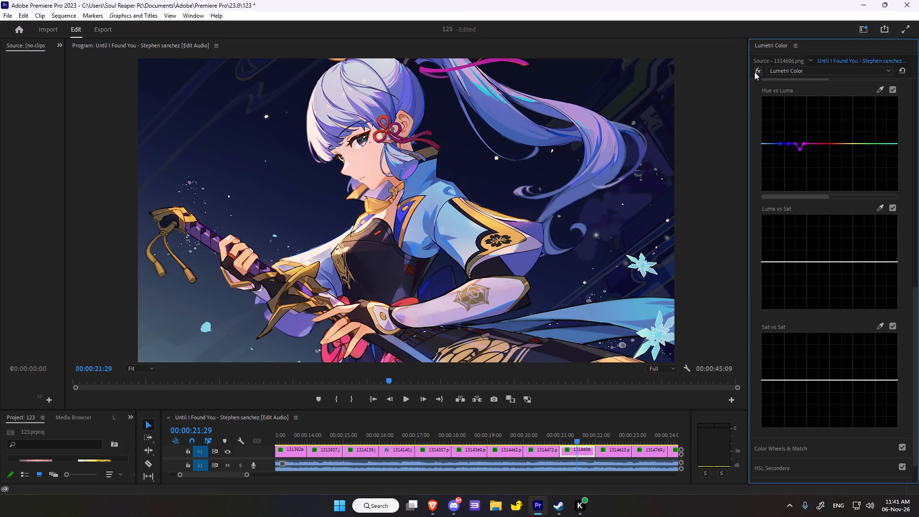
double_click(754, 72)
right_click(754, 72)
click(754, 72)
click(754, 72)
In the Luma vs Sat curve, sample the light part of the sleeve and raise the middle point moderately above the line.
scroll(806, 306, down, 8)
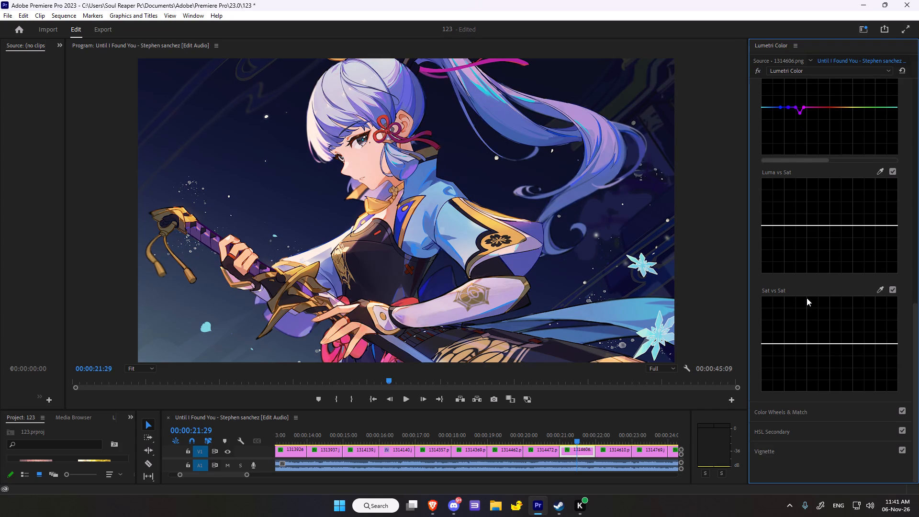
scroll(807, 298, down, 3)
scroll(893, 261, down, 3)
click(881, 175)
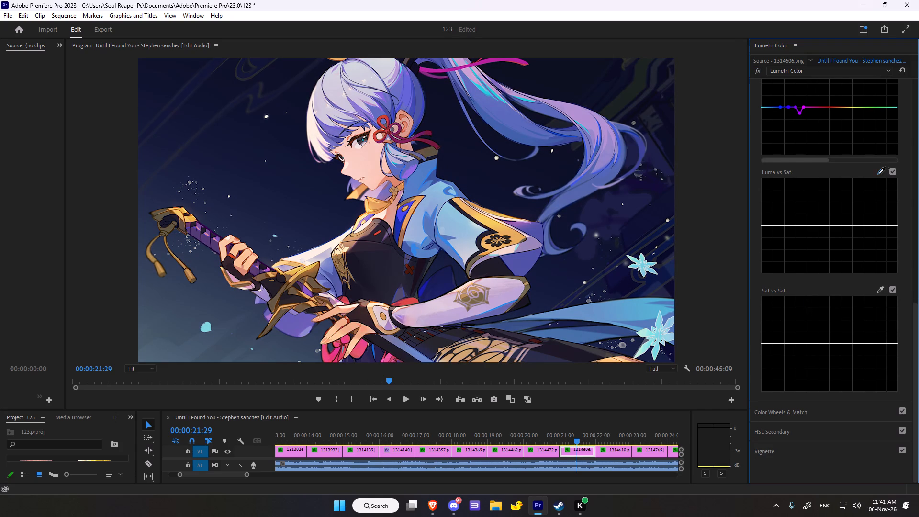
click(499, 226)
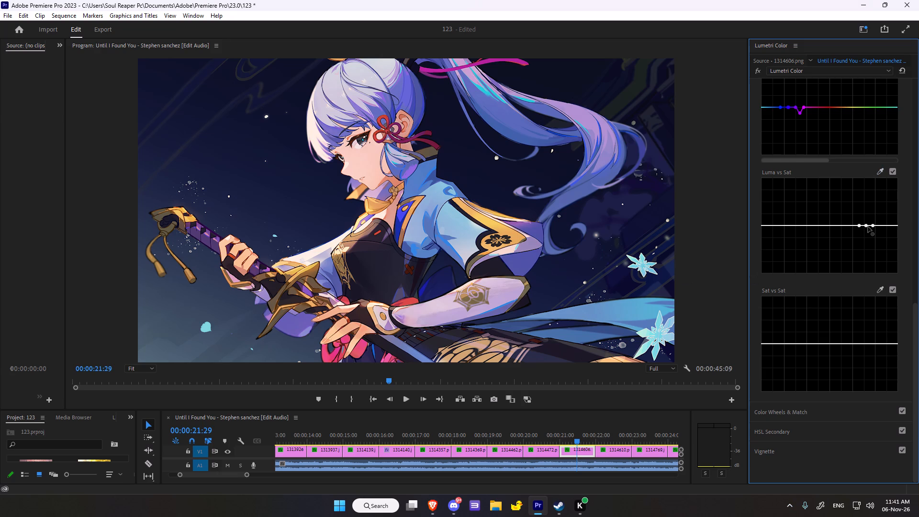
drag(866, 227, 869, 243)
drag(869, 243, 863, 178)
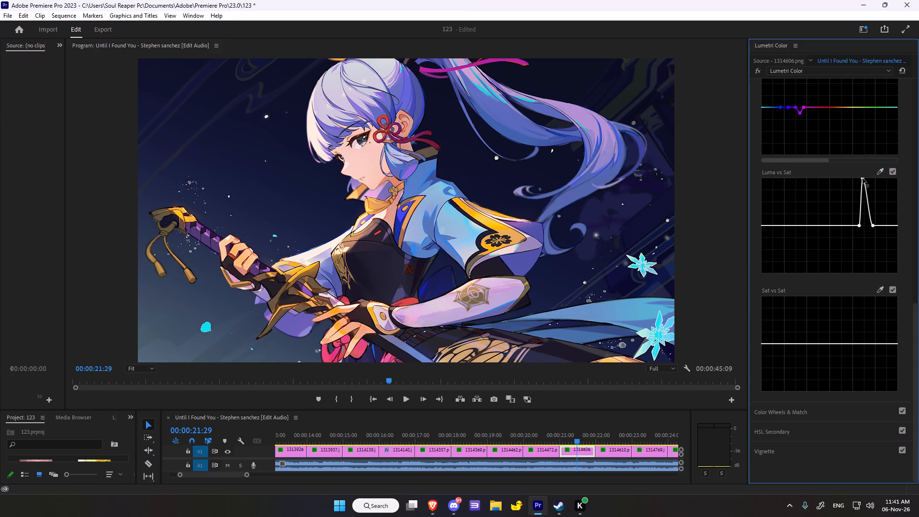
drag(863, 178, 865, 208)
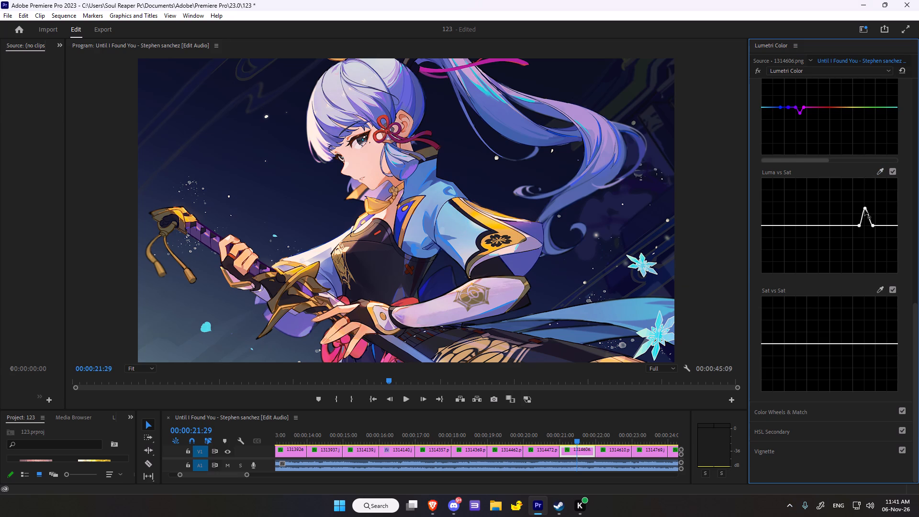
In the Sat vs Sat curve, sample the pink bow at the waist and raise the middle point slightly above the line.
scroll(857, 326, down, 6)
double_click(874, 290)
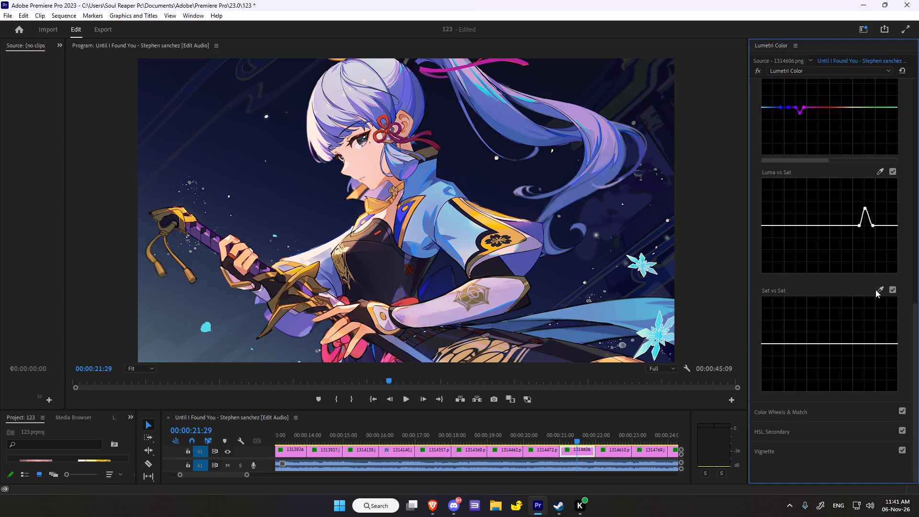
click(876, 289)
click(879, 290)
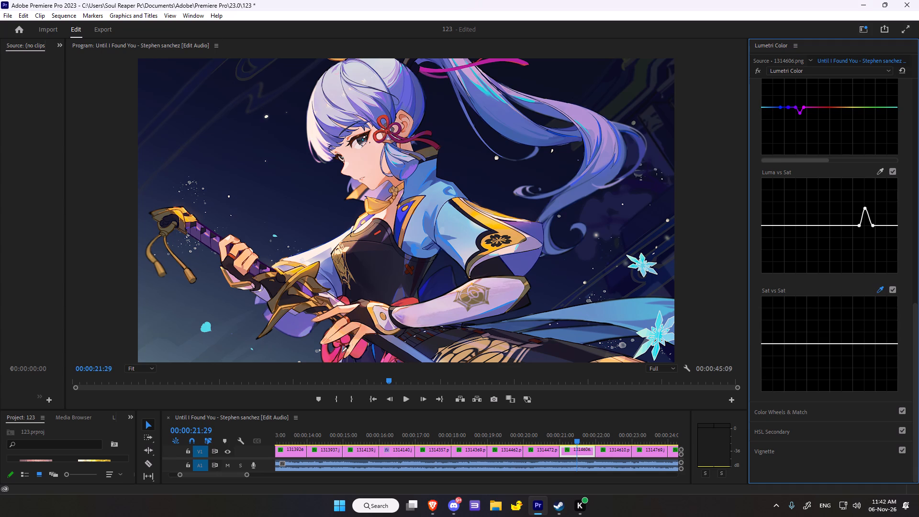
click(358, 349)
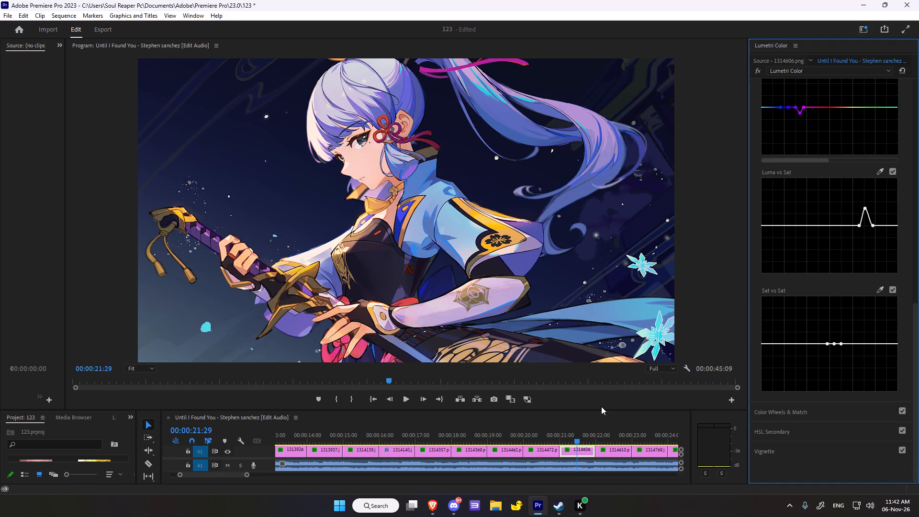
drag(834, 344, 836, 325)
drag(836, 325, 820, 362)
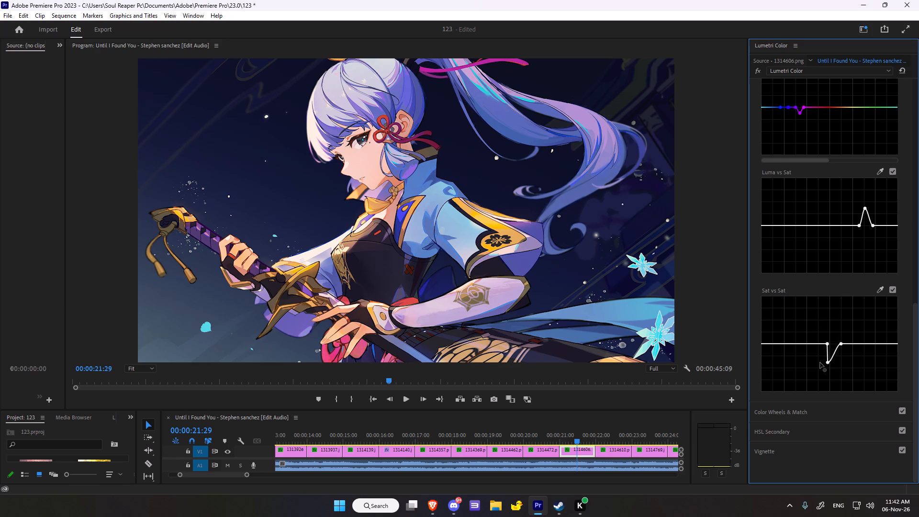
drag(820, 362, 846, 356)
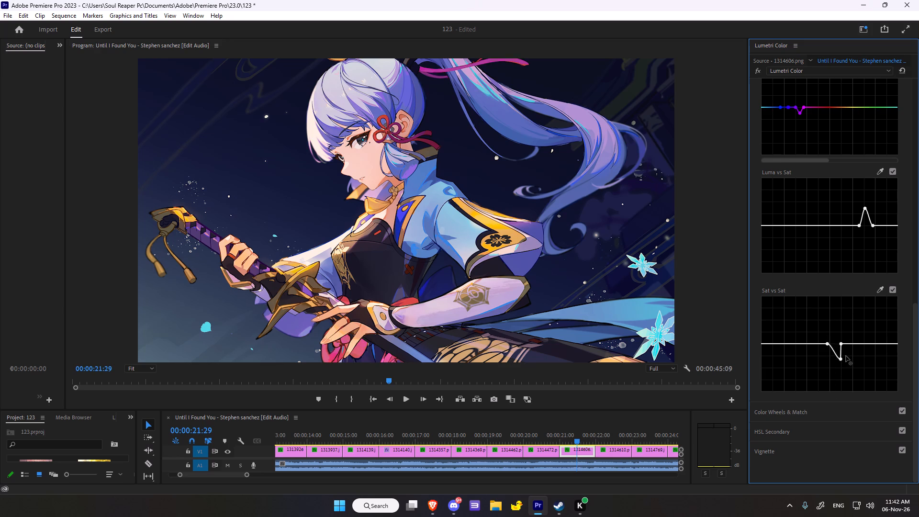
drag(846, 356, 832, 386)
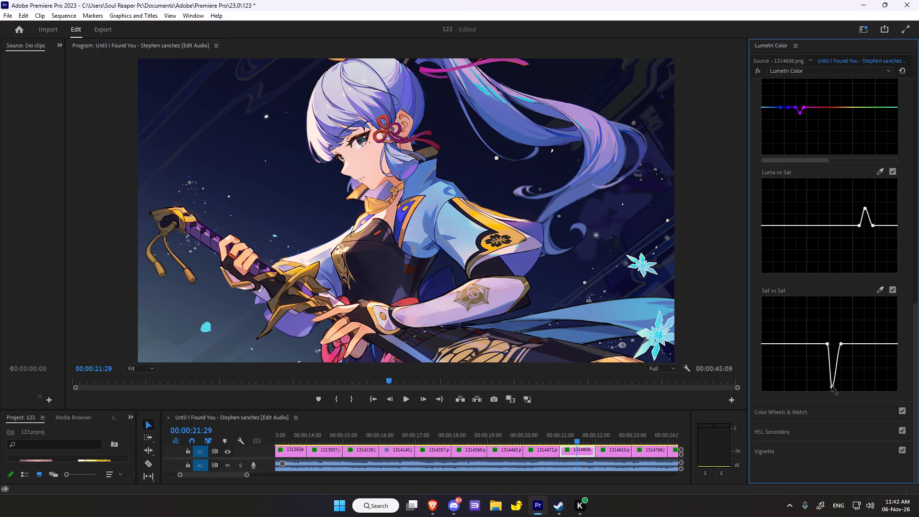
drag(832, 386, 834, 346)
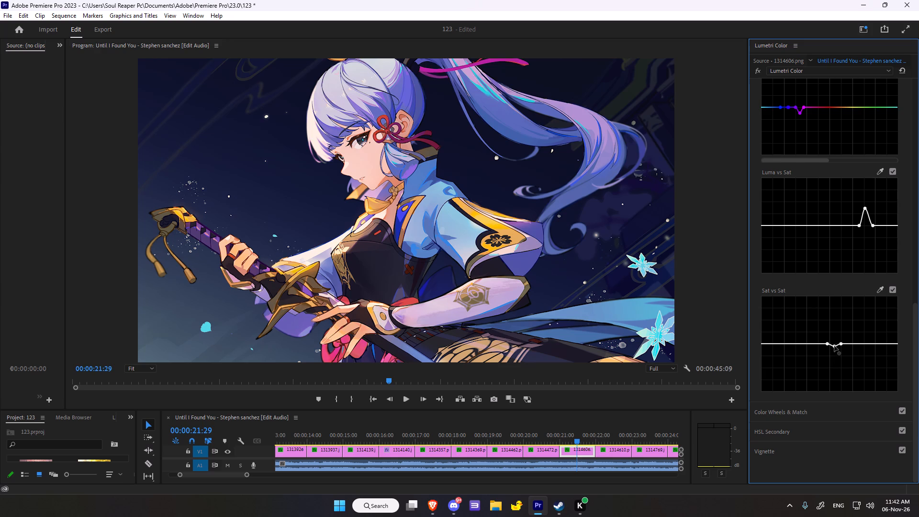
drag(834, 346, 833, 340)
In Color Wheels & Match, try a midtones tint and reset it, and nudge the shadows and highlights wheels slightly toward red.
scroll(841, 362, down, 8)
click(794, 414)
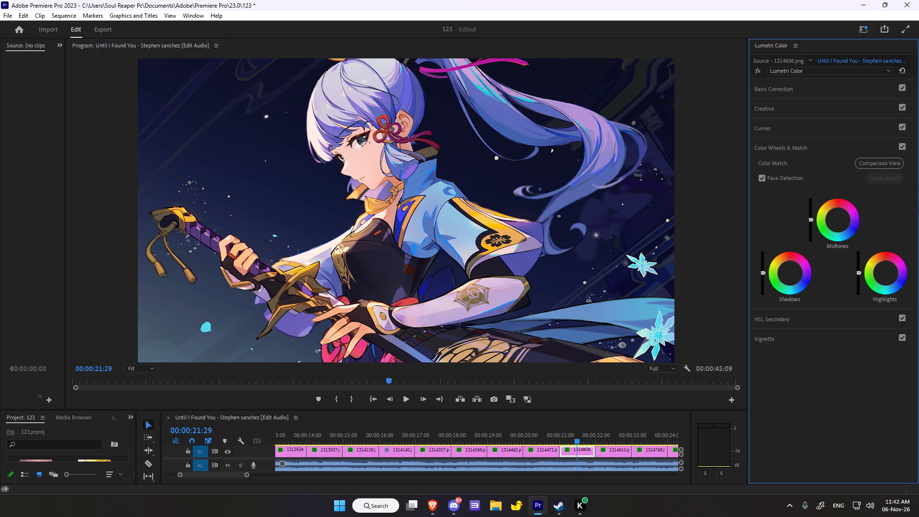
drag(839, 219, 848, 179)
double_click(837, 221)
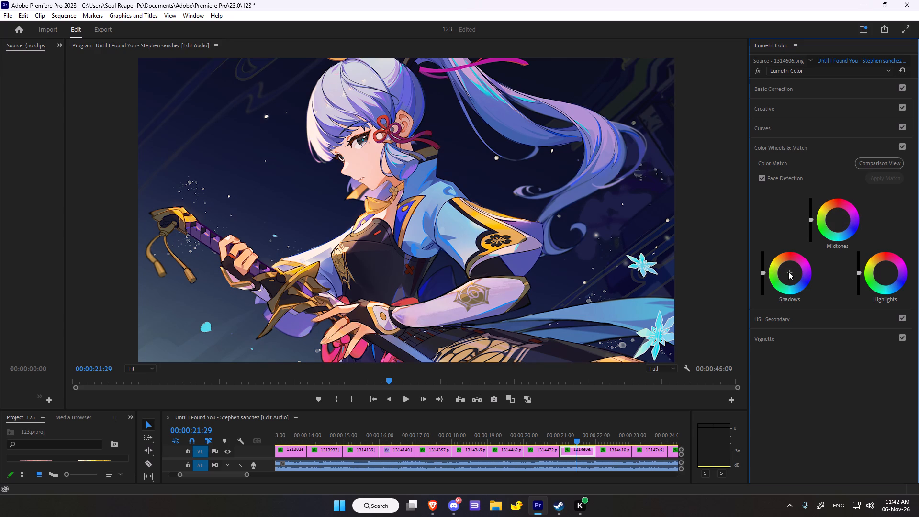
click(787, 271)
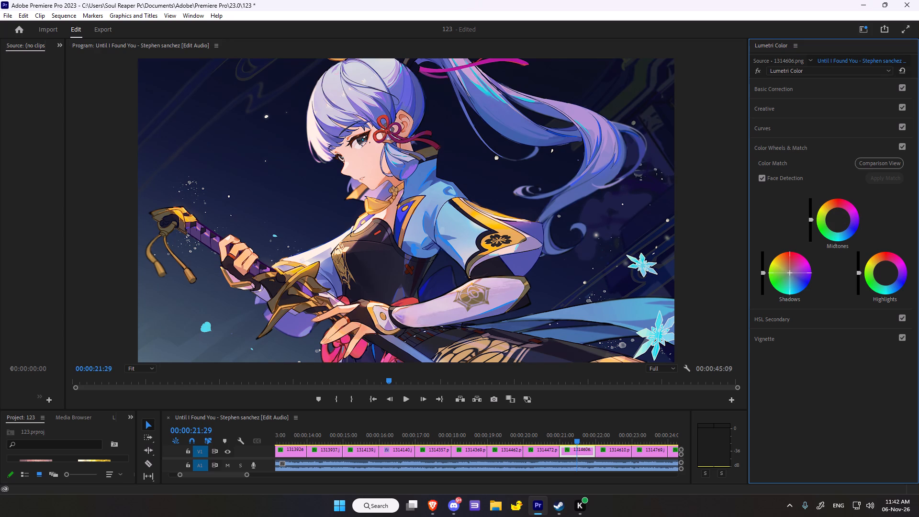
drag(885, 276, 889, 266)
In HSL Secondary, nudge the correction temperature slightly toward warm.
click(785, 318)
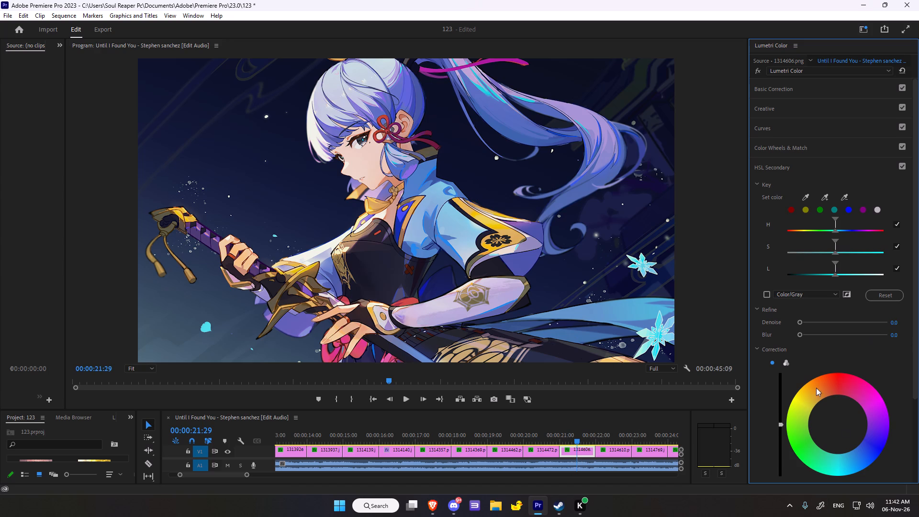
scroll(798, 396, down, 7)
scroll(845, 420, down, 2)
click(846, 404)
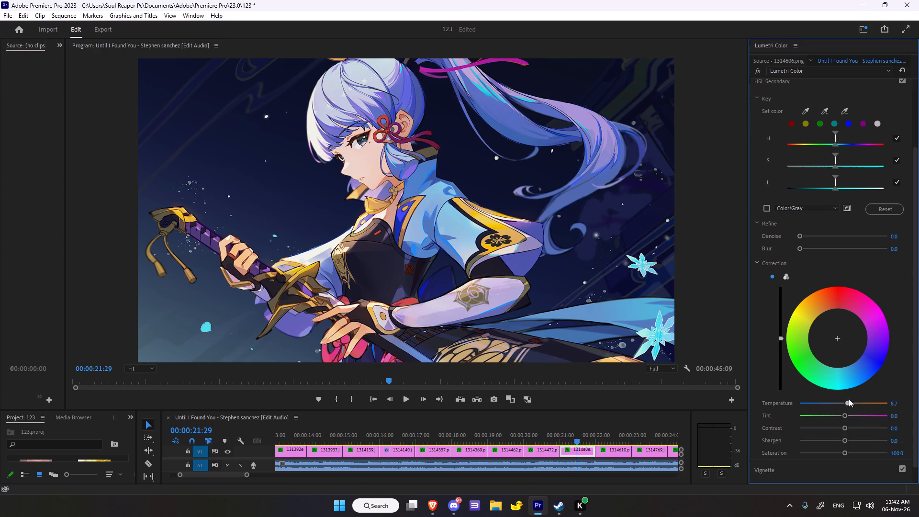
scroll(842, 392, down, 6)
Set the vignette to about amount -1.3, midpoint 47.3, roundness -13.0 and feather 22.8.
click(770, 451)
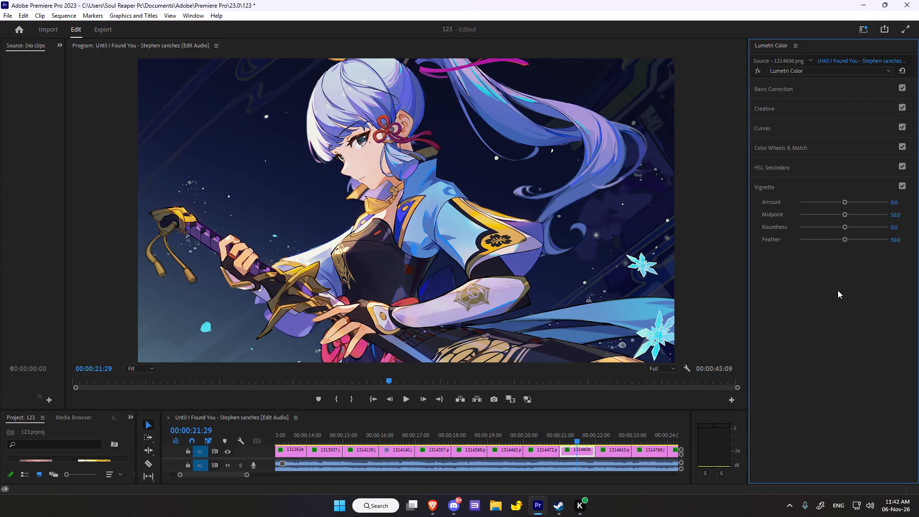
drag(843, 200, 823, 208)
click(842, 214)
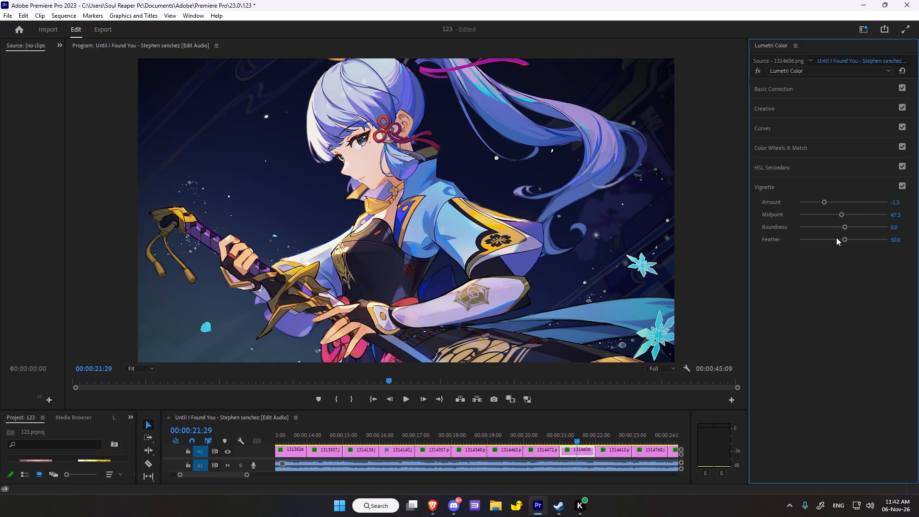
drag(843, 225, 840, 227)
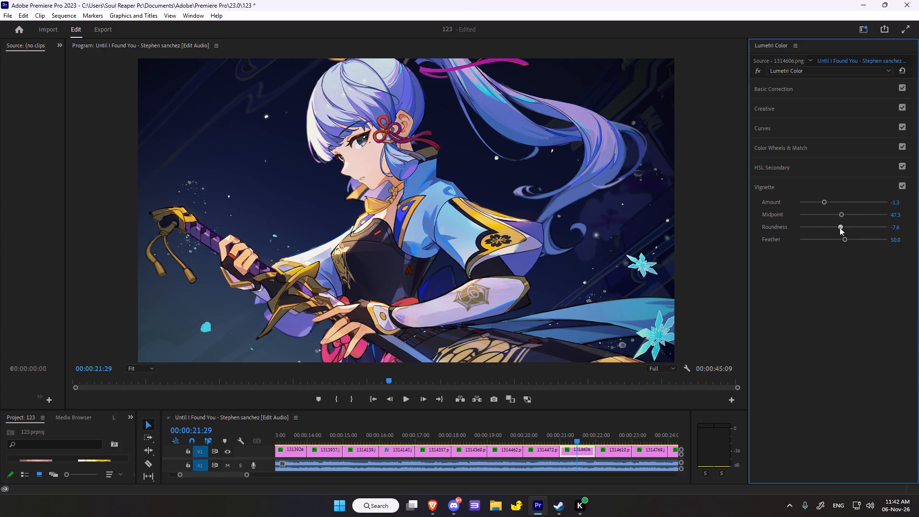
drag(840, 227, 837, 228)
drag(845, 239, 819, 239)
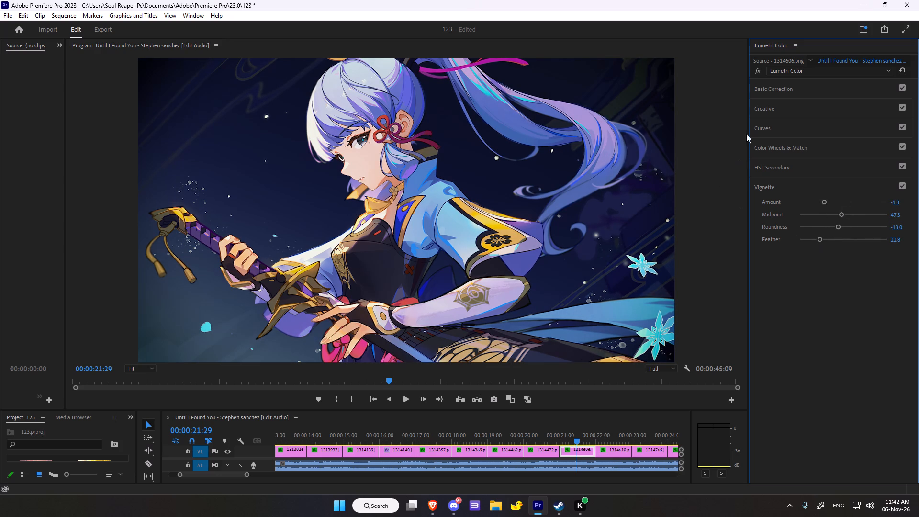
Toggle the Lumetri Color effect off and on to compare clip 1314606.png with and without its grade.
click(759, 67)
click(759, 68)
click(758, 68)
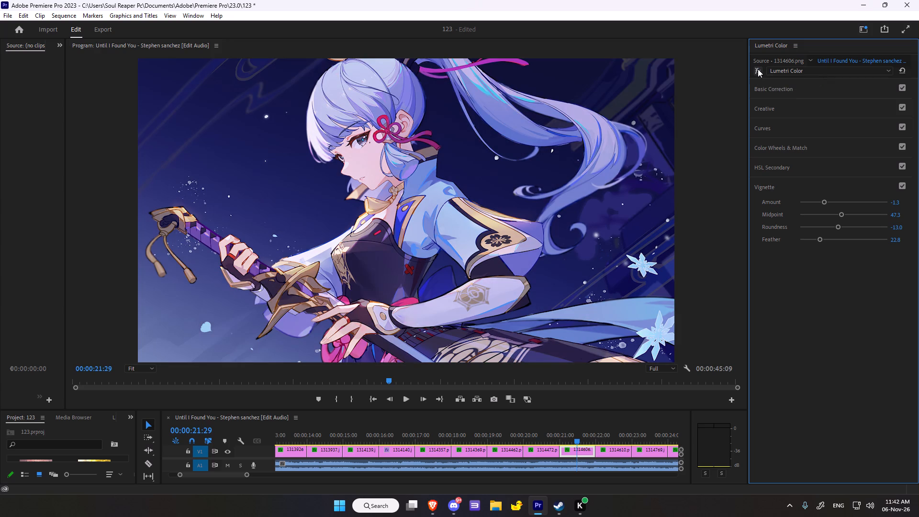
click(758, 69)
click(757, 69)
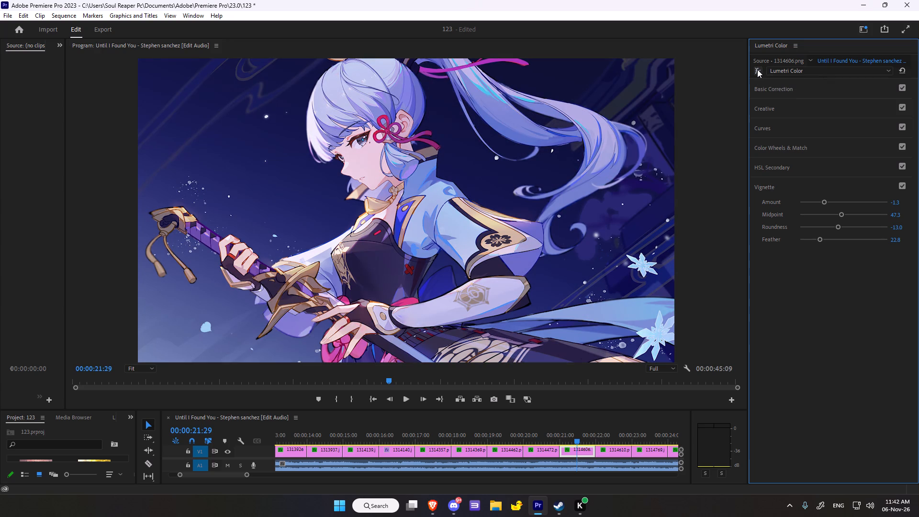
click(757, 69)
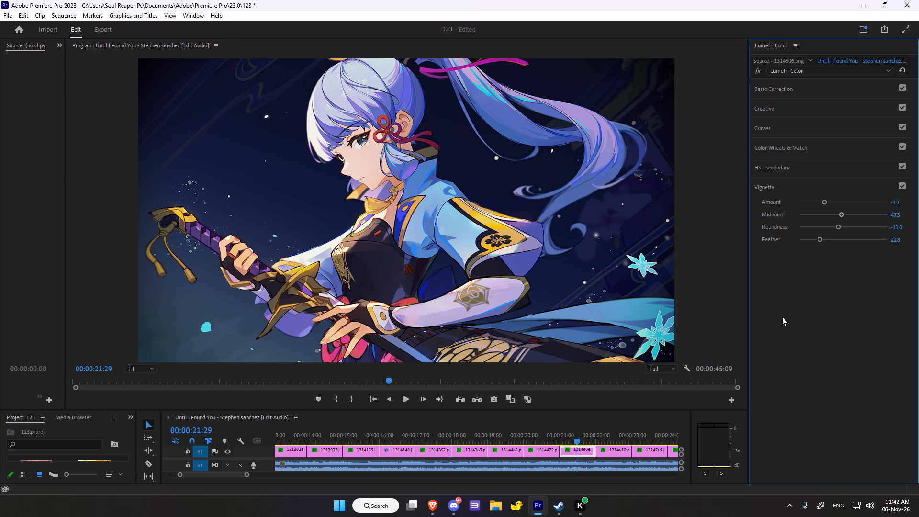
Move the playhead forward onto the next clip, 1314610.png, at 00:00:22:25.
scroll(914, 273, down, 4)
scroll(560, 371, down, 7)
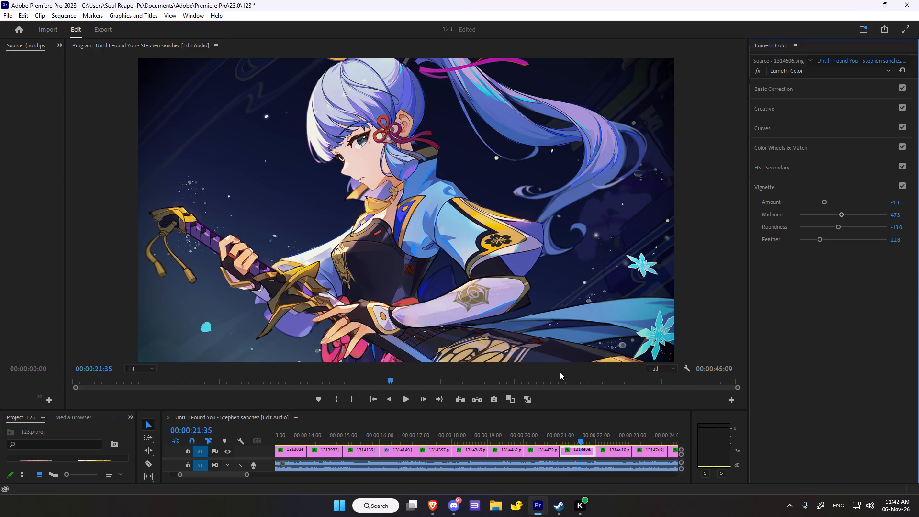
scroll(560, 371, down, 18)
scroll(561, 371, down, 8)
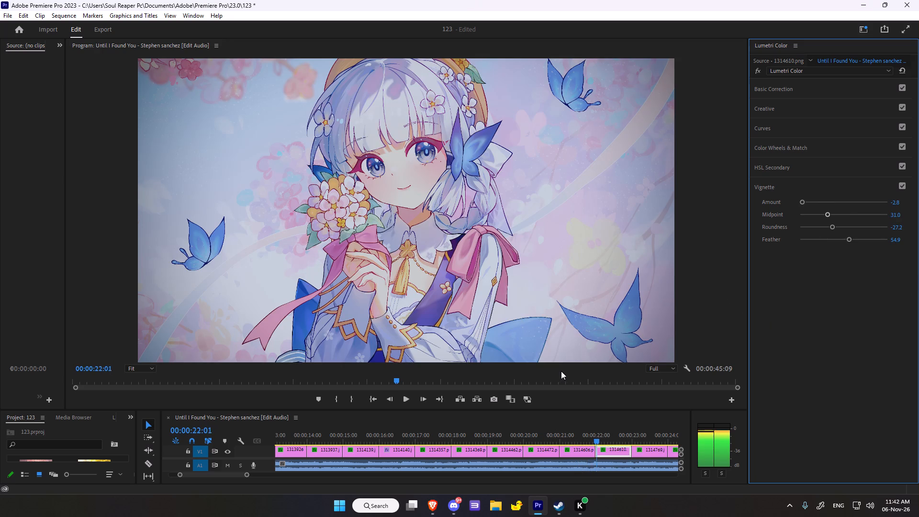
scroll(561, 371, down, 20)
scroll(561, 371, down, 3)
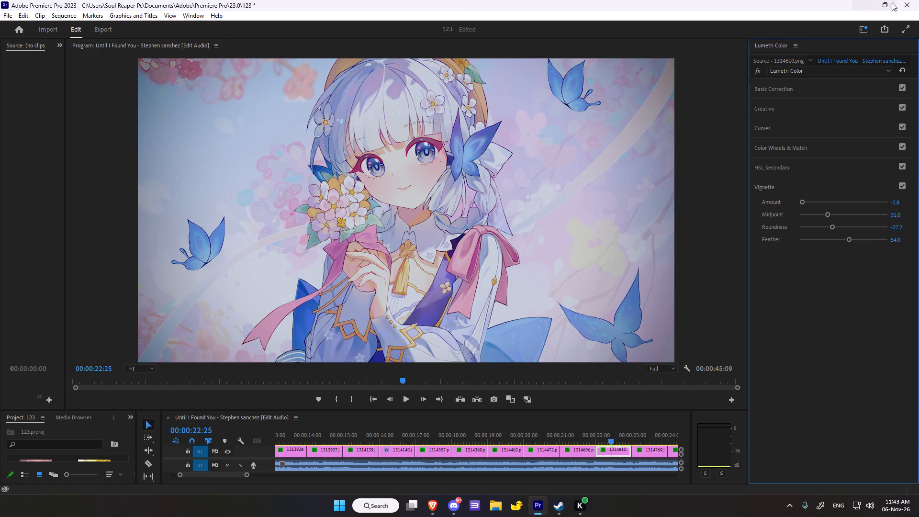
Show the Basic Correction settings of clip 1314610.png and toggle Lumetri Color to compare its existing grade with the original.
click(793, 93)
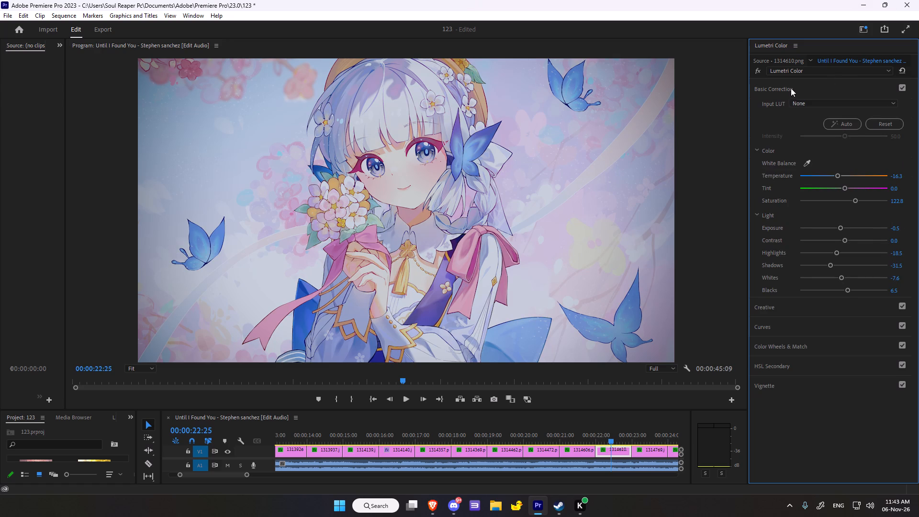
click(760, 75)
click(760, 75)
double_click(760, 75)
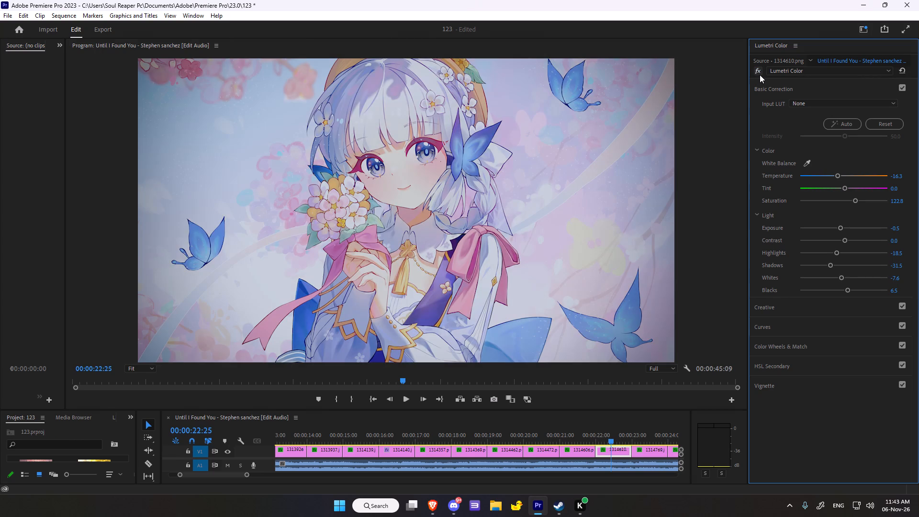
click(760, 75)
Reset the Lumetri Color effect on clip 1314610.png and leave the effect switched on.
click(907, 74)
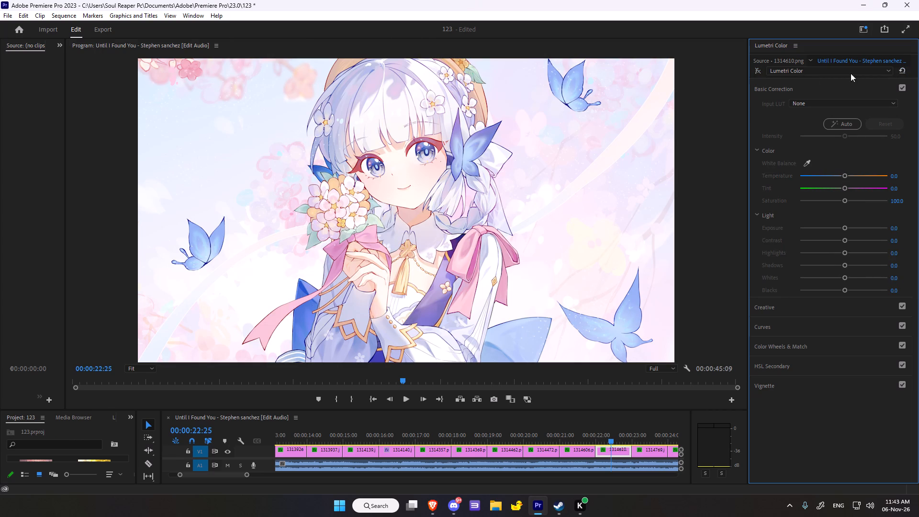
click(761, 67)
In Basic Correction, try a warmer temperature and settle on a cooler value of about -9.8.
drag(845, 174, 848, 176)
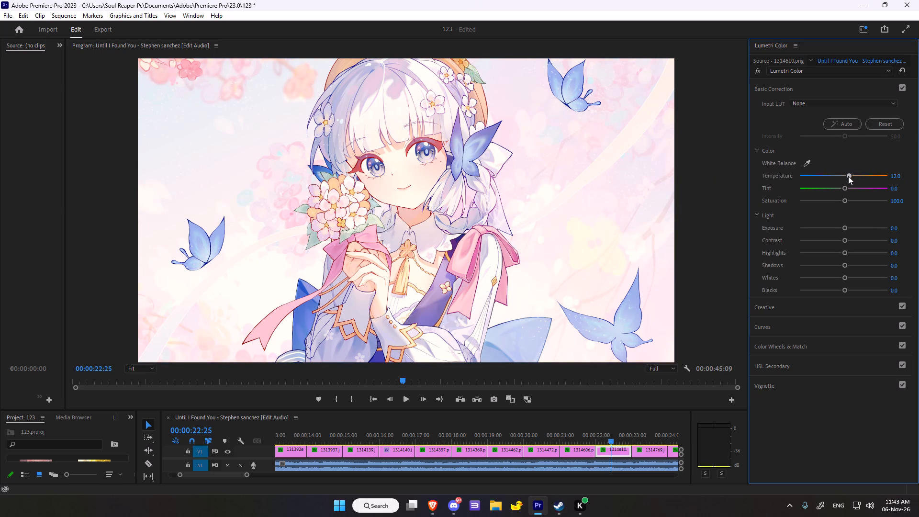
drag(848, 176, 838, 183)
drag(838, 183, 838, 189)
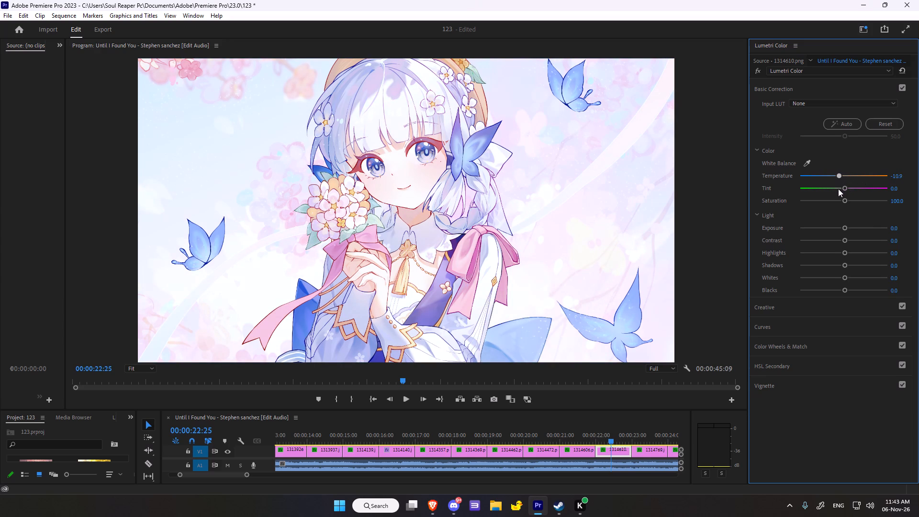
drag(838, 189, 839, 188)
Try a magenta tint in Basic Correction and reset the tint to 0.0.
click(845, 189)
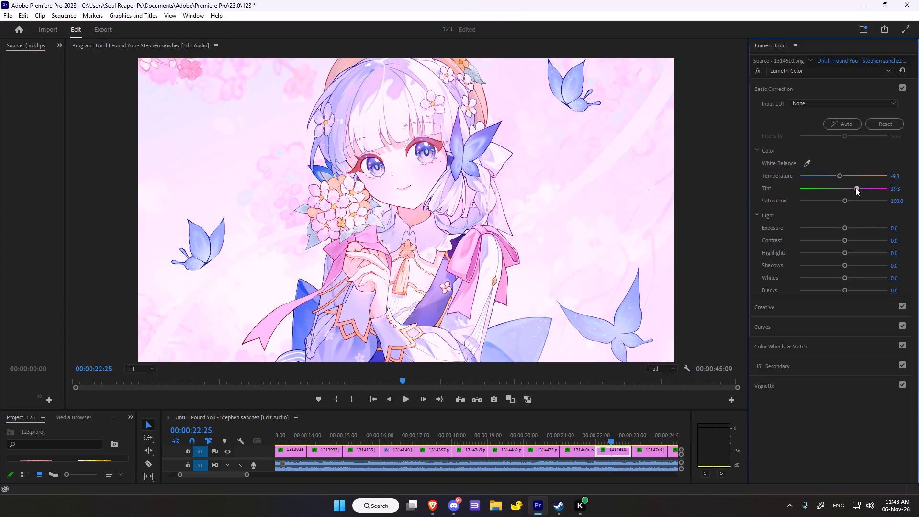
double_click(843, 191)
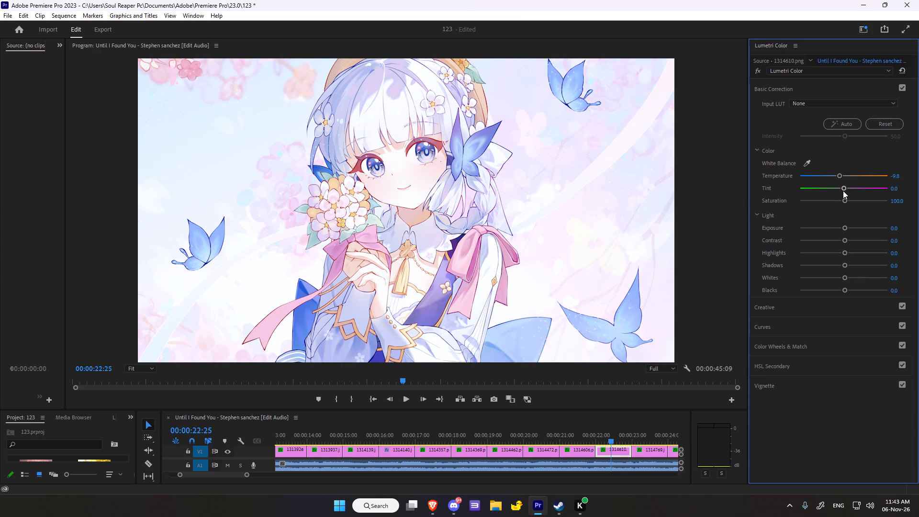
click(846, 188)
Raise the Basic Correction saturation to about 132.6.
drag(847, 201, 863, 196)
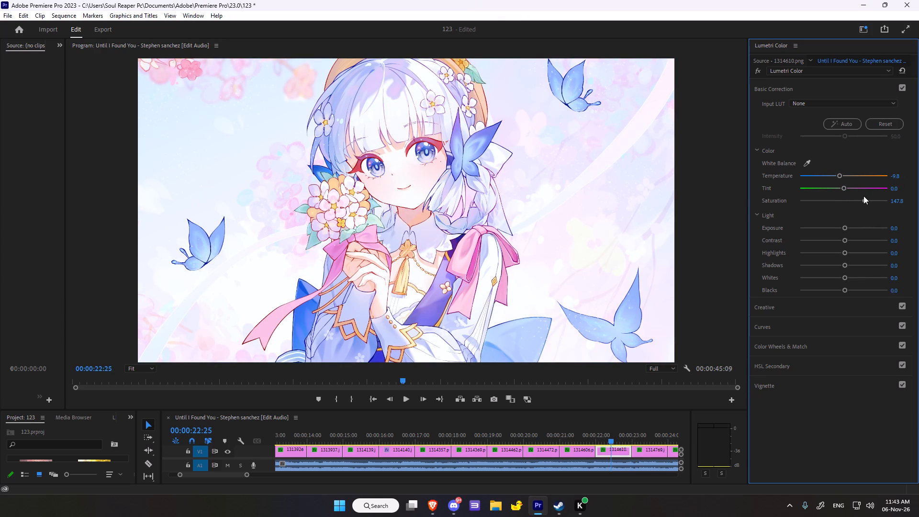
drag(863, 196, 857, 198)
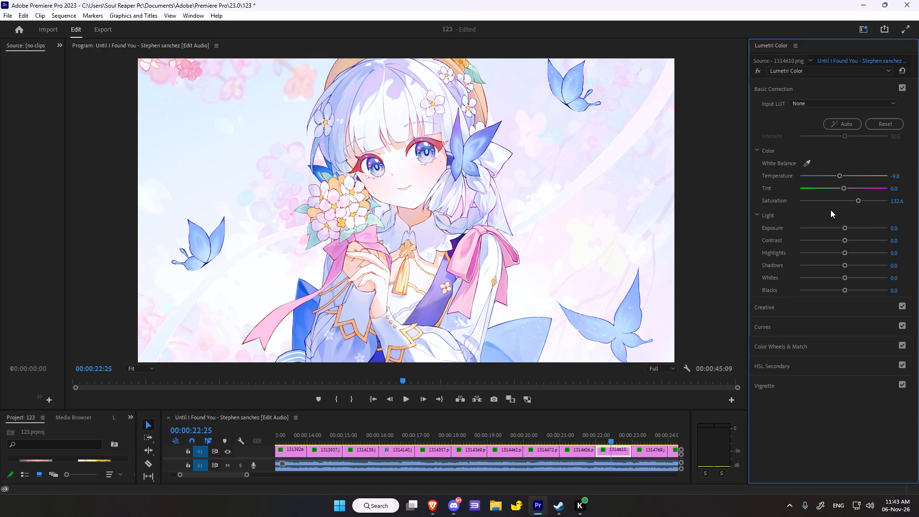
In the Light settings, set exposure to about 0.1 and lower both contrast and highlights to -100.0.
drag(844, 227, 835, 233)
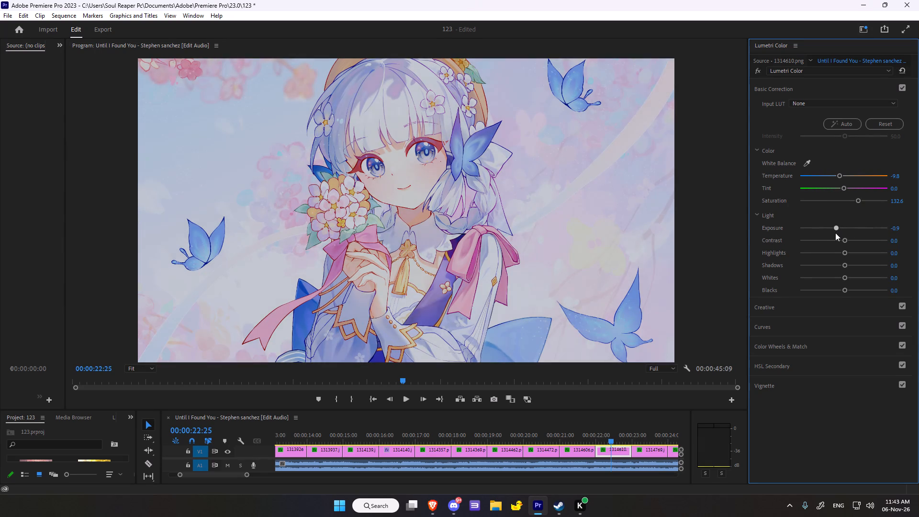
drag(835, 233, 842, 232)
drag(844, 241, 738, 245)
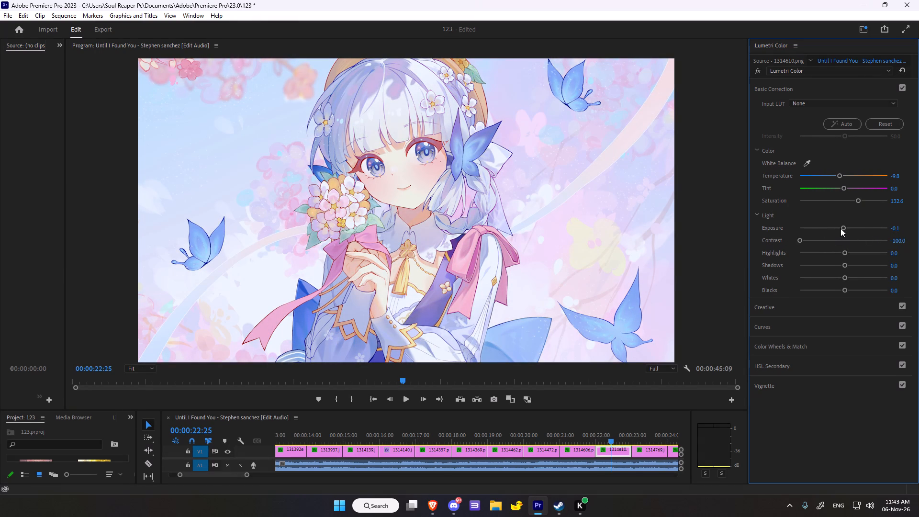
click(842, 228)
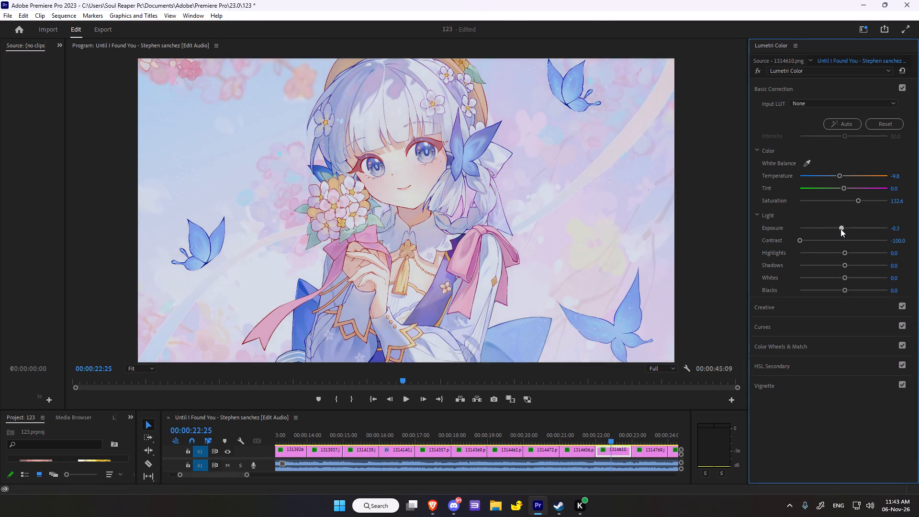
drag(845, 250, 836, 252)
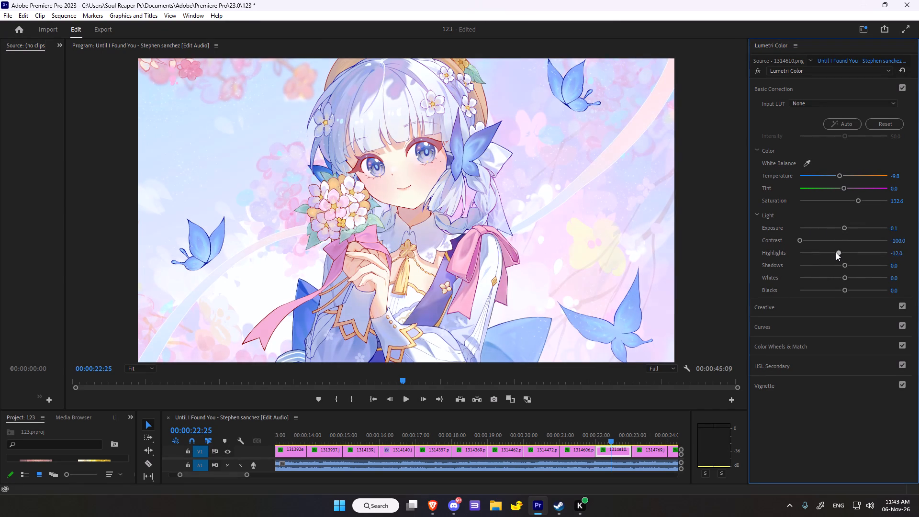
drag(836, 252, 829, 254)
drag(829, 254, 774, 255)
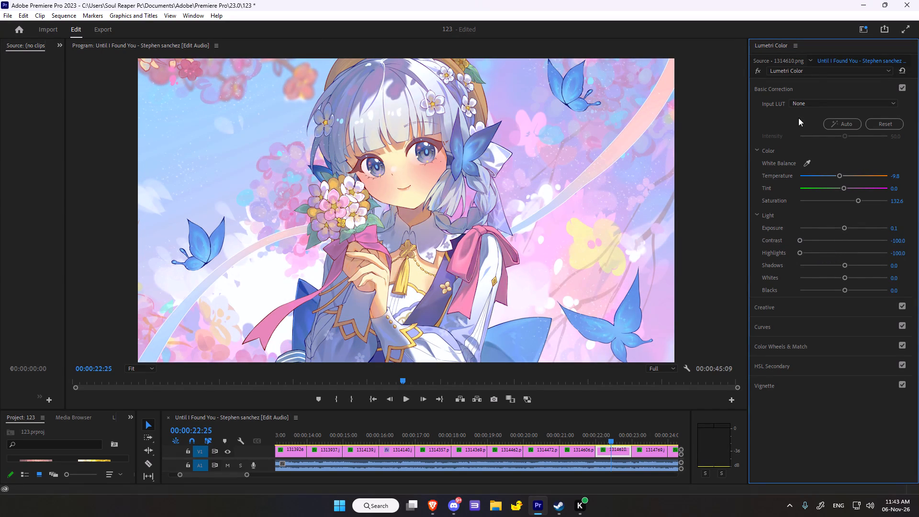
Toggle the Lumetri Color effect off and on repeatedly to compare clip 1314610.png with and without the new grade.
click(754, 72)
click(754, 72)
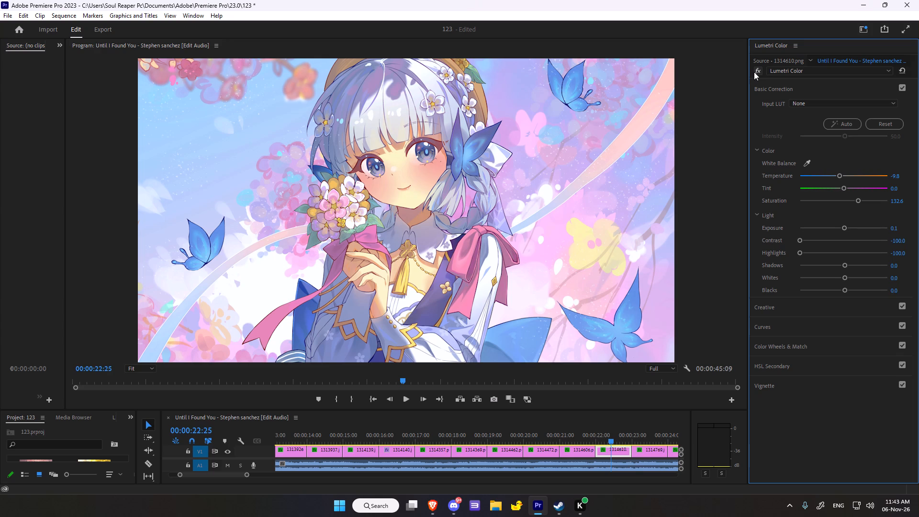
right_click(754, 72)
click(754, 72)
click(756, 71)
double_click(756, 71)
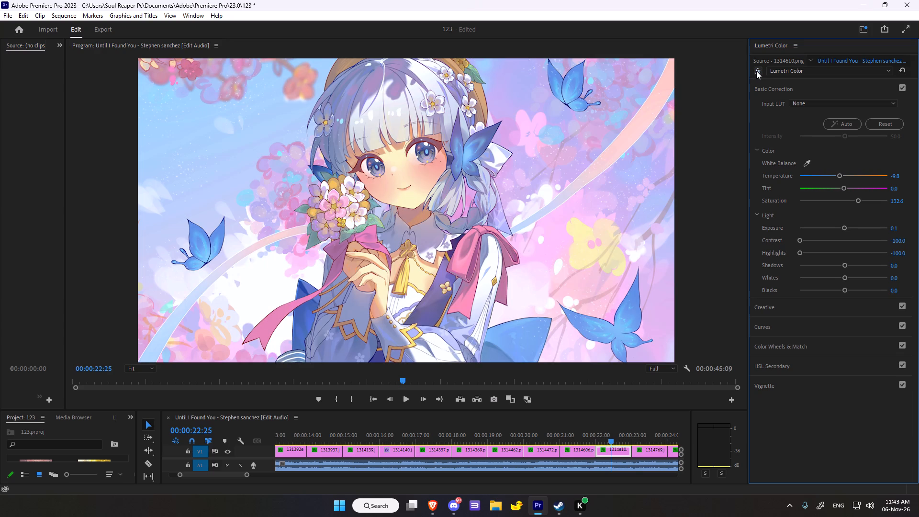
right_click(756, 71)
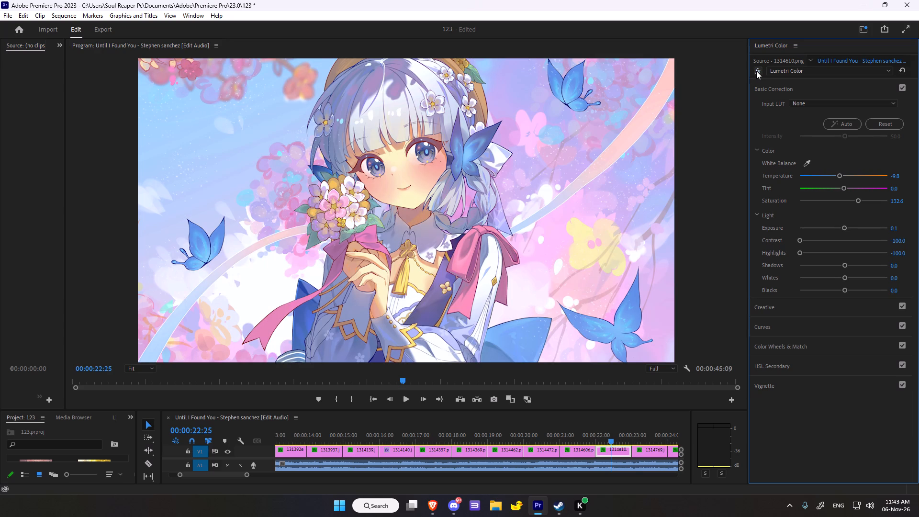
click(756, 71)
click(756, 71)
click(754, 72)
click(754, 72)
click(754, 72)
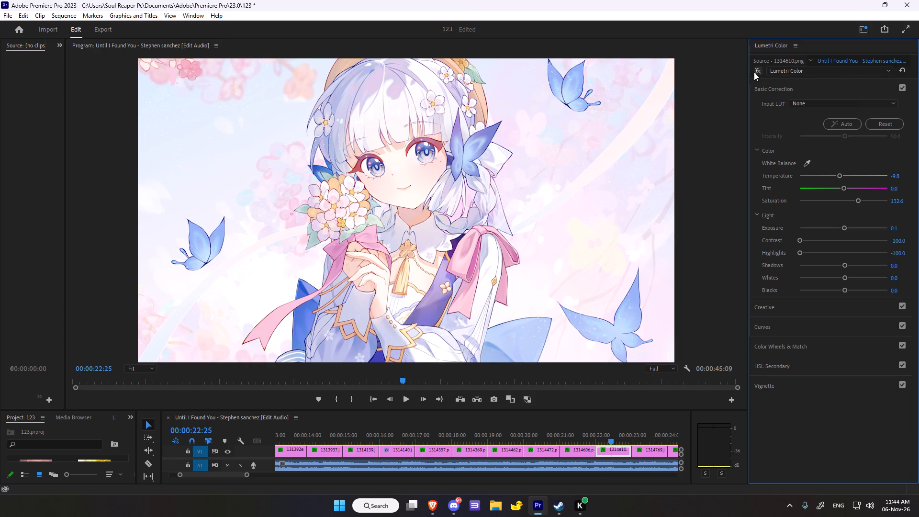
click(754, 72)
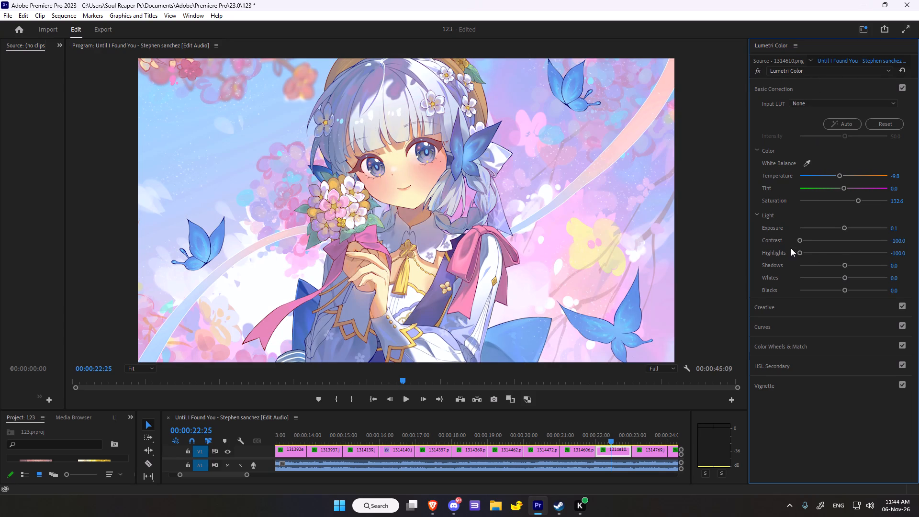
In the Light settings of clip 1314610.png, set contrast to about -27.2 and highlights to about -93.5.
drag(799, 253, 795, 256)
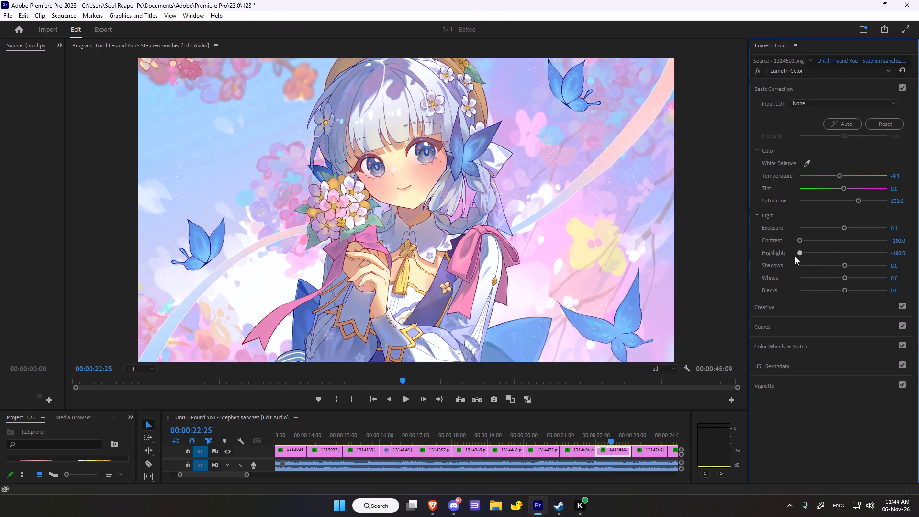
drag(795, 256, 777, 254)
drag(801, 237, 833, 237)
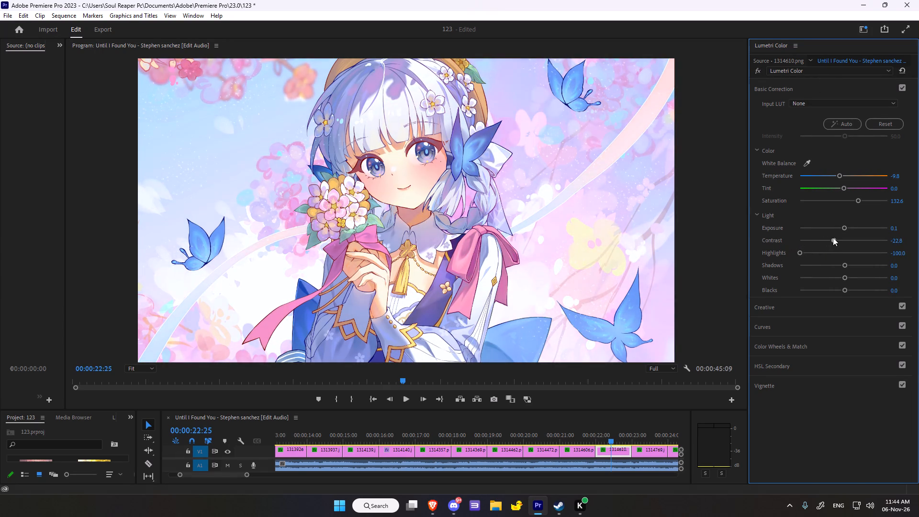
drag(833, 237, 831, 240)
click(801, 253)
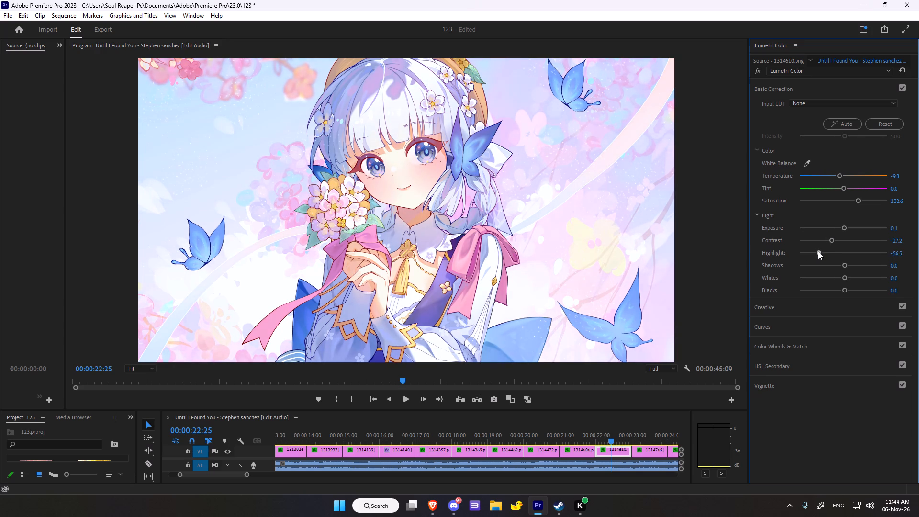
scroll(816, 272, down, 3)
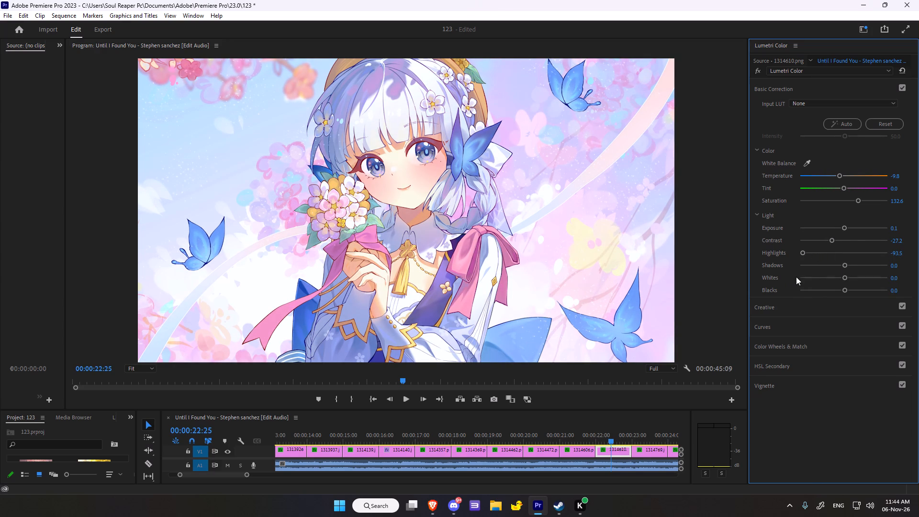
Try darker and brighter shadows in the Light settings and settle on about -19.6.
drag(847, 264, 828, 270)
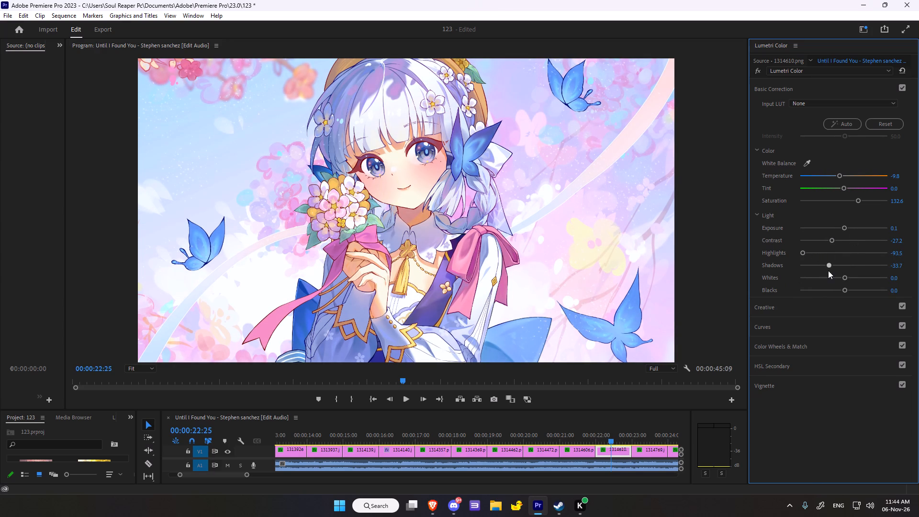
drag(828, 270, 887, 269)
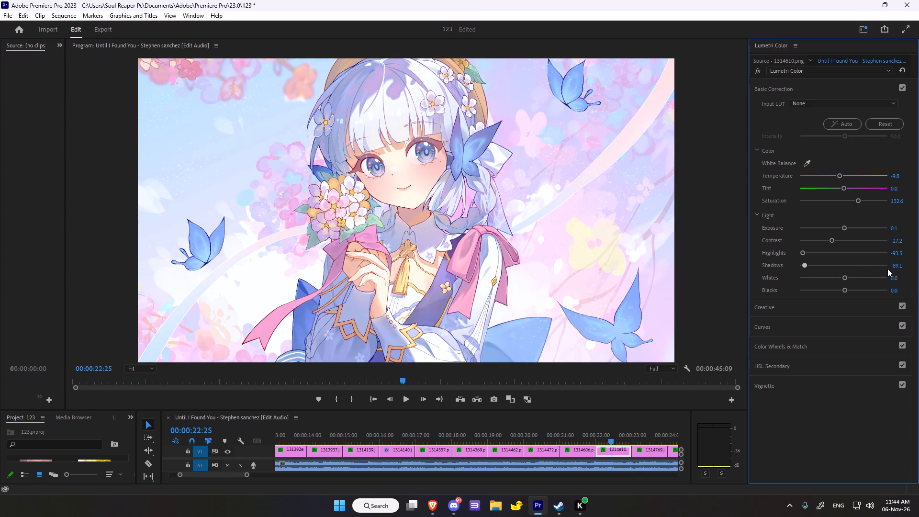
drag(887, 269, 851, 266)
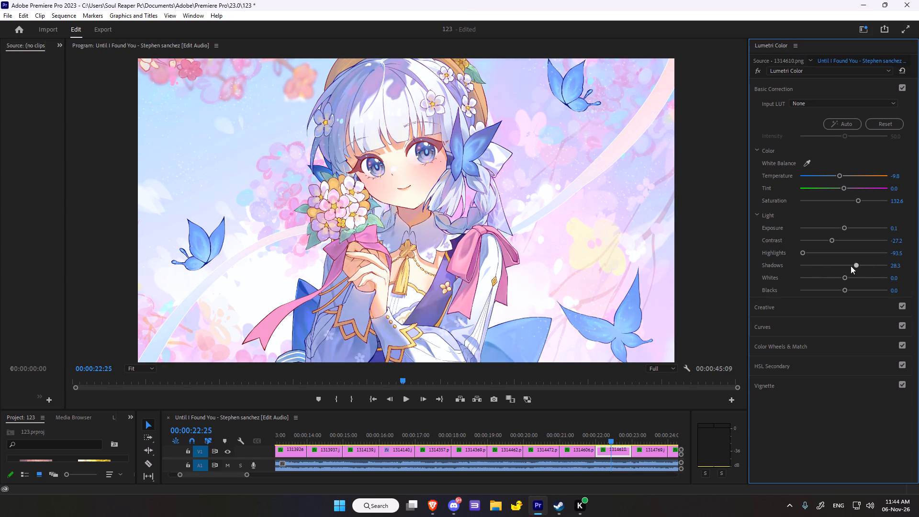
drag(851, 266, 834, 269)
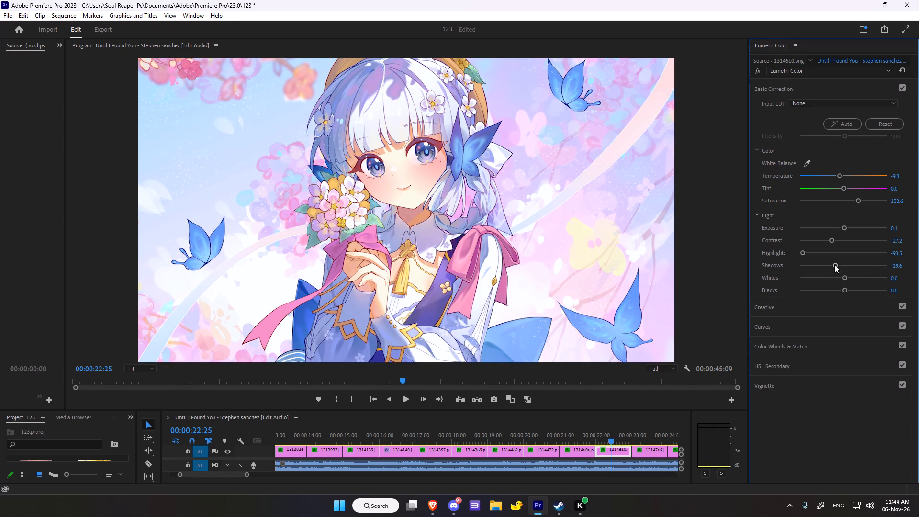
Lower the whites to about -13.0 and the blacks to -100.0 in the Light settings.
drag(843, 275, 835, 279)
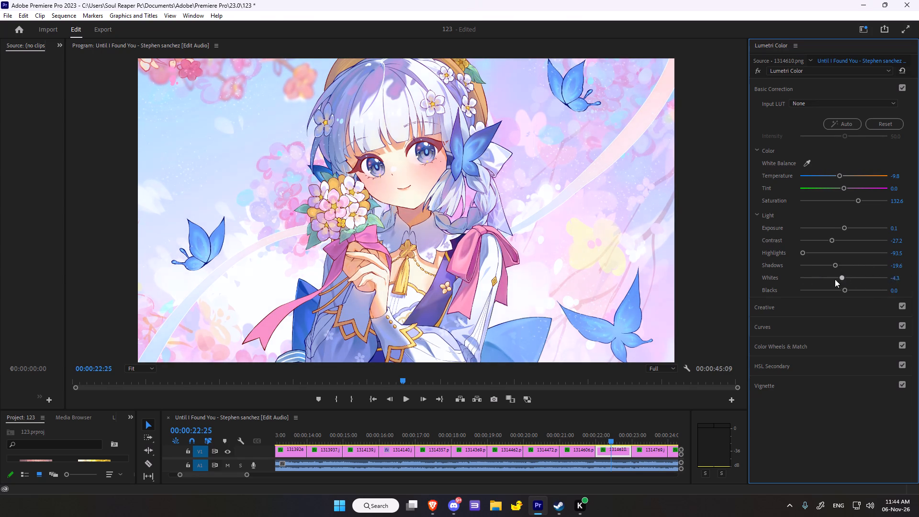
drag(835, 279, 831, 290)
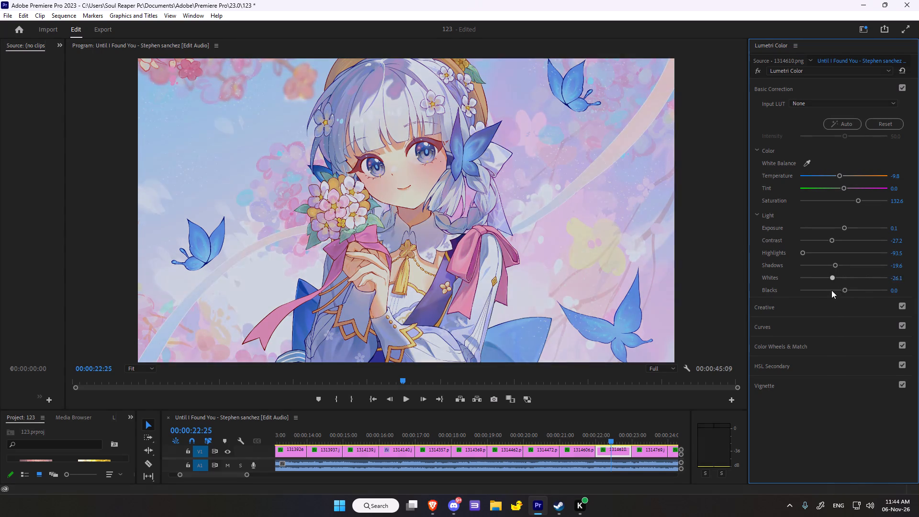
drag(831, 290, 837, 291)
drag(844, 289, 840, 294)
drag(841, 289, 773, 293)
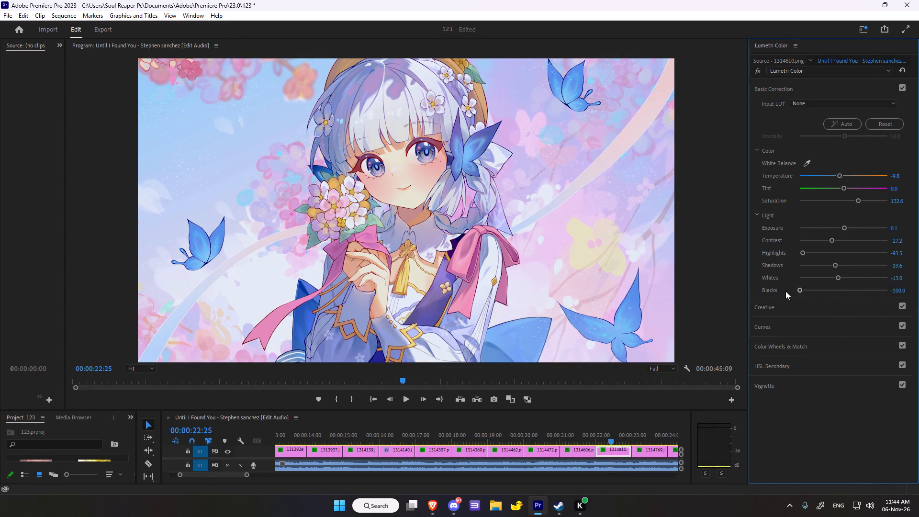
Toggle the Lumetri Color effect off and on repeatedly to compare the clip with and without the adjusted light values.
click(760, 70)
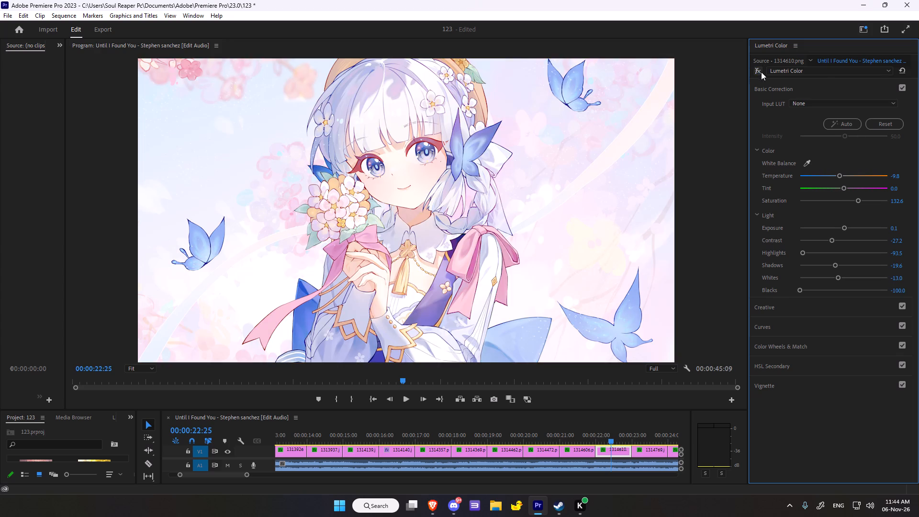
double_click(761, 72)
triple_click(761, 72)
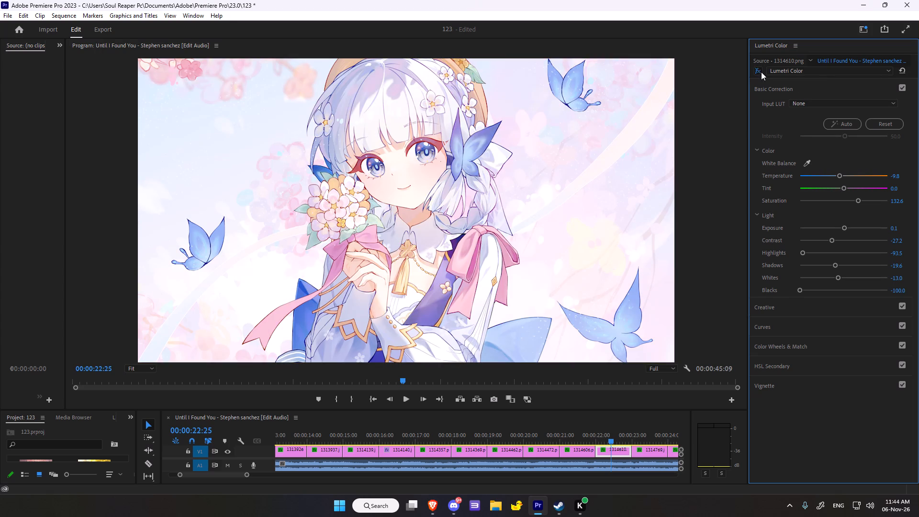
click(761, 72)
right_click(761, 72)
click(761, 72)
click(761, 72)
triple_click(761, 72)
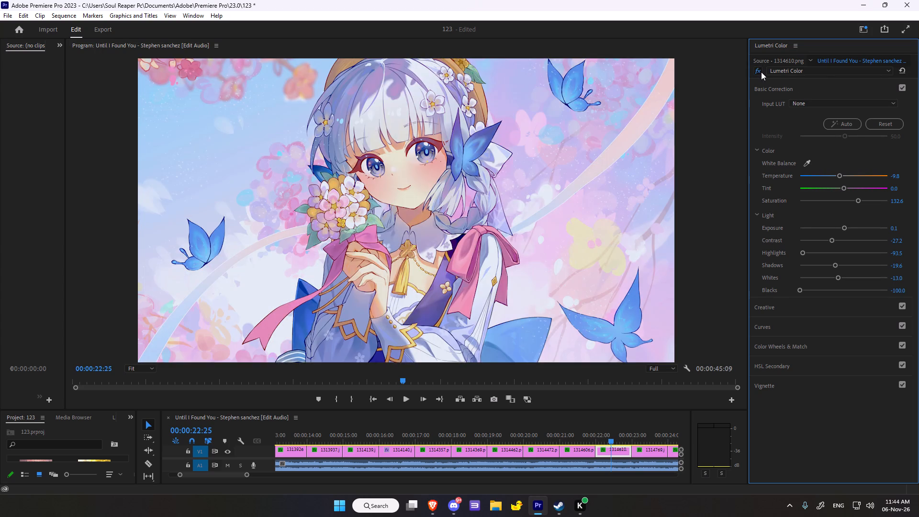
In the Creative adjustments, set Sharpen to 100.0.
scroll(861, 245, down, 5)
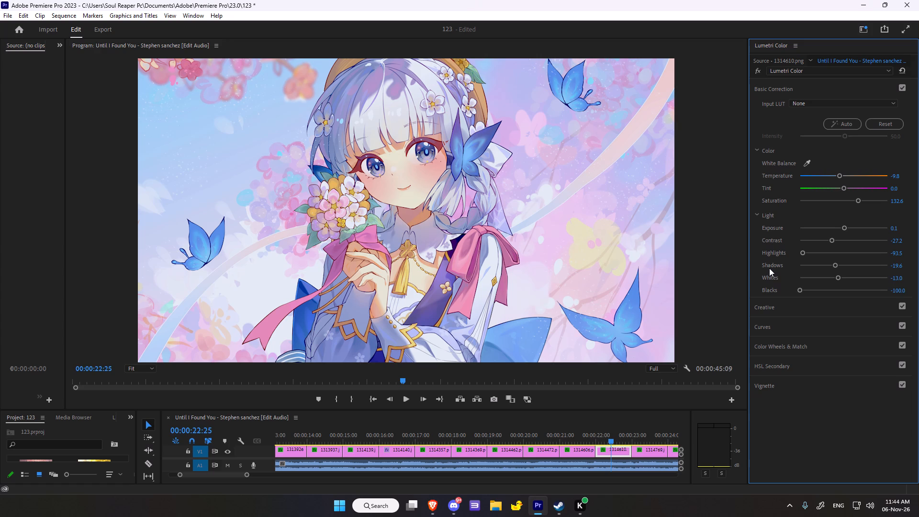
scroll(772, 264, down, 2)
click(772, 303)
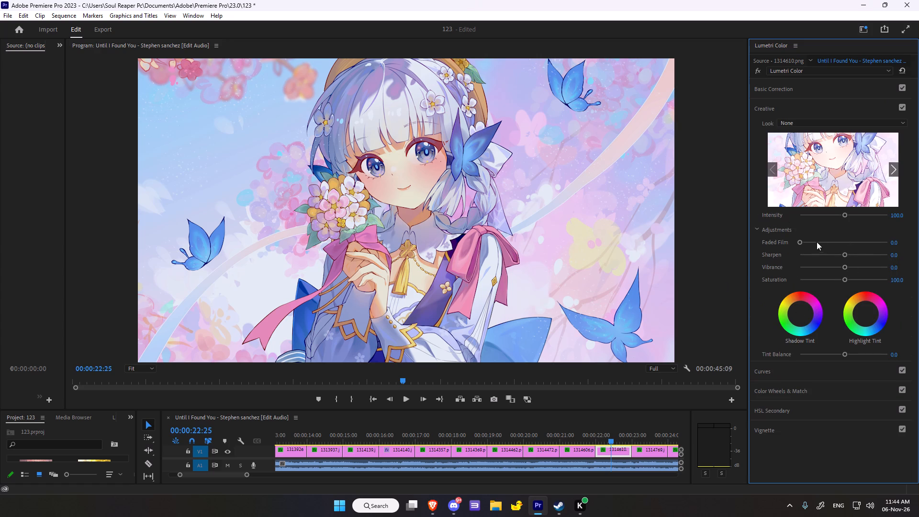
drag(844, 255, 741, 253)
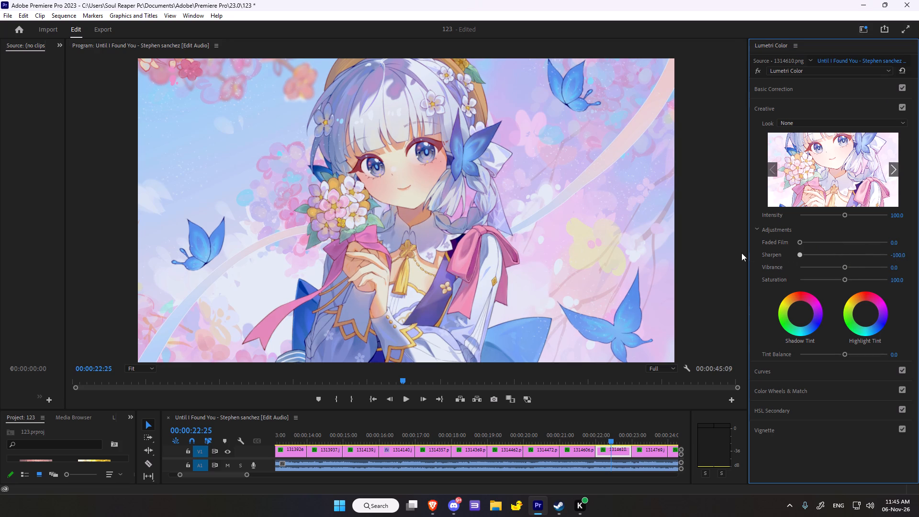
drag(741, 253, 918, 250)
Set the Creative vibrance to about 37.0 and saturation to about 85.9, and compare the clip with the effect off and on.
drag(846, 267, 854, 263)
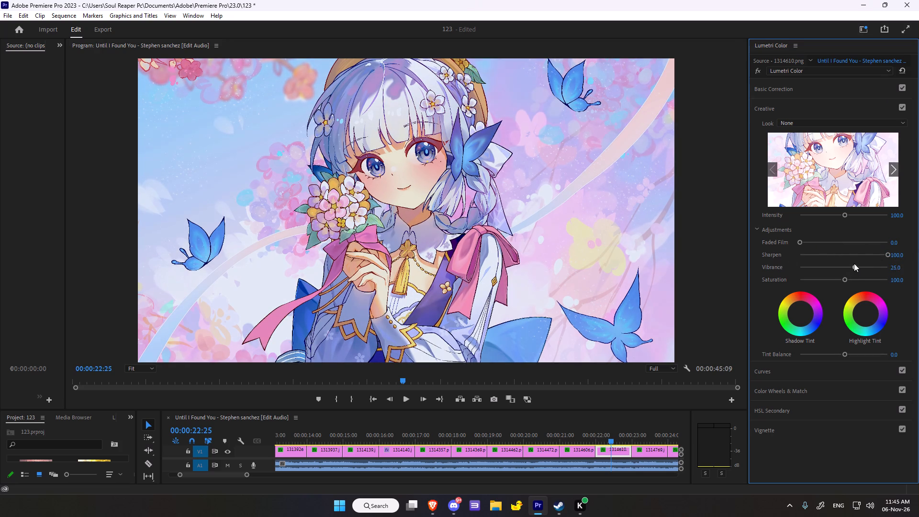
drag(854, 263, 859, 262)
drag(843, 278, 847, 276)
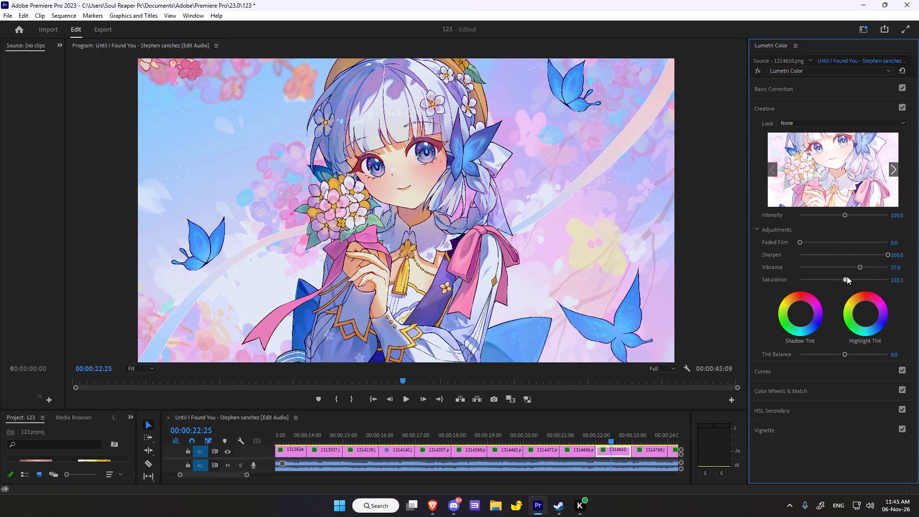
drag(847, 276, 837, 280)
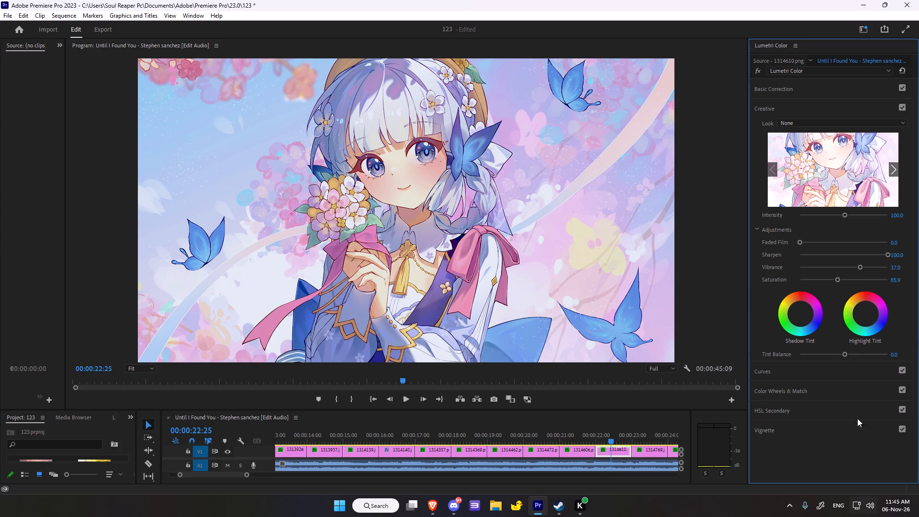
click(758, 68)
click(758, 68)
Shift the Creative shadow tint slightly toward yellow-green and the highlight tint slightly toward magenta-pink.
drag(802, 314, 772, 315)
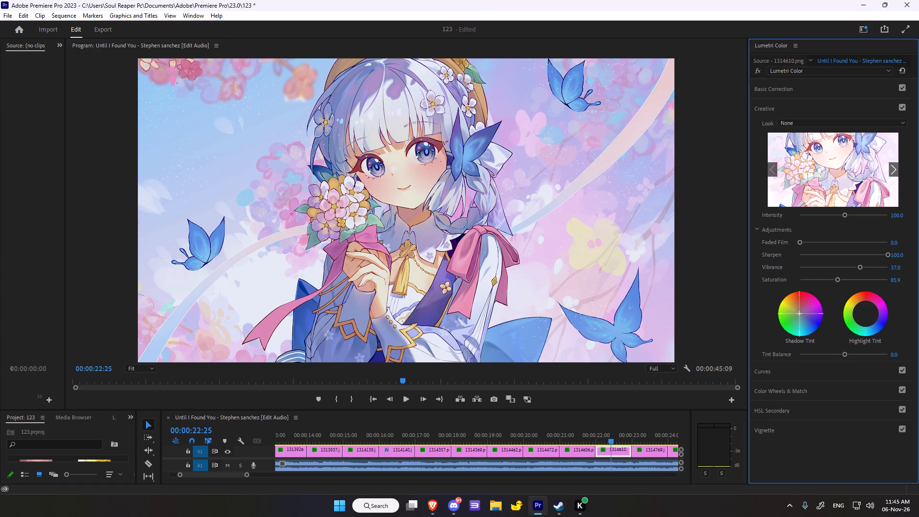
drag(772, 315, 701, 276)
drag(864, 314, 690, 269)
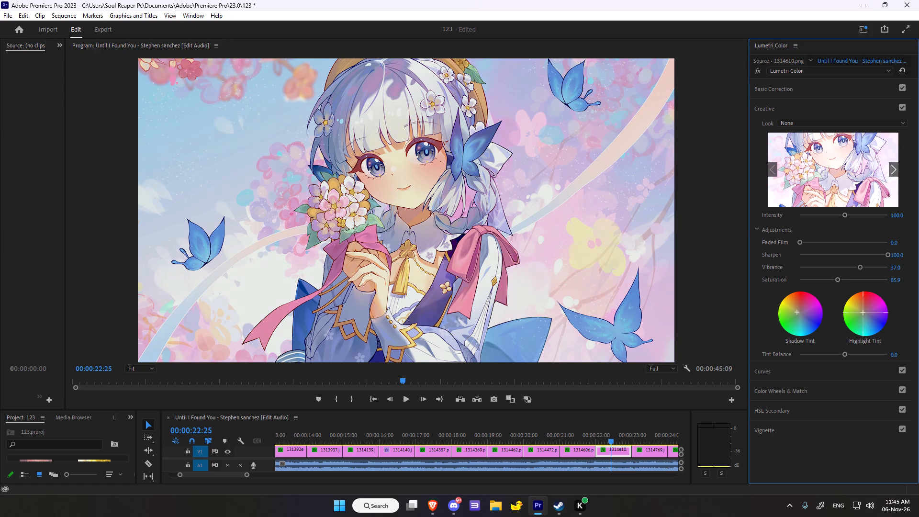
drag(690, 269, 813, 257)
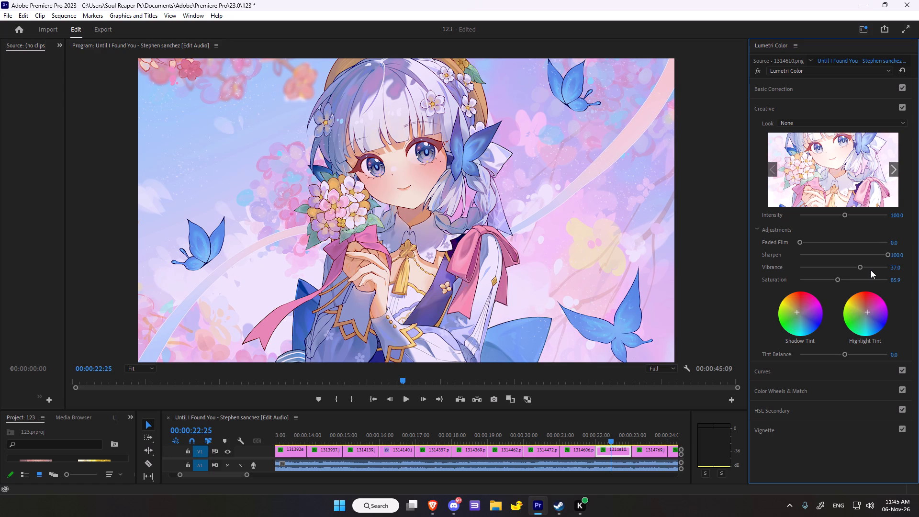
Add a midpoint to the white RGB curve and pull it slightly below the diagonal to darken the midtones.
click(777, 370)
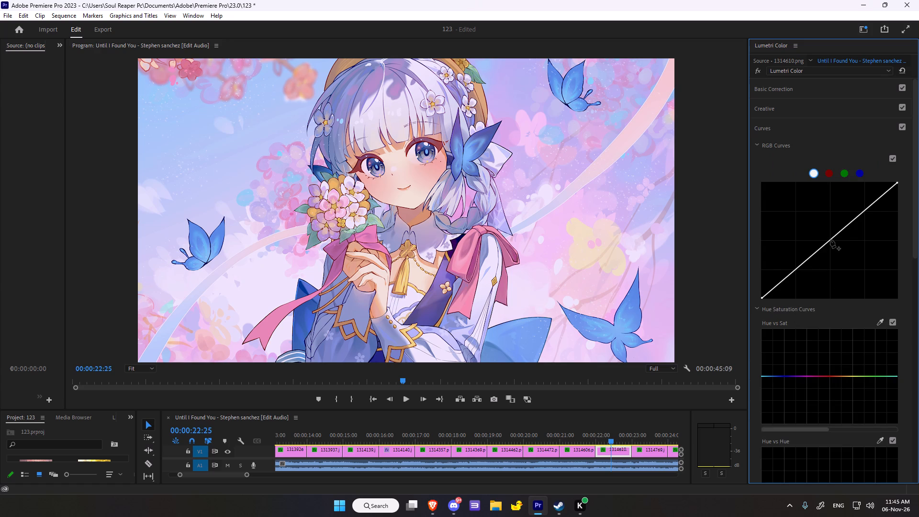
drag(831, 239, 835, 232)
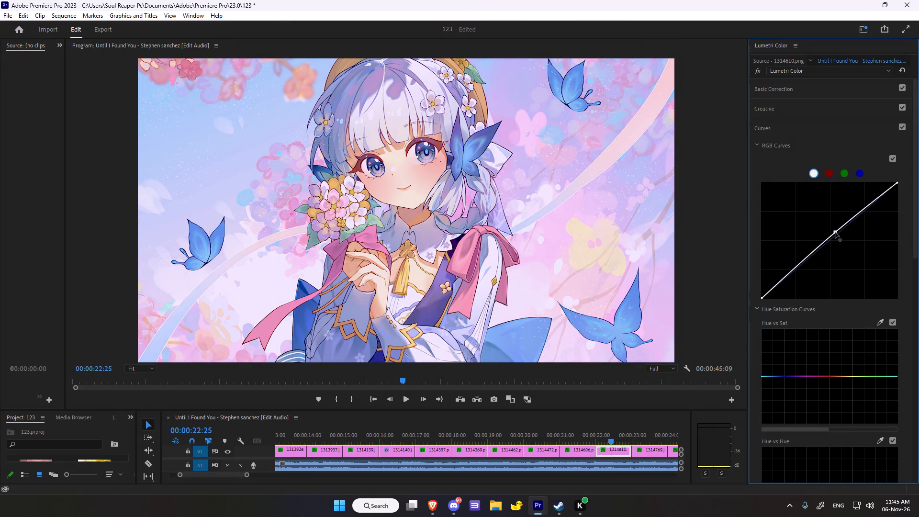
drag(835, 232, 838, 236)
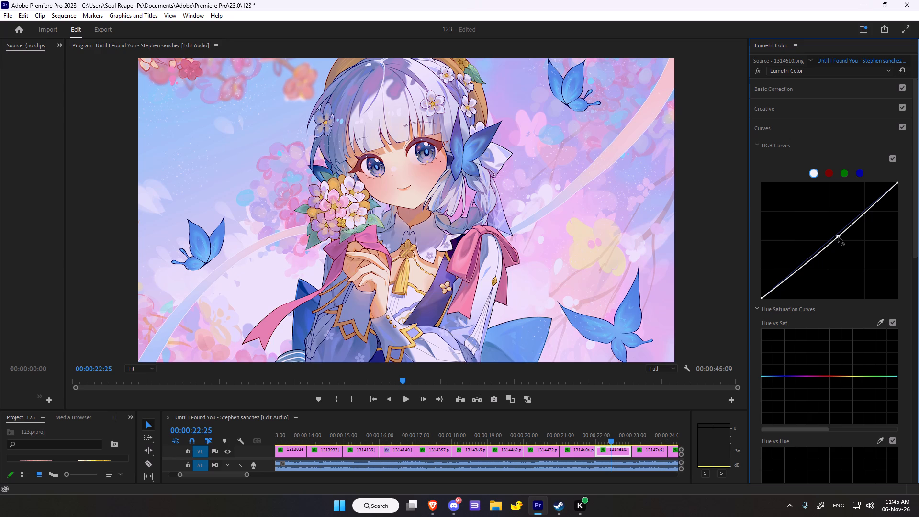
drag(838, 236, 838, 238)
Add a midpoint to the red RGB curve, try it above and below the diagonal, and leave it moderately below to reduce red in the midtones.
click(829, 173)
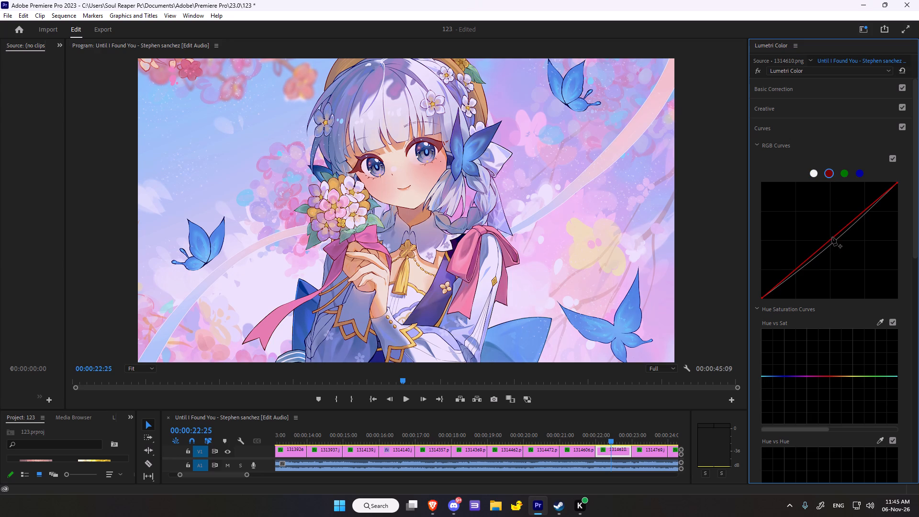
drag(832, 237, 840, 245)
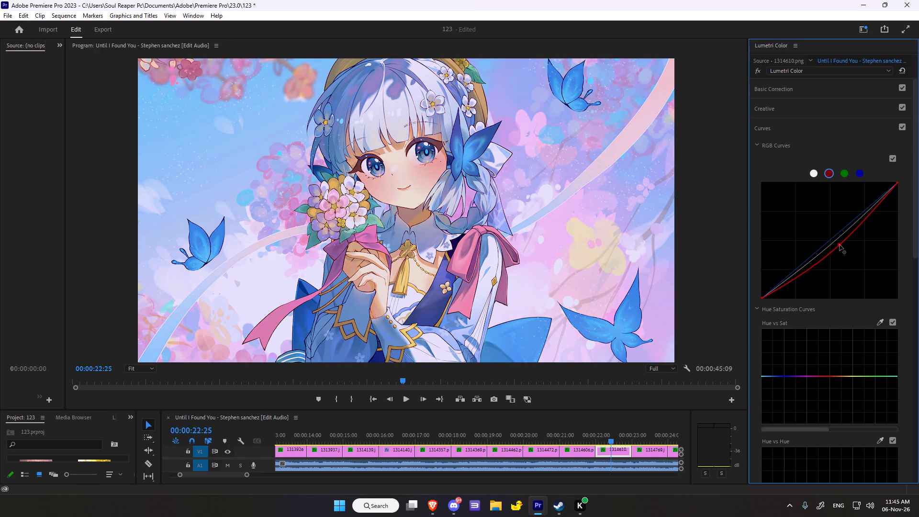
drag(840, 245, 838, 246)
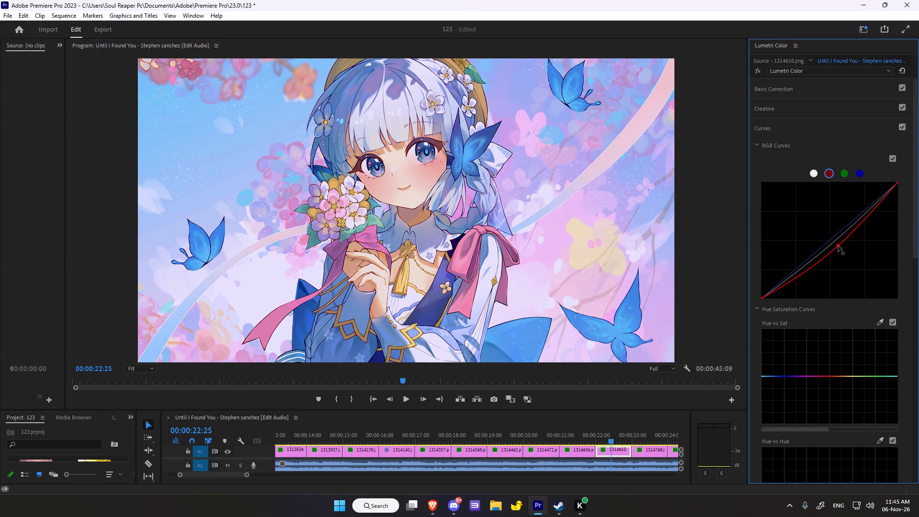
drag(838, 246, 814, 220)
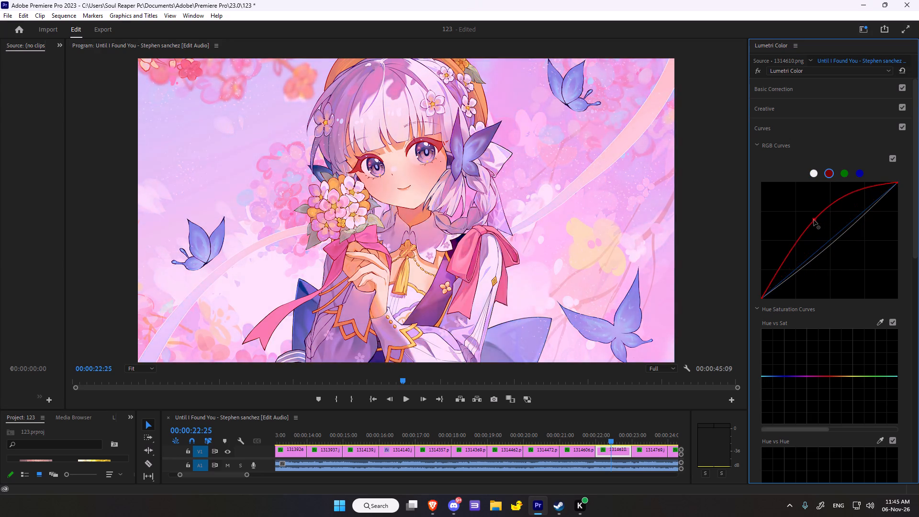
drag(814, 220, 705, 205)
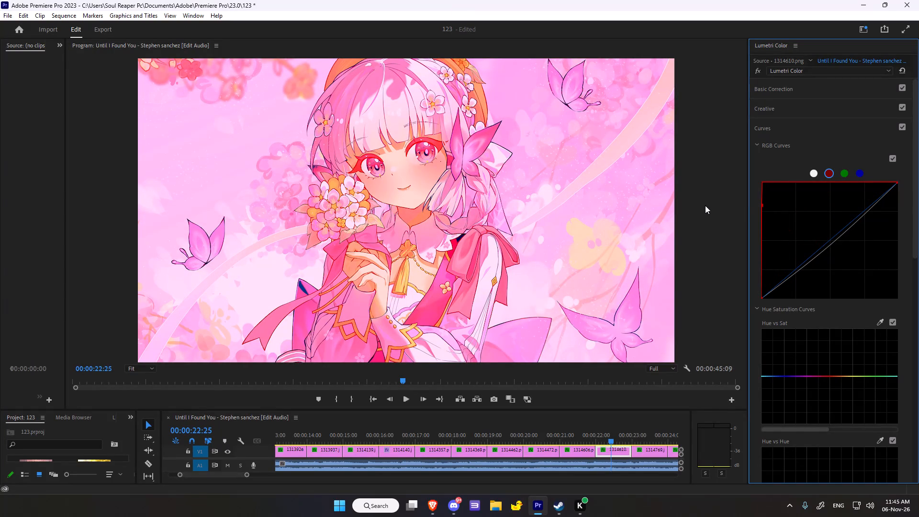
drag(705, 205, 739, 243)
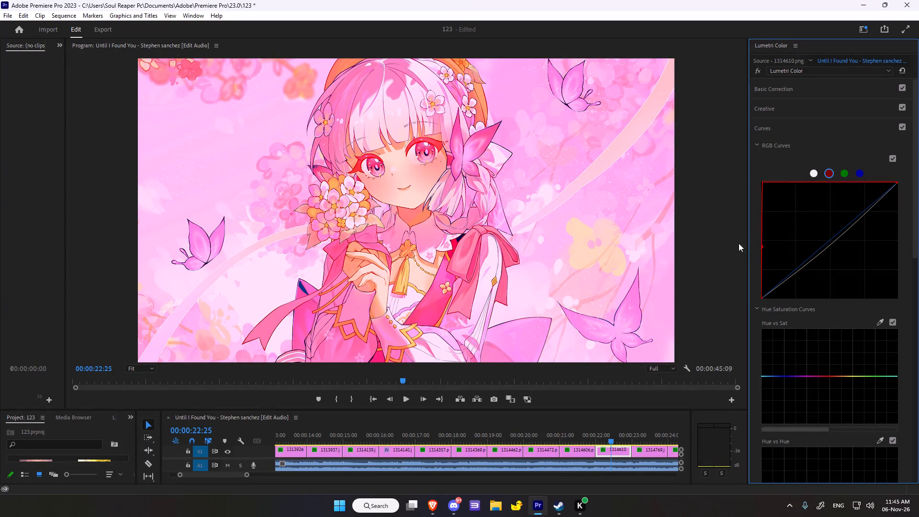
drag(739, 243, 804, 270)
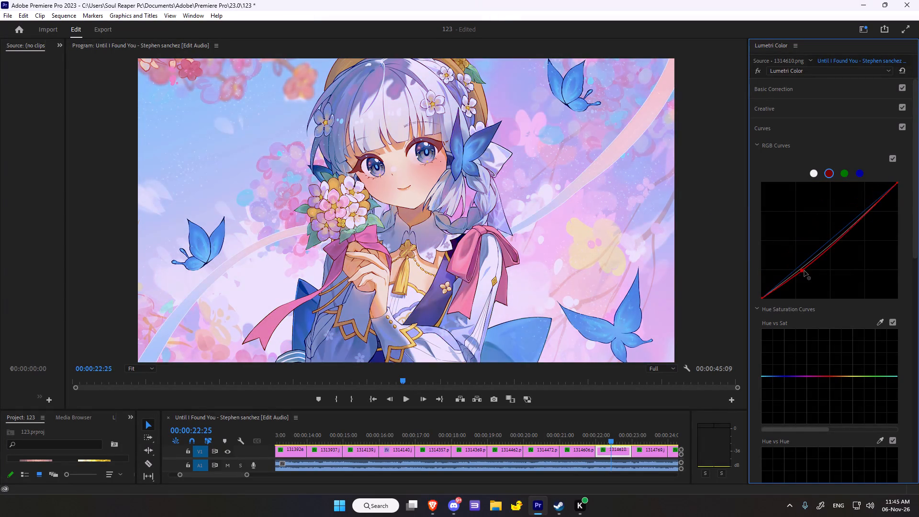
drag(804, 270, 849, 258)
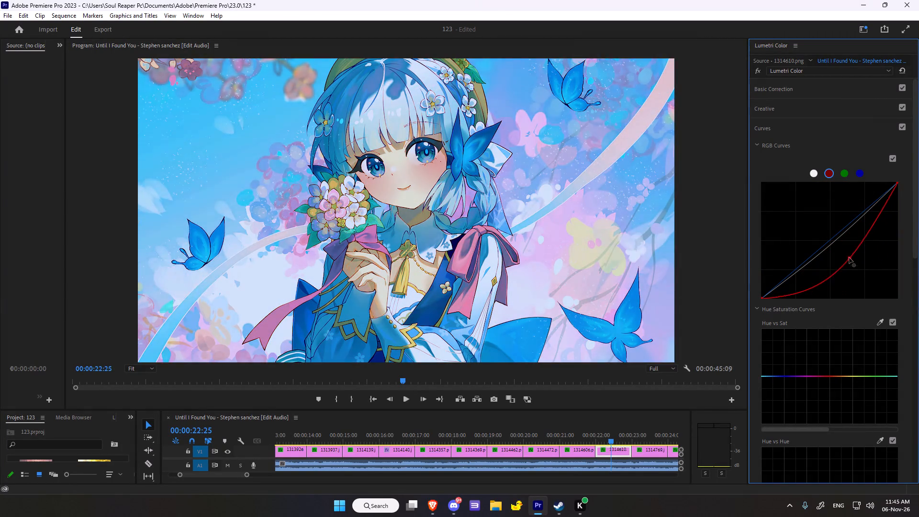
drag(849, 258, 840, 237)
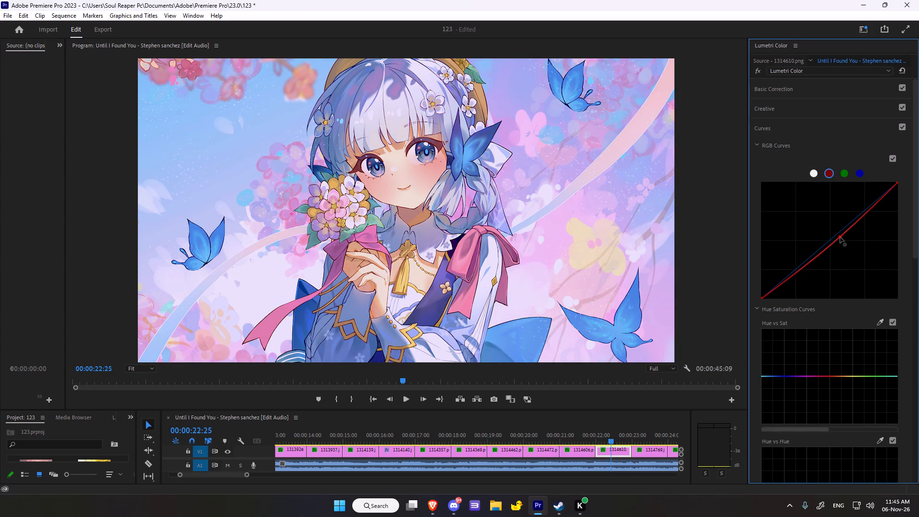
drag(840, 237, 831, 237)
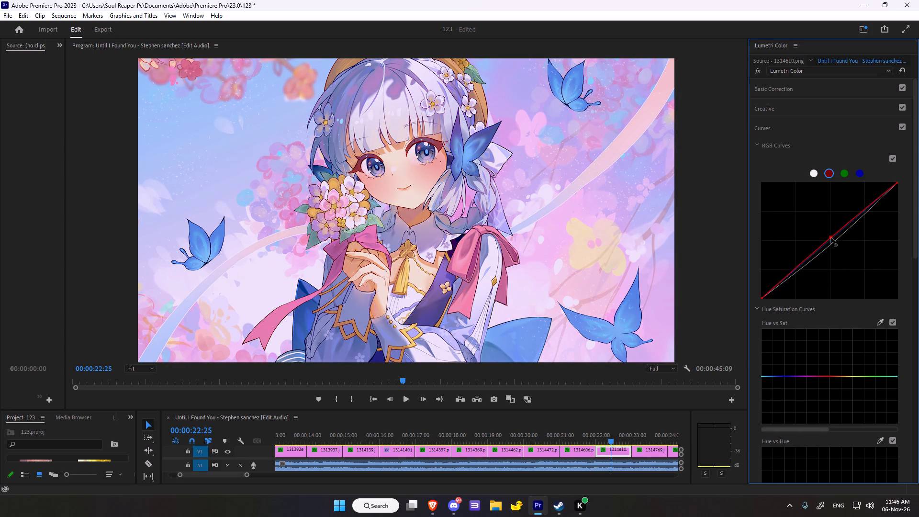
drag(831, 237, 831, 236)
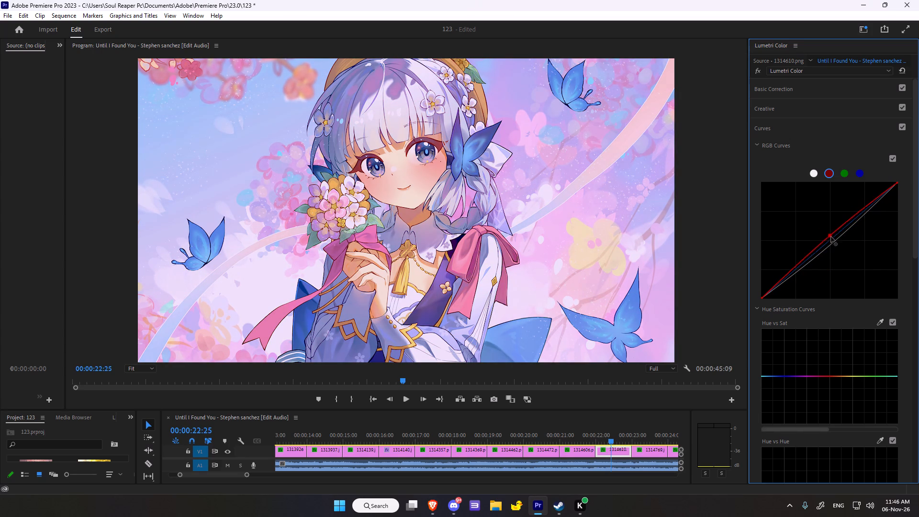
drag(831, 236, 838, 247)
Add a midpoint to the blue RGB curve and raise it slightly above the diagonal to strengthen blue in the midtones.
click(859, 174)
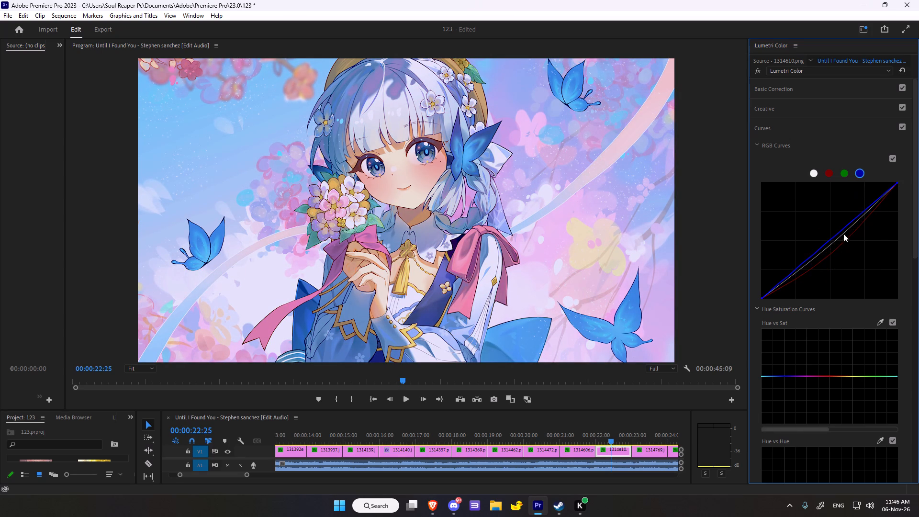
click(828, 239)
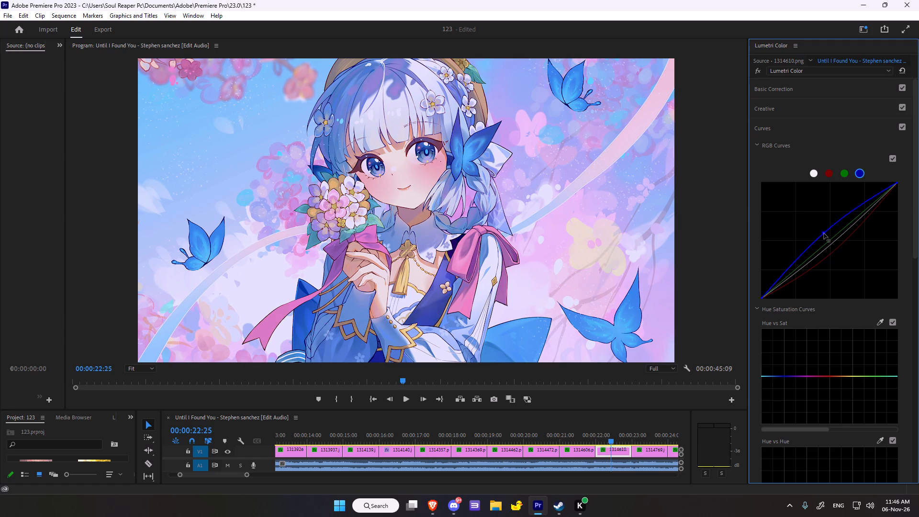
Compare the 1314610.png clip with the Lumetri Color effect off and on, leaving the effect enabled.
click(756, 69)
click(756, 69)
click(756, 69)
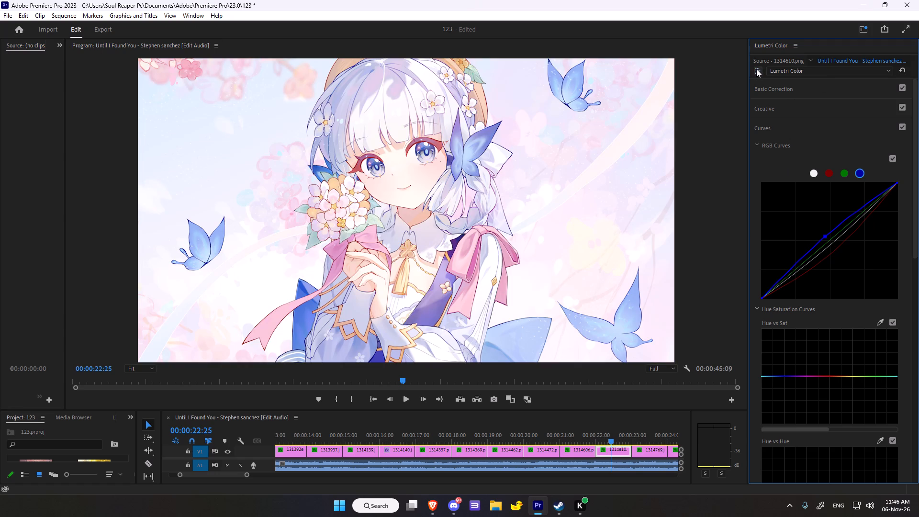
click(756, 69)
click(756, 69)
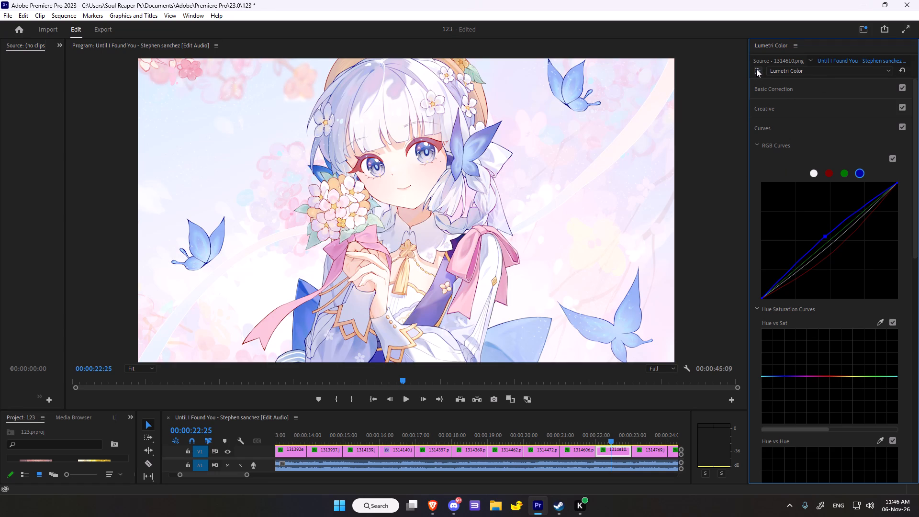
click(756, 69)
Continue from the RGB curves to the clip's Hue Saturation Curves.
scroll(804, 244, down, 4)
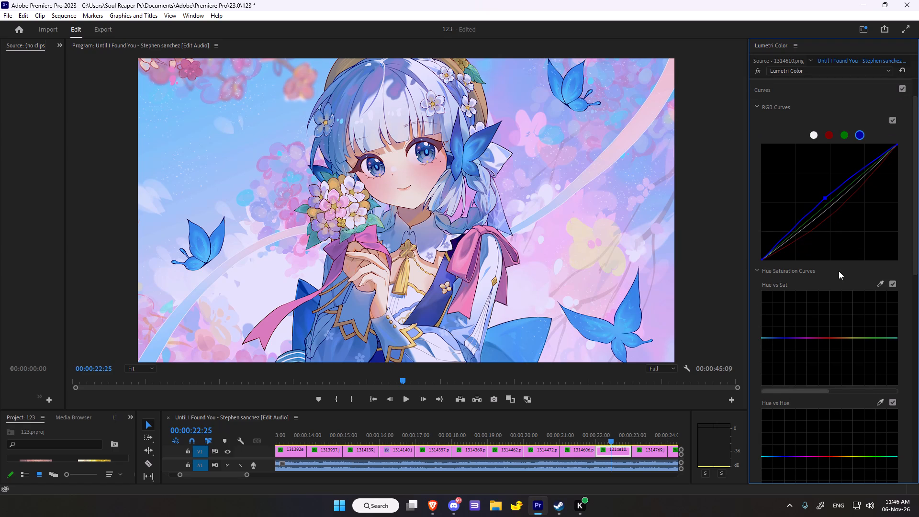
scroll(834, 269, down, 1)
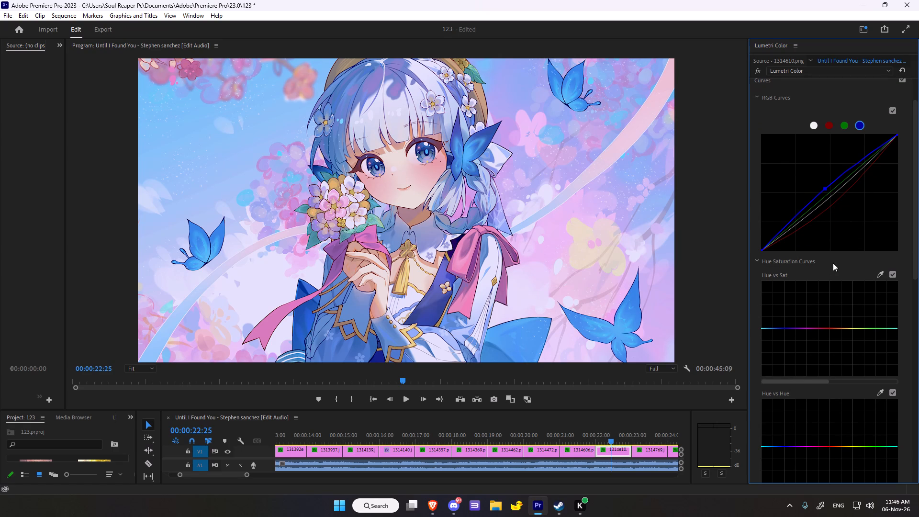
scroll(833, 263, down, 9)
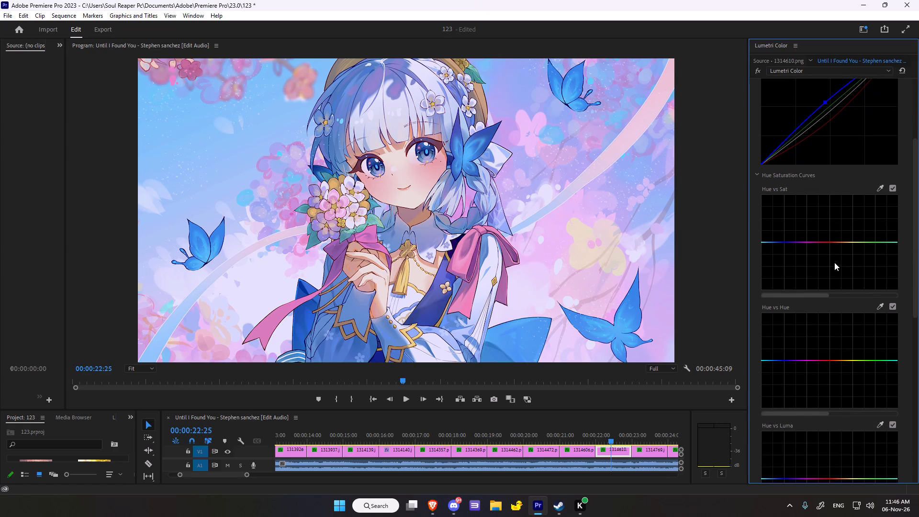
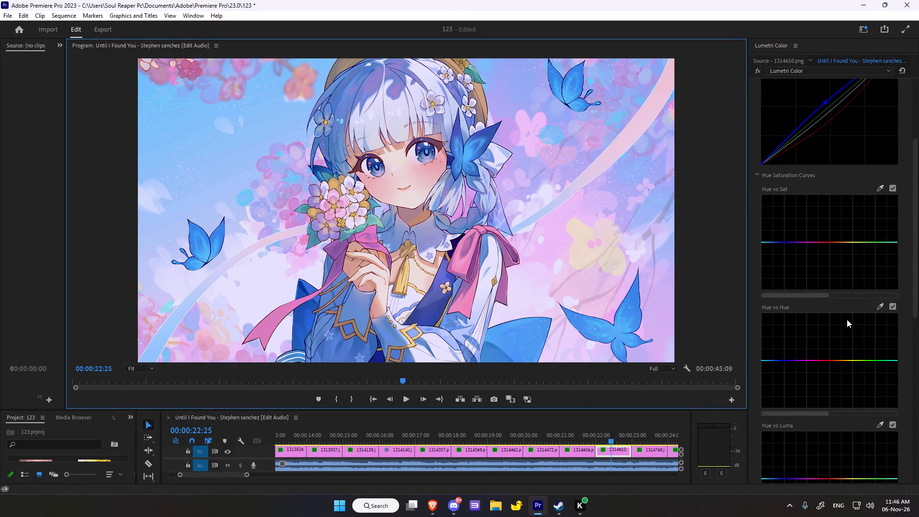
Sample the character's skin beneath the eye for Hue vs Sat and raise the red-orange midpoint moderately above the baseline.
click(881, 184)
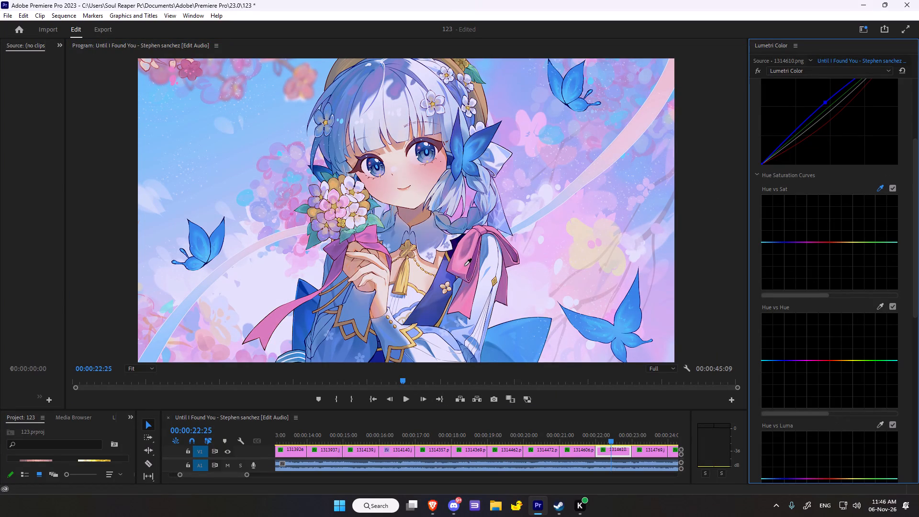
click(427, 172)
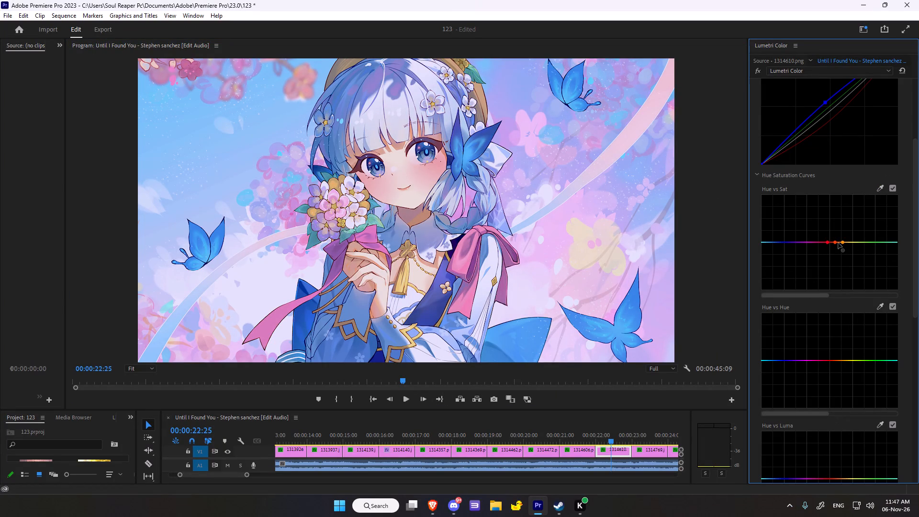
drag(836, 242, 807, 224)
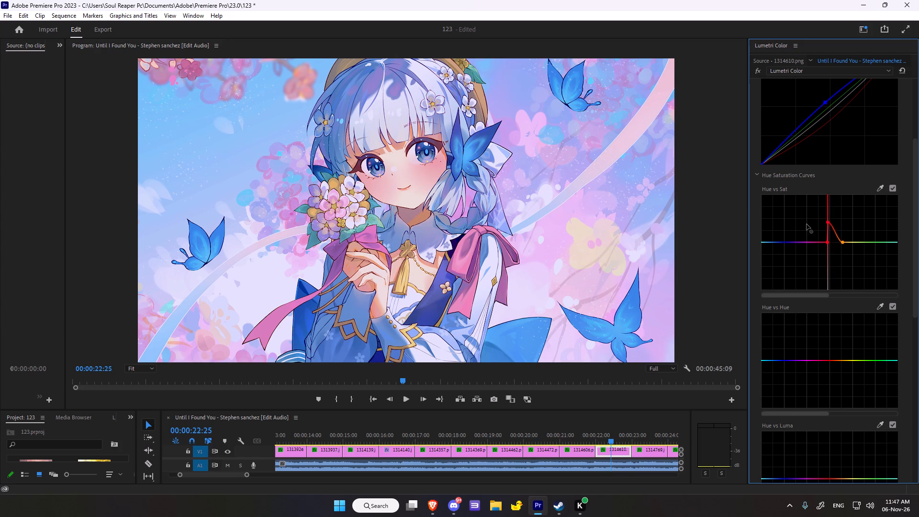
drag(807, 224, 806, 242)
drag(806, 242, 842, 304)
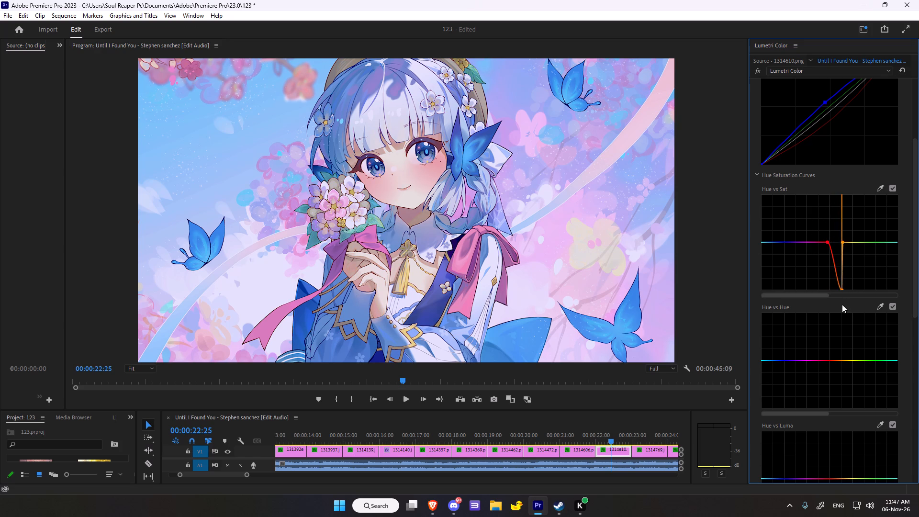
drag(842, 304, 835, 245)
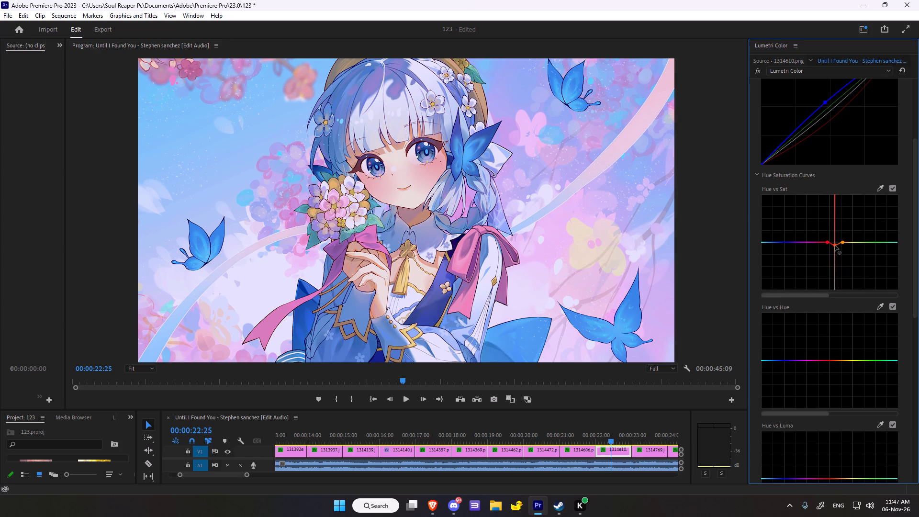
drag(835, 245, 834, 225)
Compare the 1314610.png clip with the Lumetri Color effect off and on, leaving the effect enabled.
scroll(863, 225, down, 5)
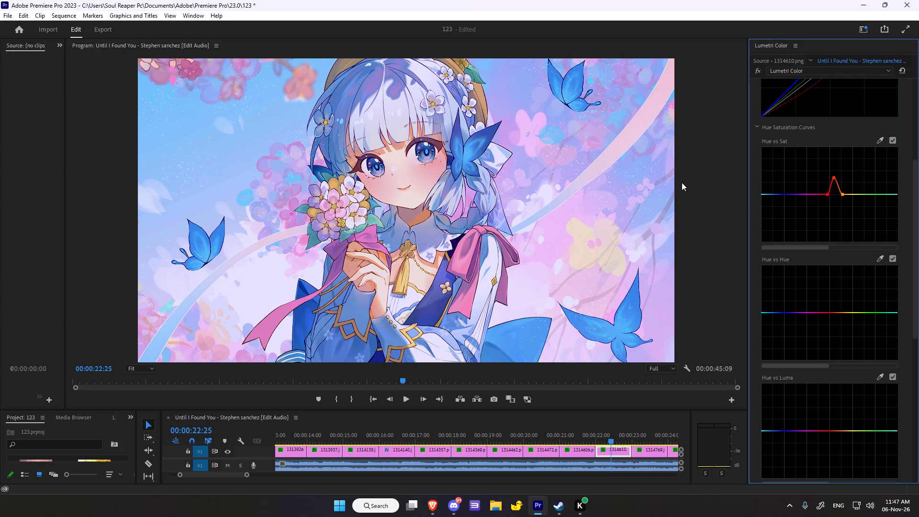
click(757, 73)
click(757, 73)
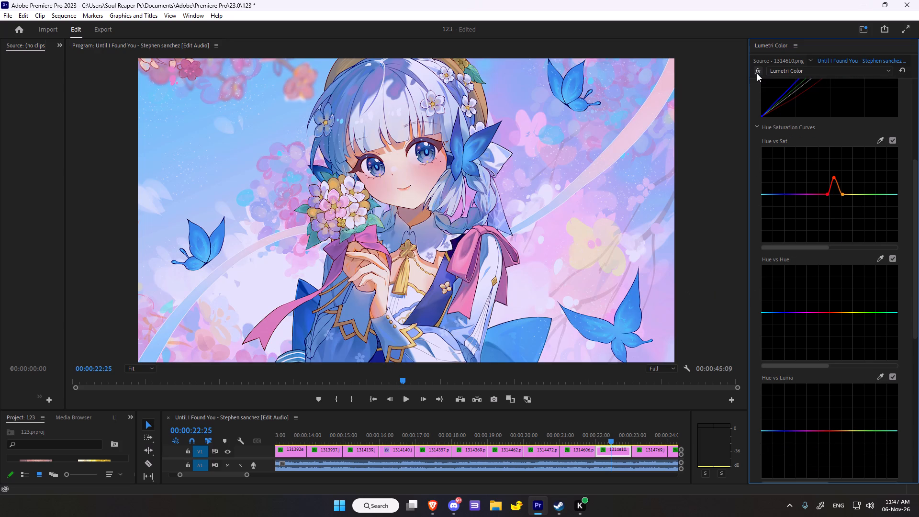
double_click(757, 73)
double_click(757, 73)
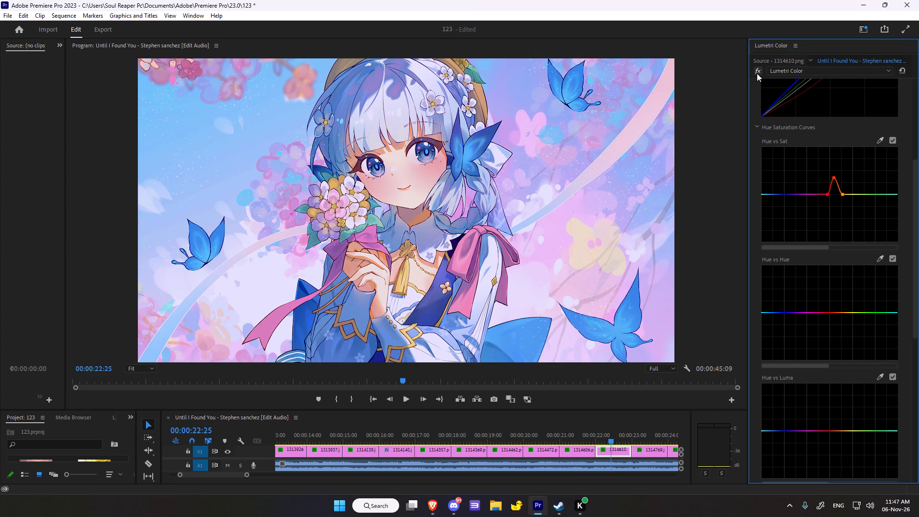
click(757, 73)
click(757, 73)
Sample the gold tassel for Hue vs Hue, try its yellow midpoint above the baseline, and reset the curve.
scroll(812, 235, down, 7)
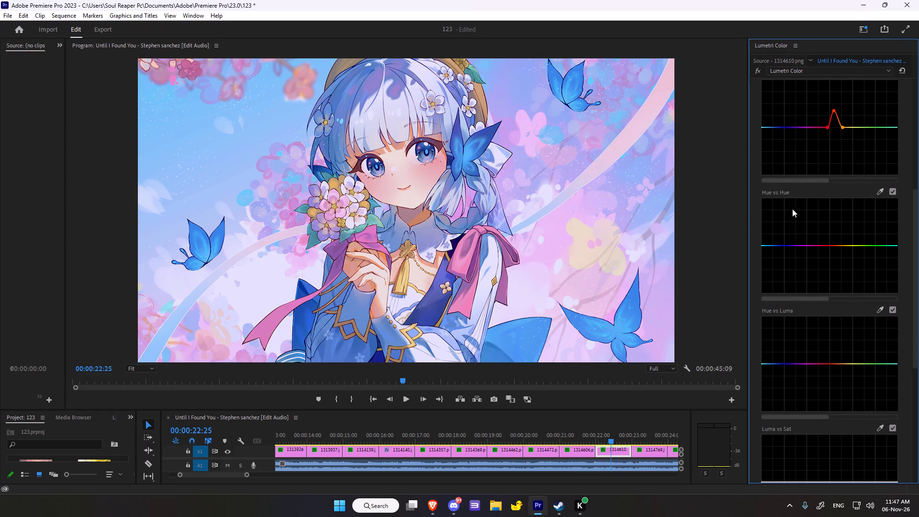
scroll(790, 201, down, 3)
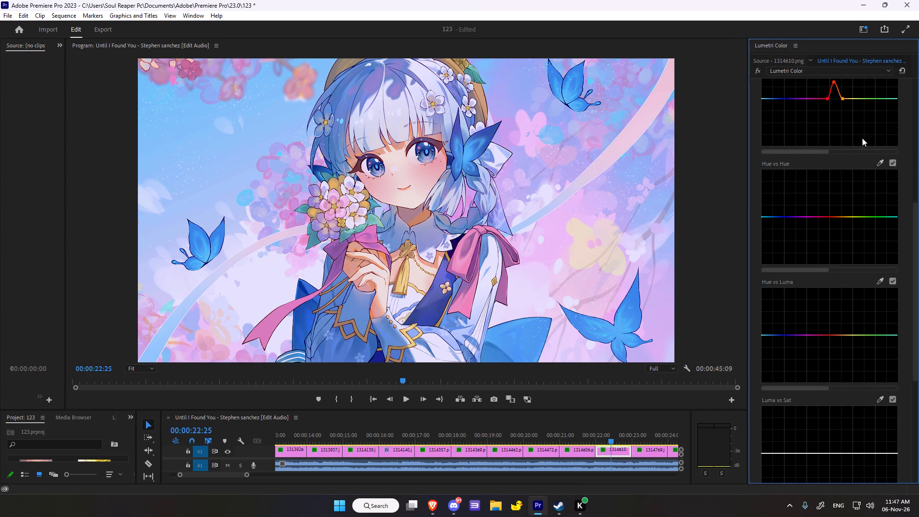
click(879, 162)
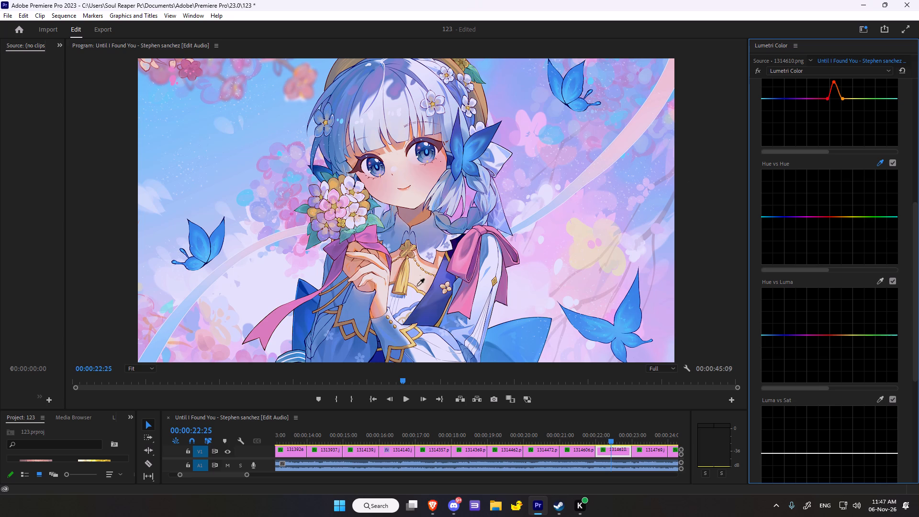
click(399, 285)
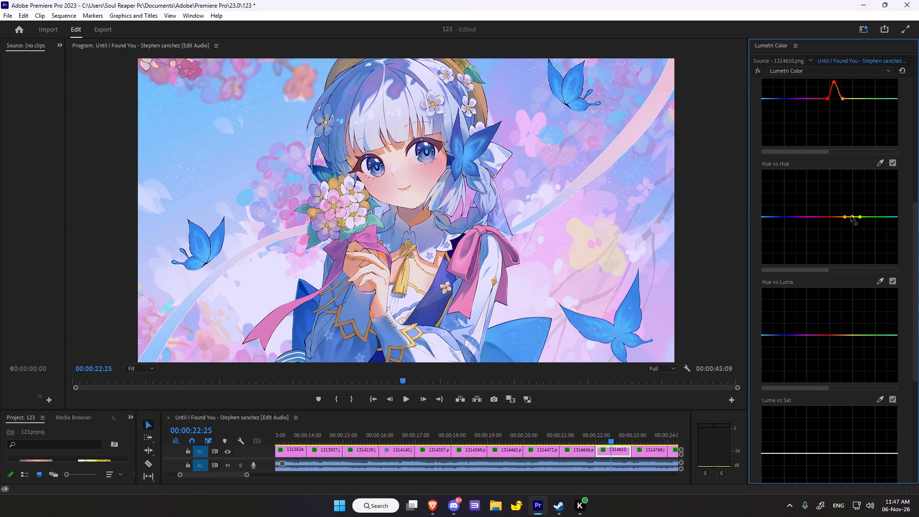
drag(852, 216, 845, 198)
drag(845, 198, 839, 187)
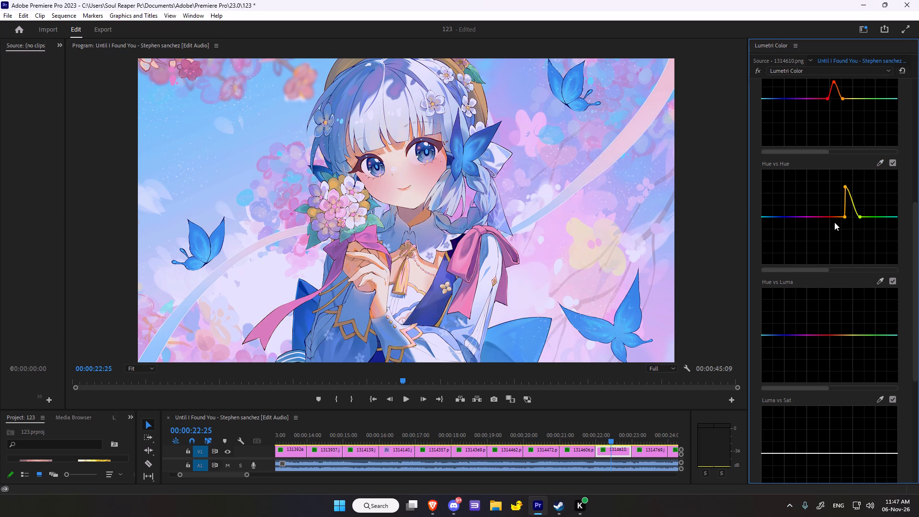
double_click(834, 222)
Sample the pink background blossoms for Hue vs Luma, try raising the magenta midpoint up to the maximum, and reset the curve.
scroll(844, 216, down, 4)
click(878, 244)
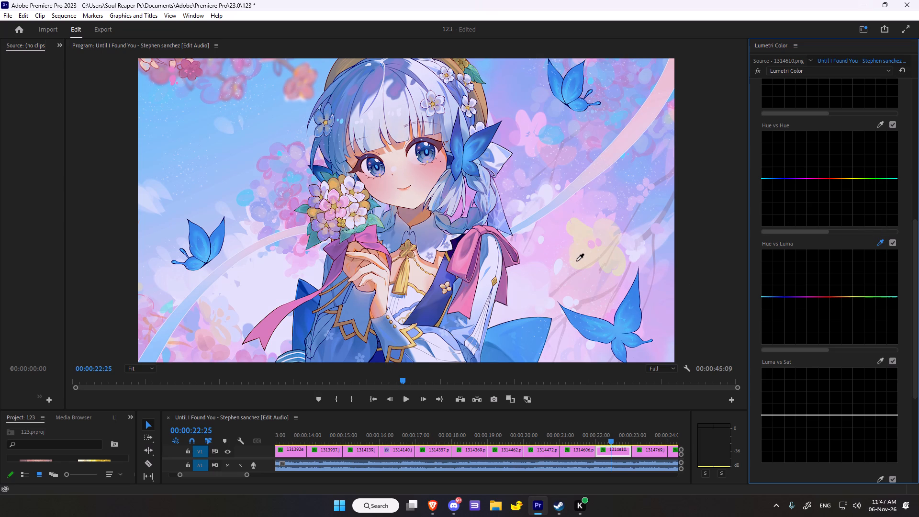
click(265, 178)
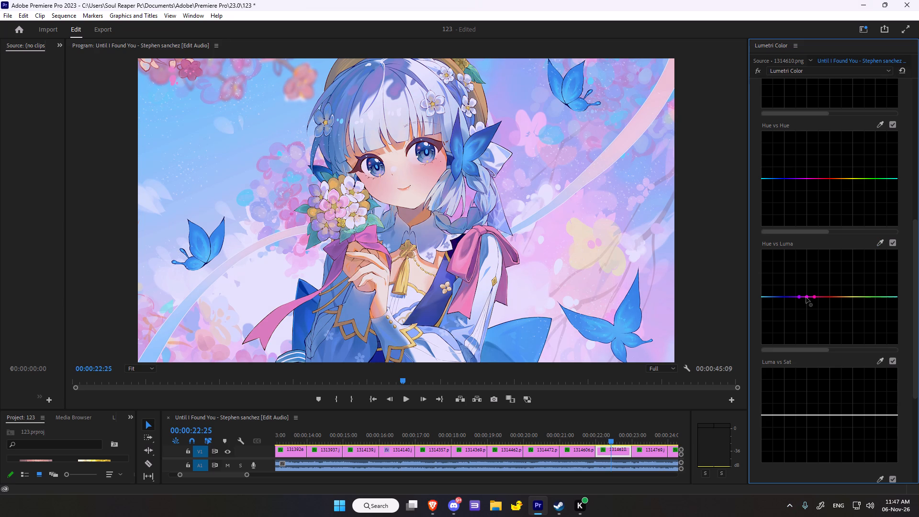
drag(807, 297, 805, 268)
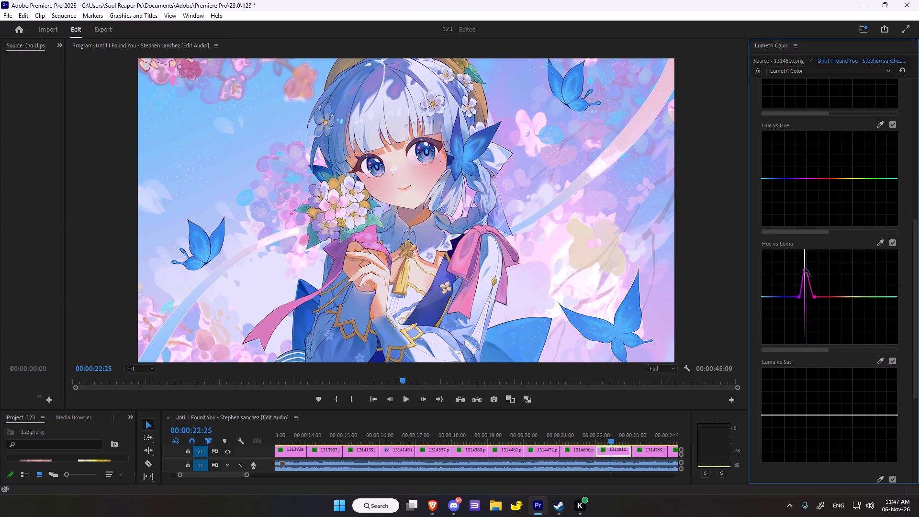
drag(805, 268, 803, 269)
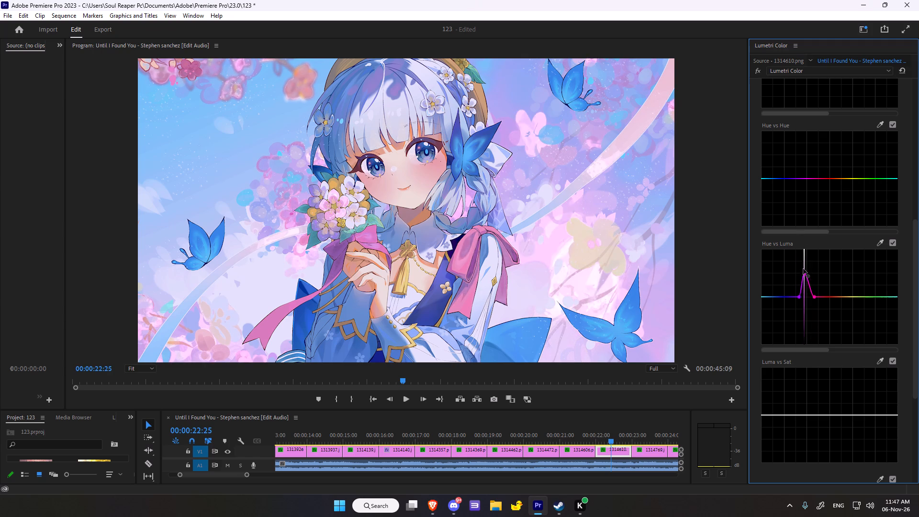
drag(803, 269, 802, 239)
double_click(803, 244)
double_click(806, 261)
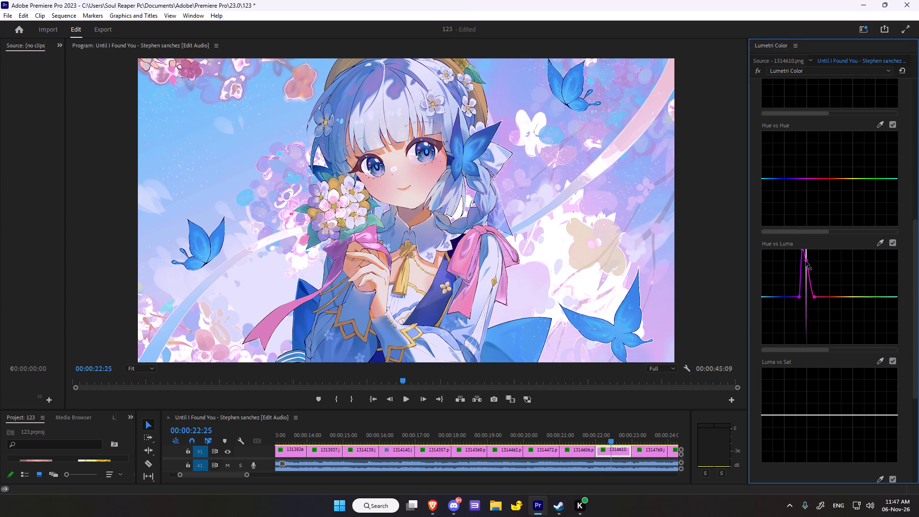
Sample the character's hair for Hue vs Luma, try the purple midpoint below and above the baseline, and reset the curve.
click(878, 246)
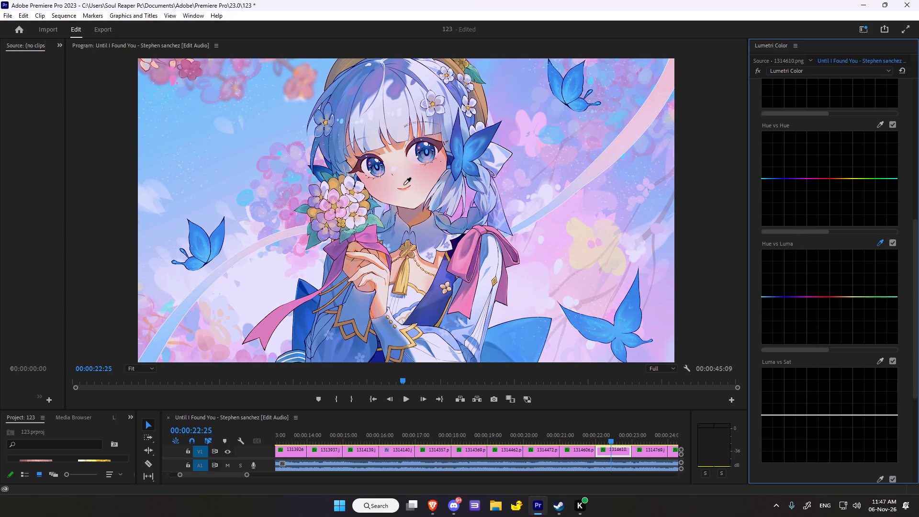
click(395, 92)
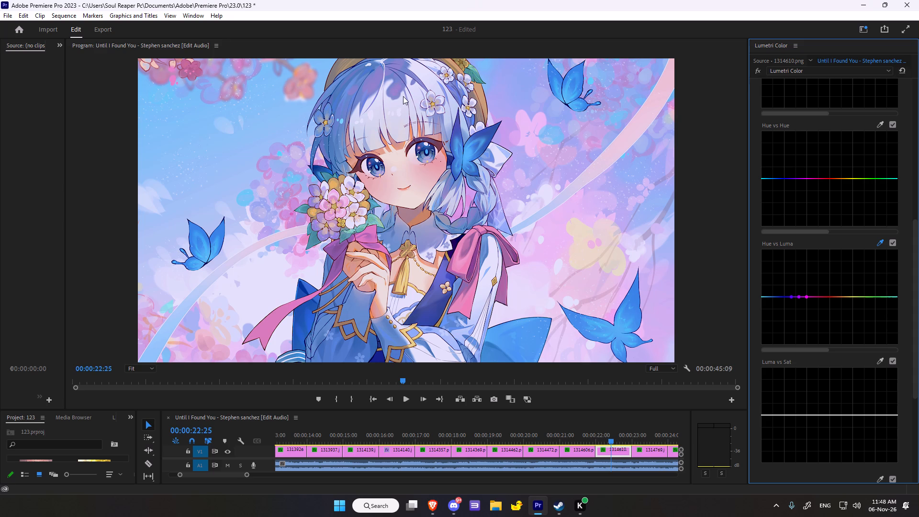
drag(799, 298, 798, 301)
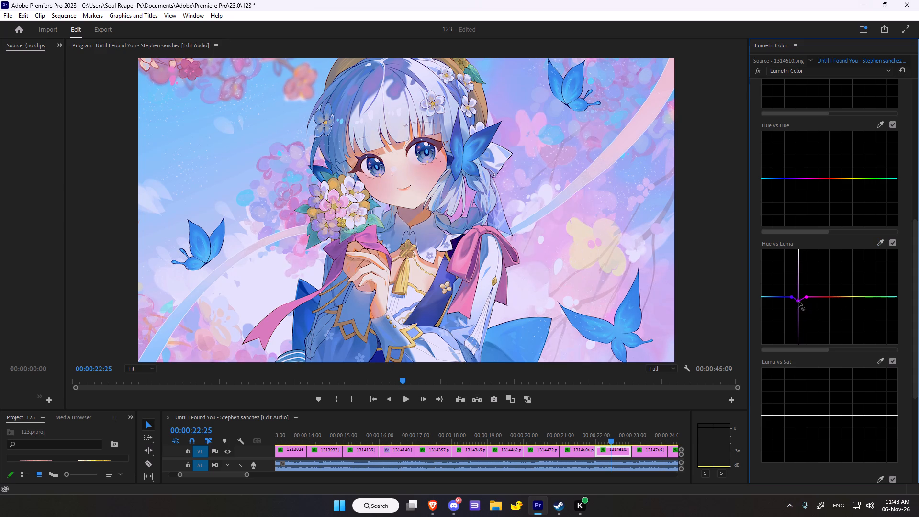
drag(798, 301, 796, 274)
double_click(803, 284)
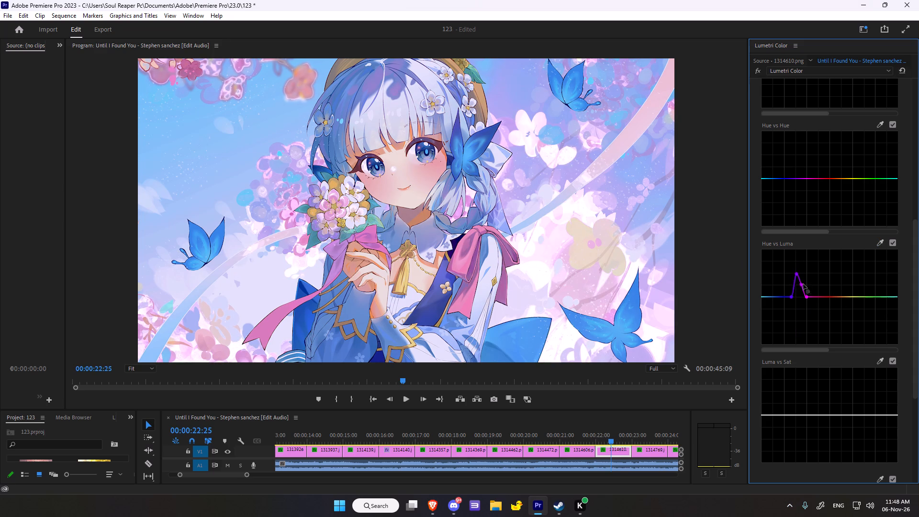
Sample the yellow flower and the dark blue clothing for Luma vs Sat, and raise the clothing's midpoint moderately above the baseline.
scroll(828, 309, down, 6)
click(875, 304)
click(879, 304)
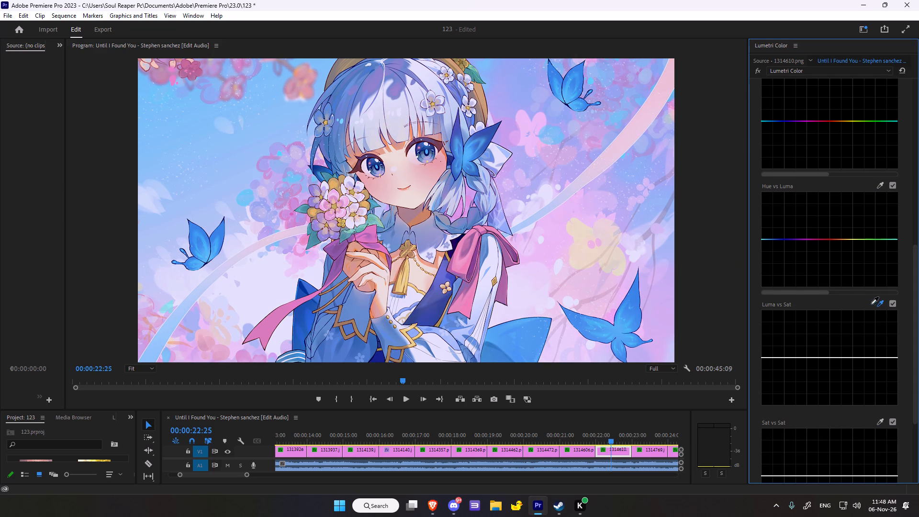
scroll(645, 305, down, 4)
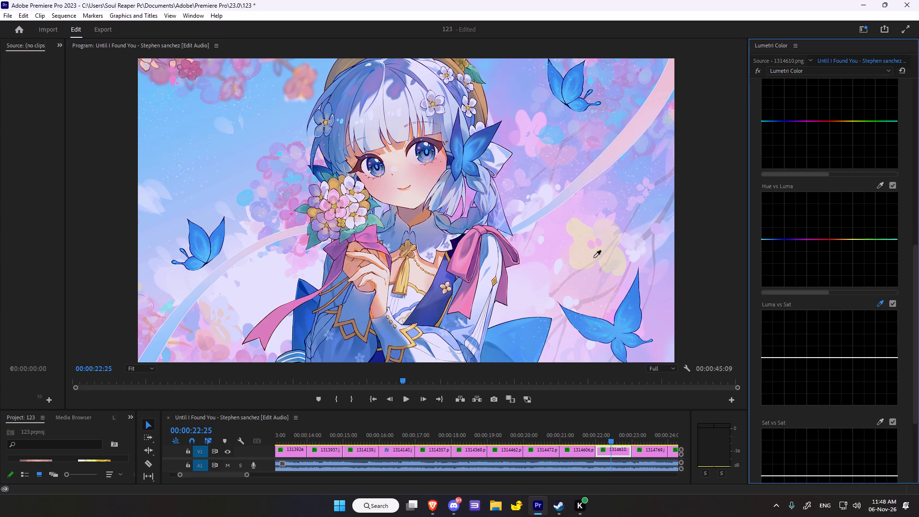
click(586, 258)
click(879, 302)
click(436, 308)
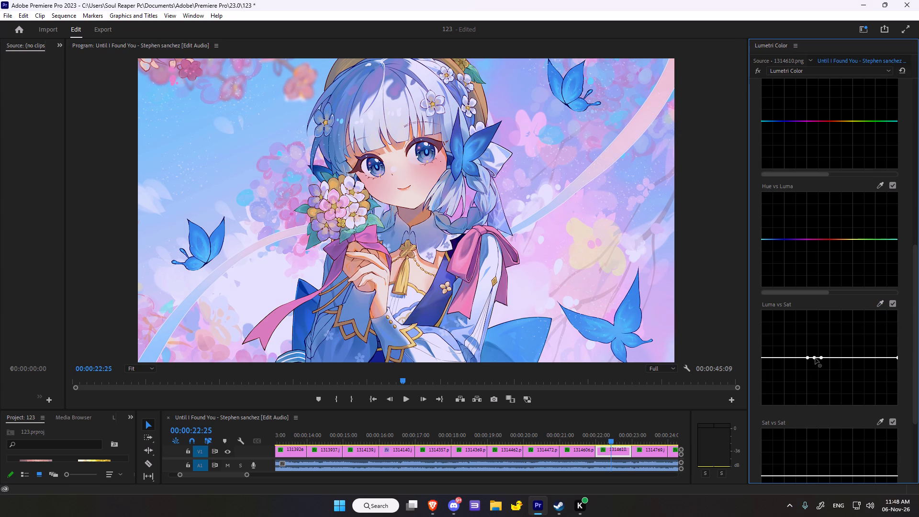
drag(815, 358, 799, 332)
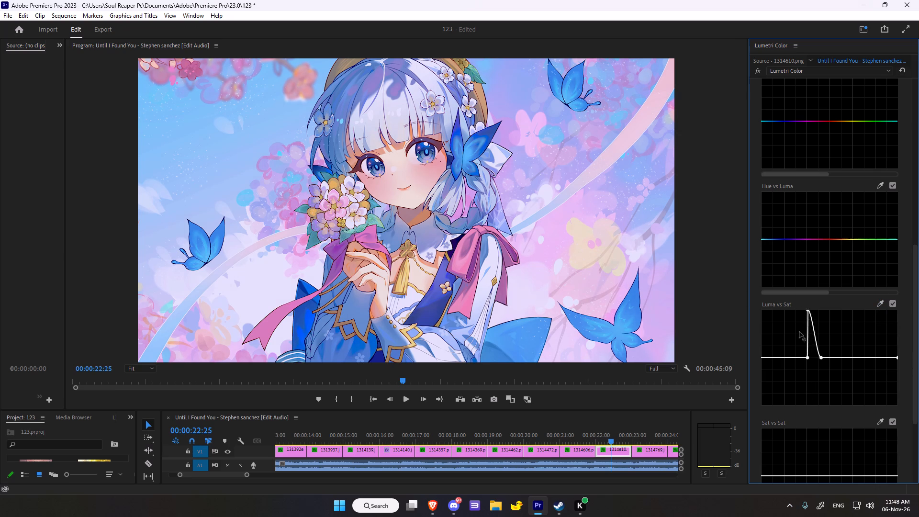
drag(799, 332, 815, 341)
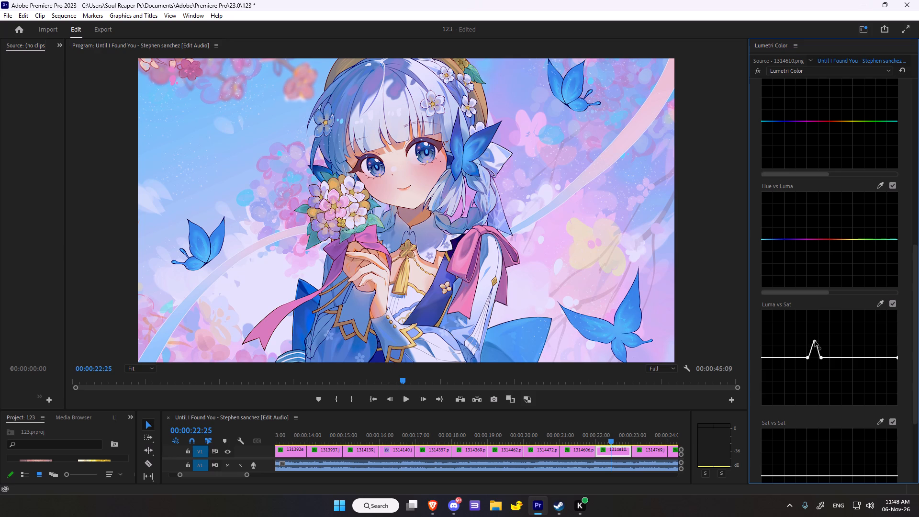
drag(815, 341, 815, 337)
Look over the remaining Hue Saturation Curves and compare the image with the Lumetri Color effect bypassed and enabled.
scroll(796, 312, down, 5)
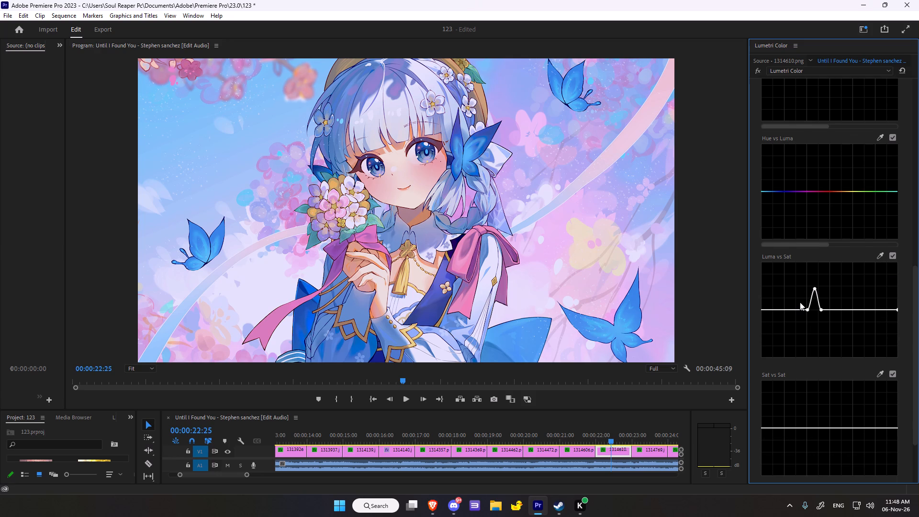
scroll(797, 298, down, 1)
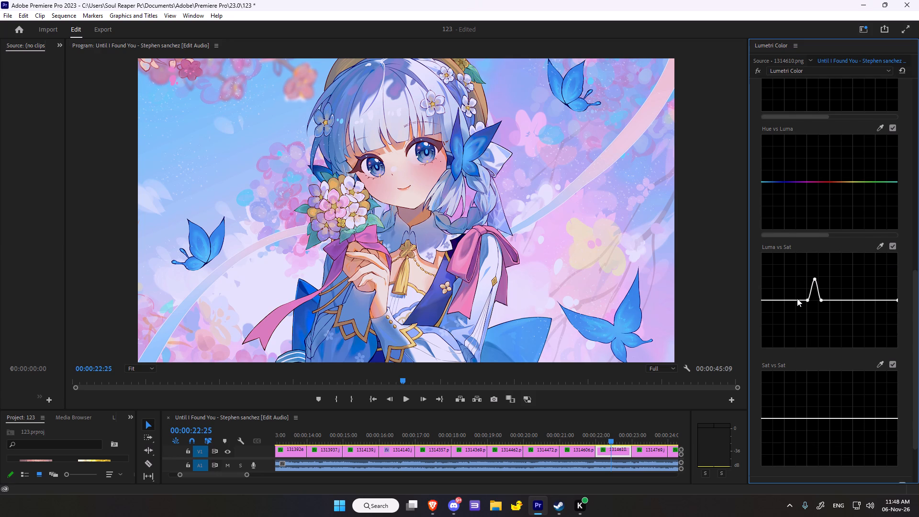
scroll(797, 298, down, 1)
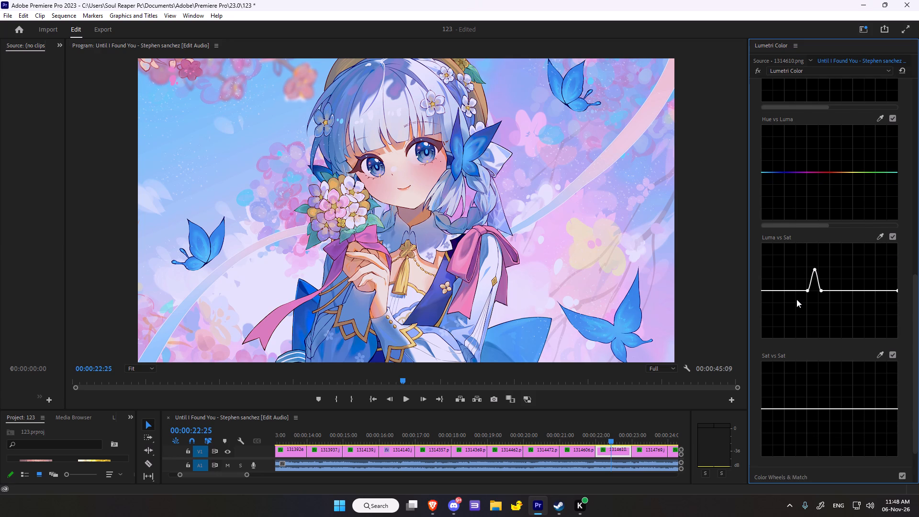
scroll(796, 299, down, 5)
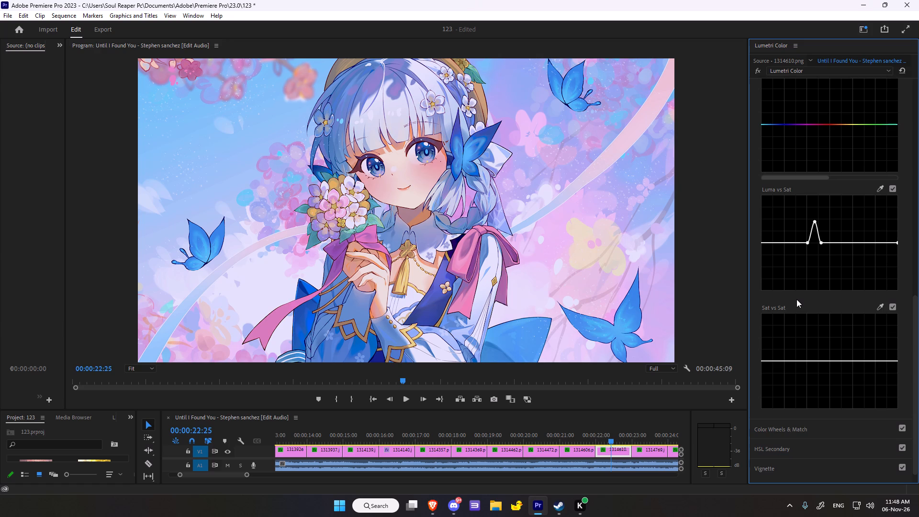
scroll(796, 299, up, 9)
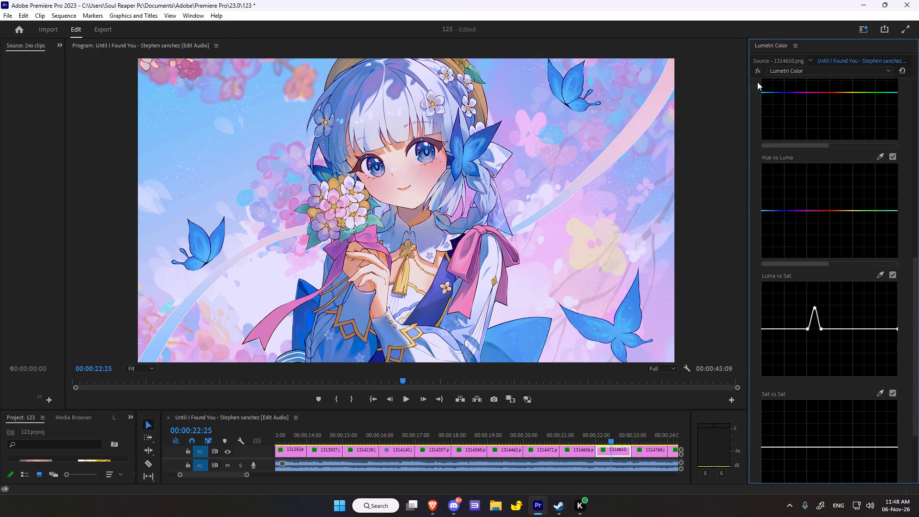
click(759, 67)
click(759, 68)
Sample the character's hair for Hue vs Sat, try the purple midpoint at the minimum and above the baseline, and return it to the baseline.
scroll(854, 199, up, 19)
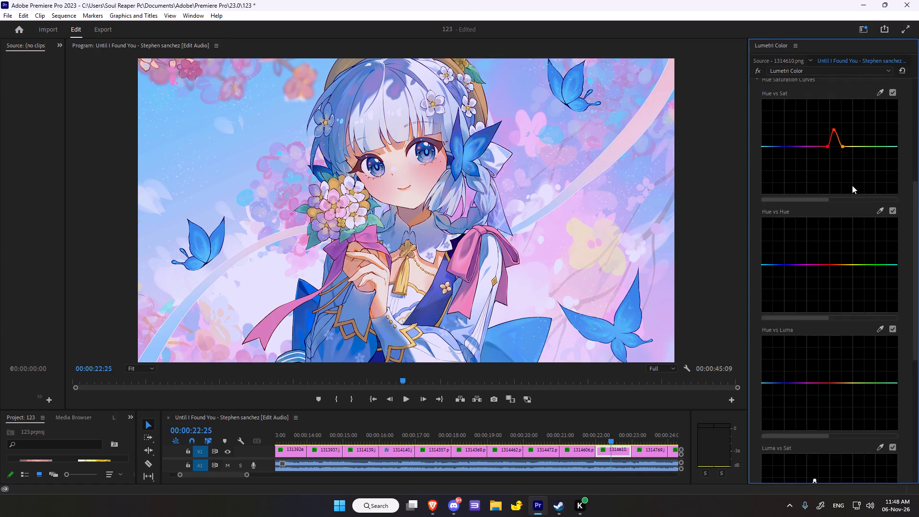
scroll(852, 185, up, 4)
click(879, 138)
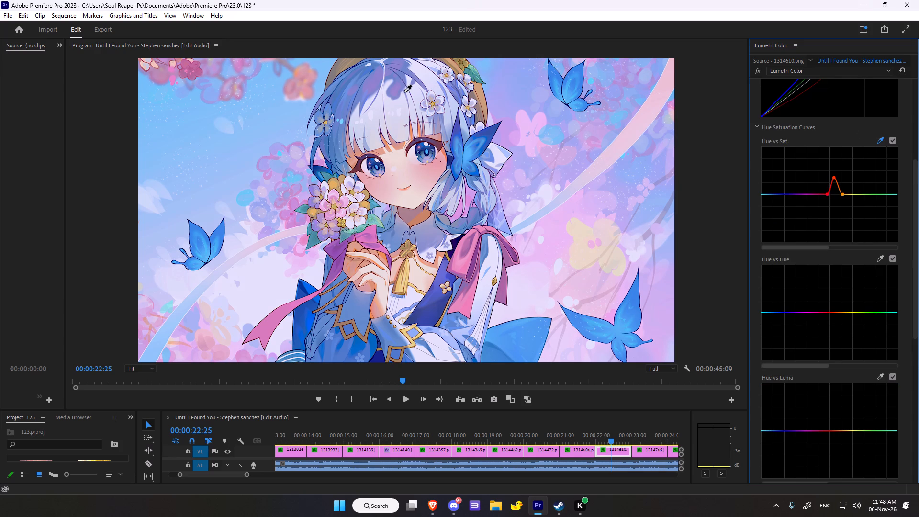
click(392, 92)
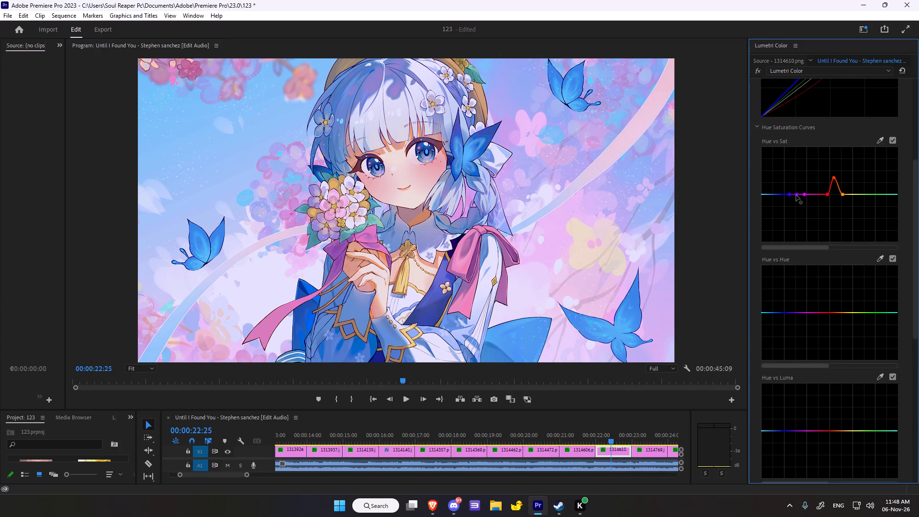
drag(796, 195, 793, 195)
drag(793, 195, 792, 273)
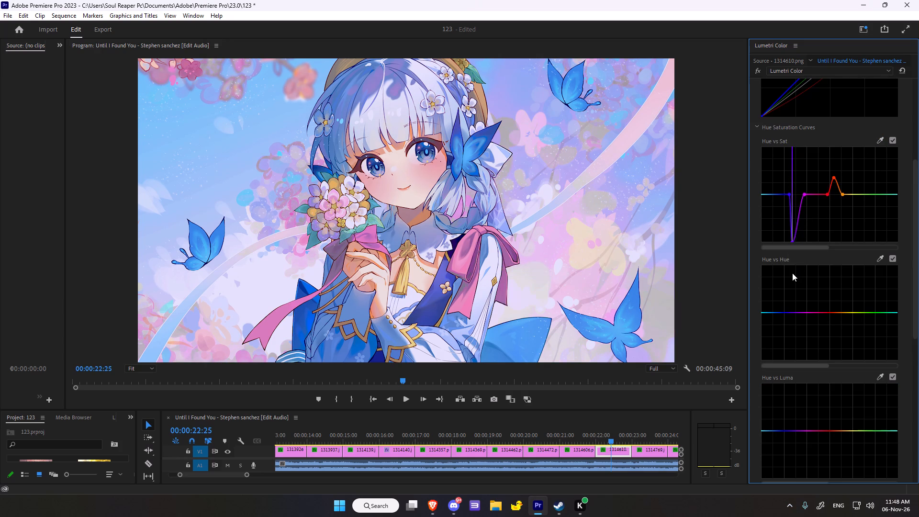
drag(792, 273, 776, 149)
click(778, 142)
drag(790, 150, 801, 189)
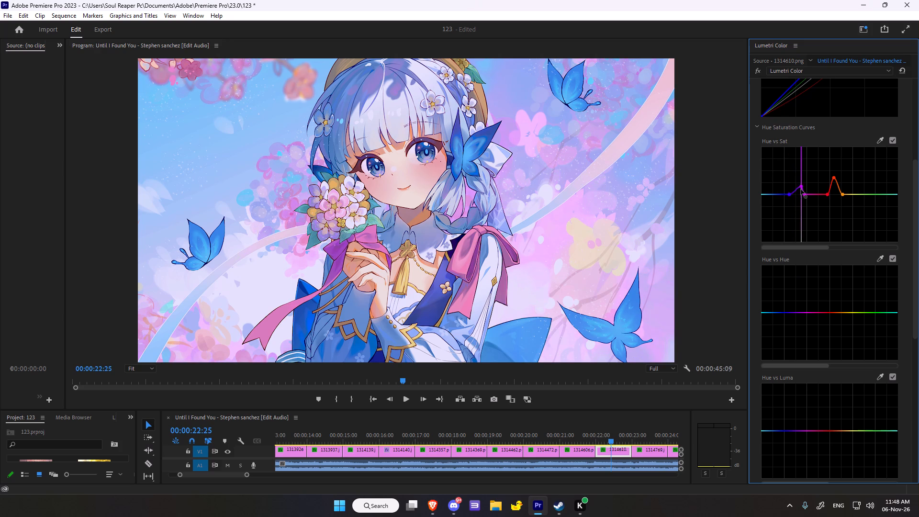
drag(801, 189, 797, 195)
In Color Wheels & Match, shift the midtones wheel slightly from its centre toward yellow.
scroll(900, 207, up, 3)
scroll(888, 225, down, 15)
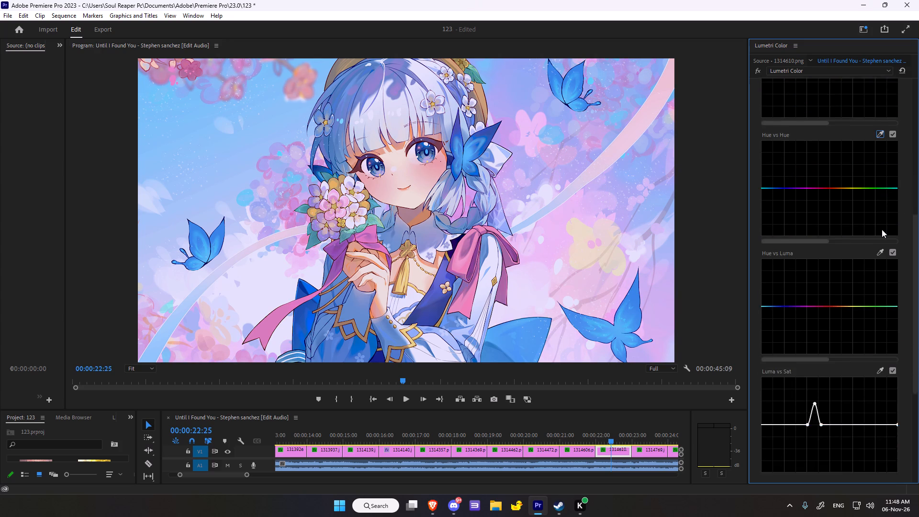
scroll(882, 229, down, 16)
scroll(881, 228, down, 11)
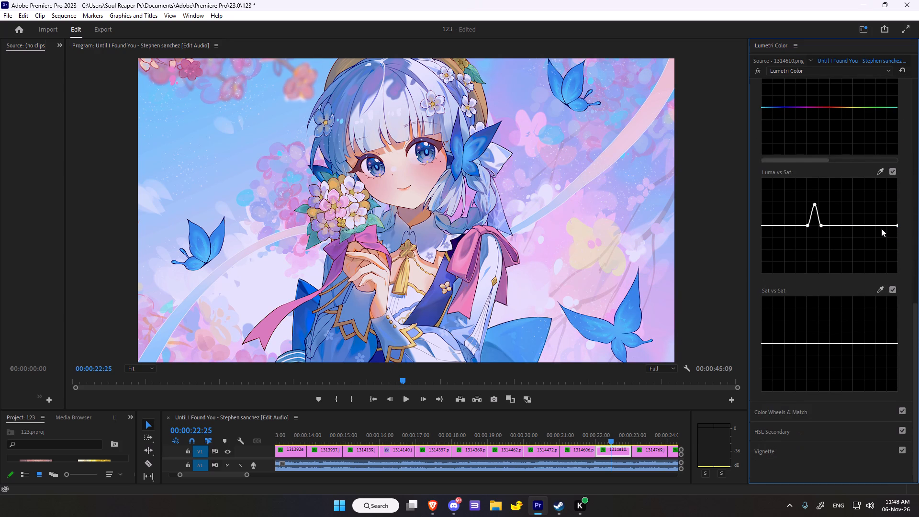
scroll(881, 228, down, 17)
scroll(879, 221, down, 4)
scroll(826, 284, down, 6)
click(796, 411)
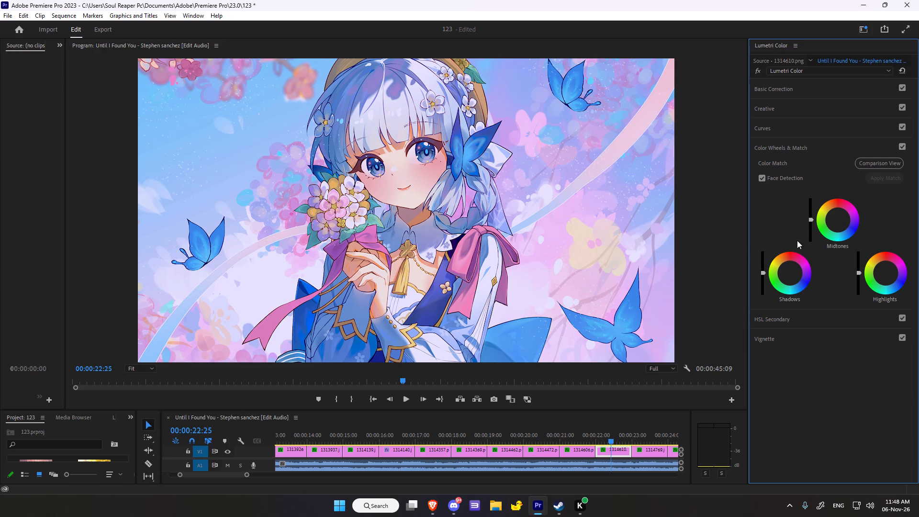
drag(837, 220, 807, 195)
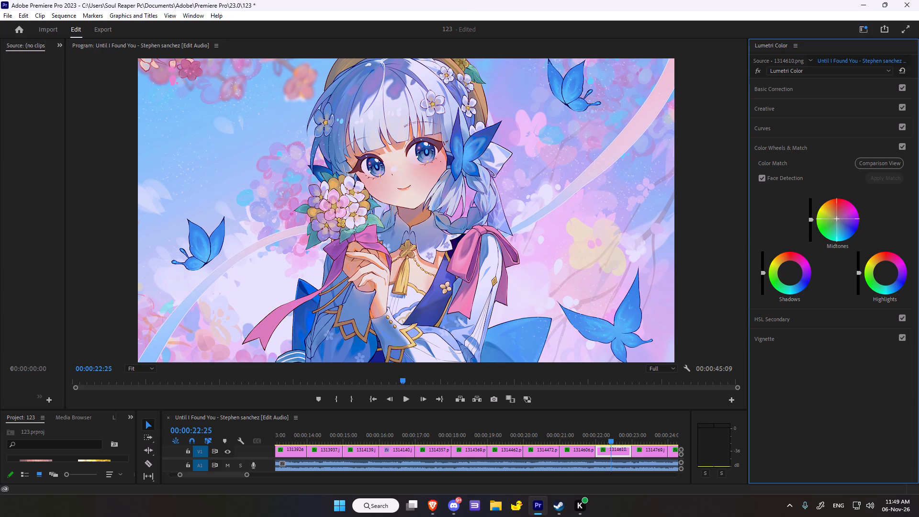
drag(807, 195, 732, 202)
Shift the shadows color wheel slightly toward orange and the highlights color wheel slightly toward blue.
drag(791, 273, 700, 248)
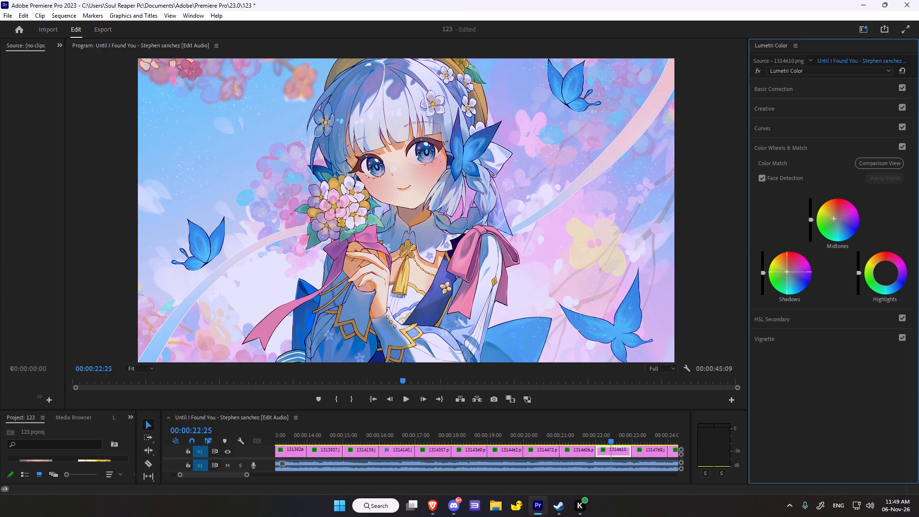
drag(700, 248, 694, 164)
drag(694, 164, 694, 168)
drag(886, 272, 888, 275)
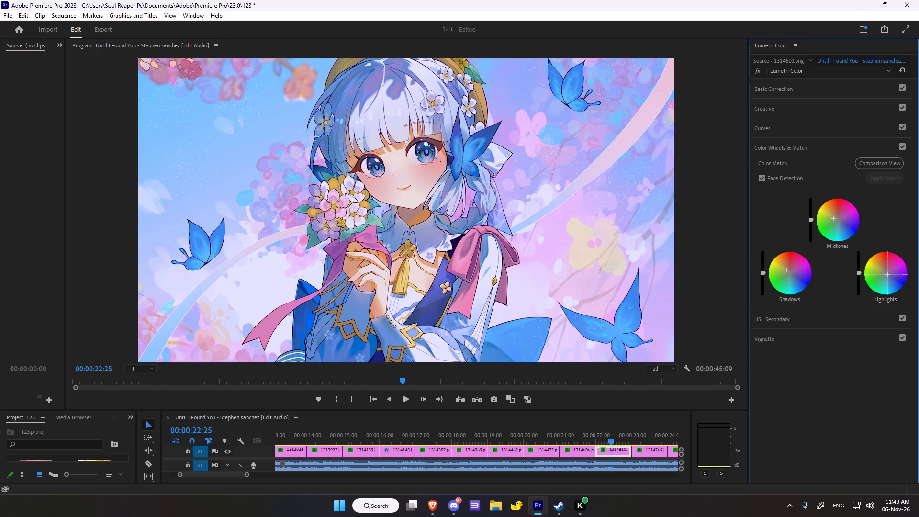
drag(888, 275, 901, 265)
drag(901, 265, 888, 258)
drag(888, 258, 887, 258)
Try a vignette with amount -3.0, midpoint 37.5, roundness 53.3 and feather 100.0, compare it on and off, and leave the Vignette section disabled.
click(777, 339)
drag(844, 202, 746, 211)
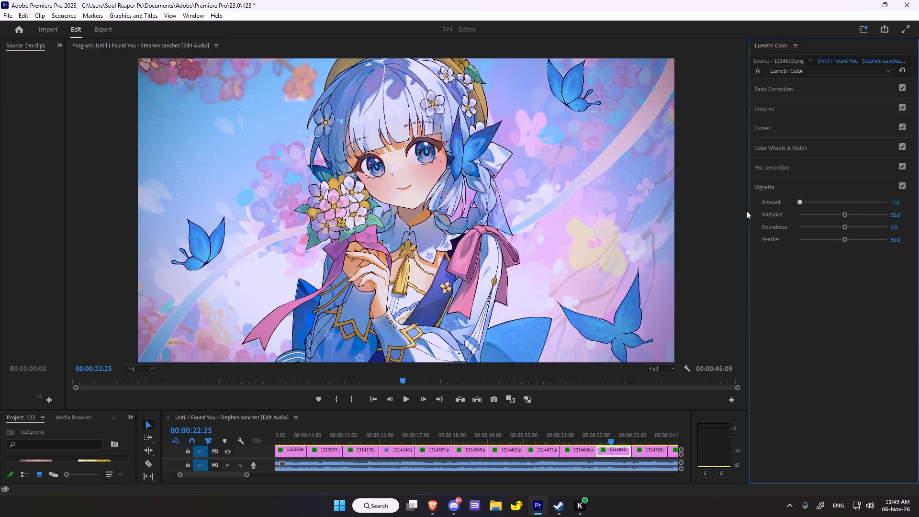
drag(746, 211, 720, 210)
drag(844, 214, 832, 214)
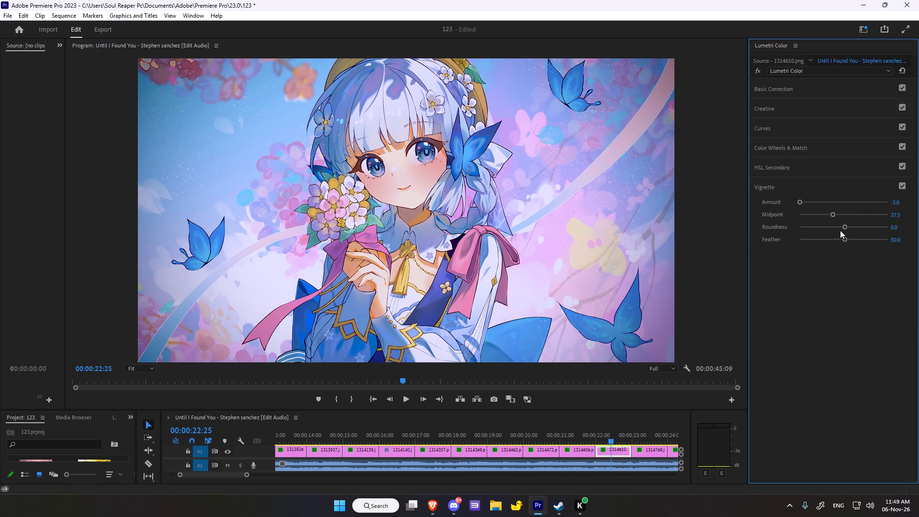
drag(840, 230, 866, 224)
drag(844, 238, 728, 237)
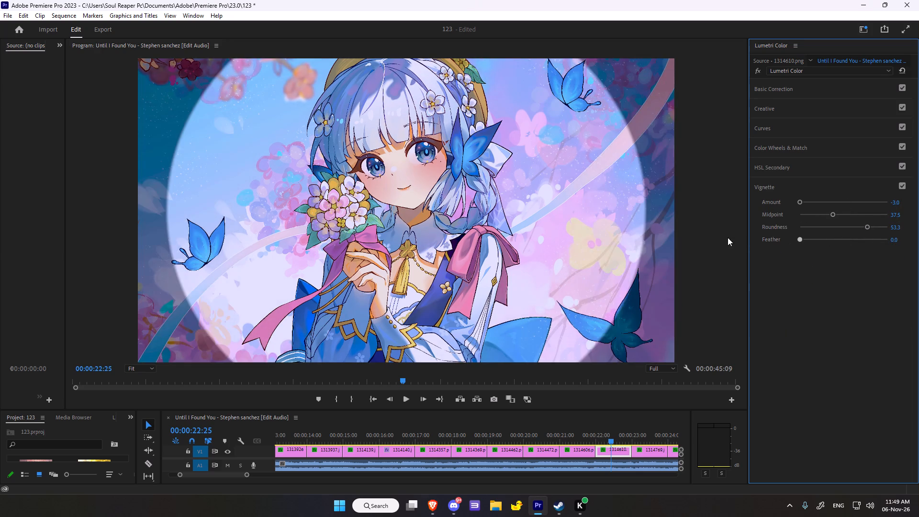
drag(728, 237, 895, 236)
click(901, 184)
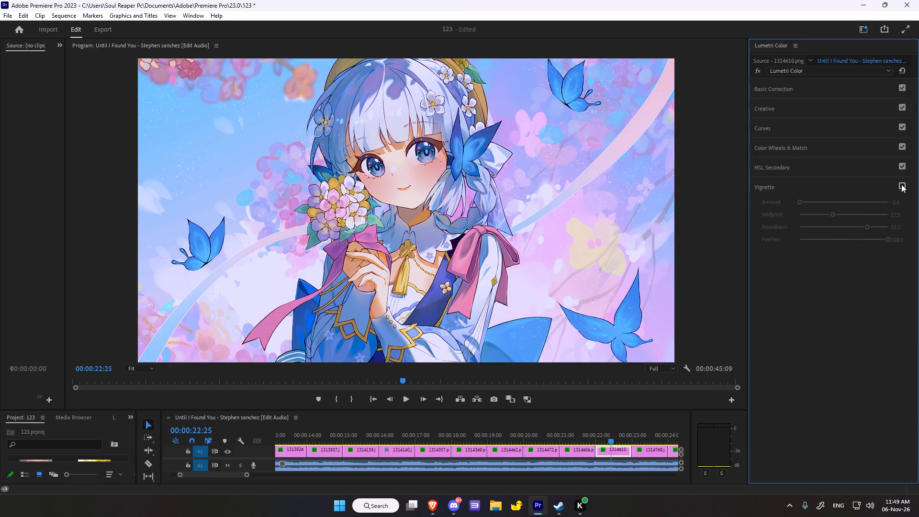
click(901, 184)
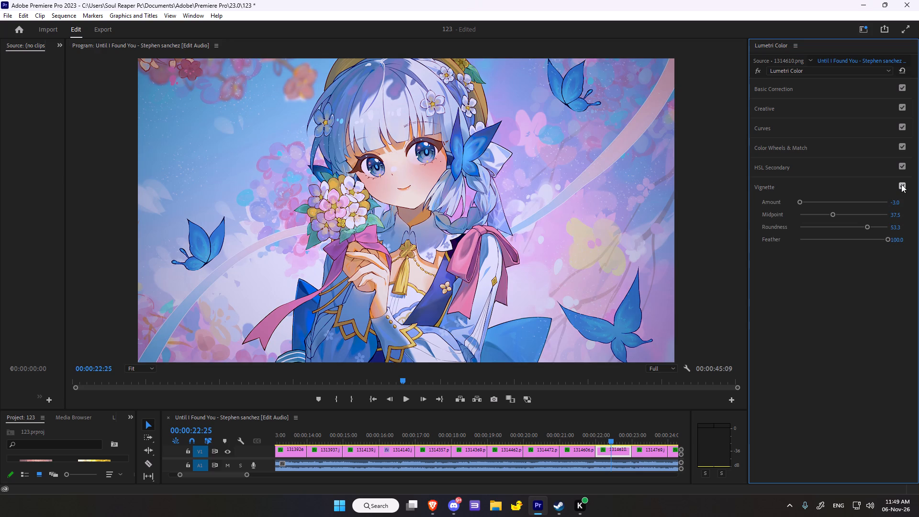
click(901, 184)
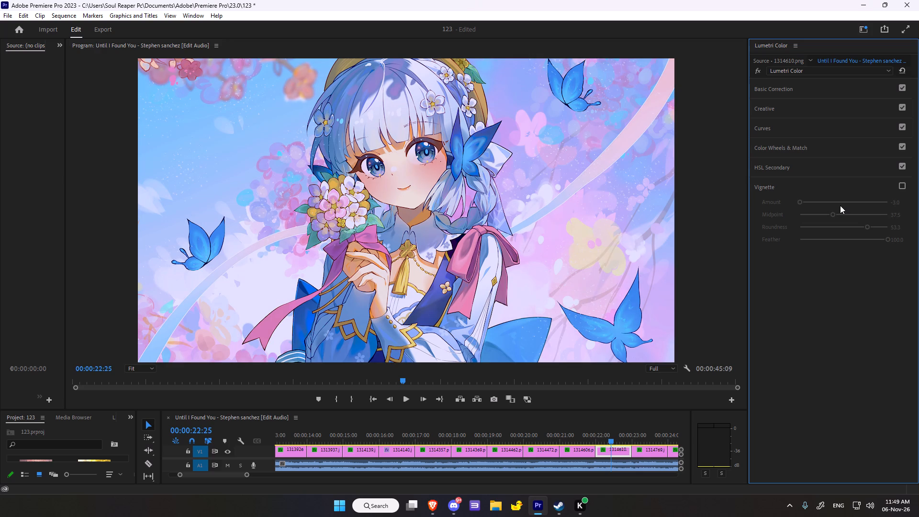
Compare 1314610.png before and after grading by bypassing and re-enabling the whole Lumetri Color effect.
scroll(834, 197, up, 5)
scroll(833, 198, down, 4)
scroll(568, 379, down, 5)
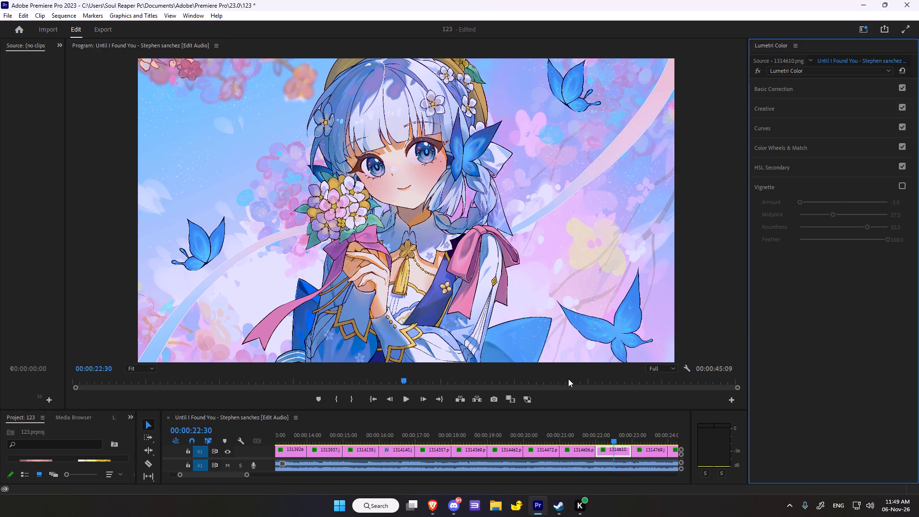
scroll(568, 379, up, 5)
click(756, 69)
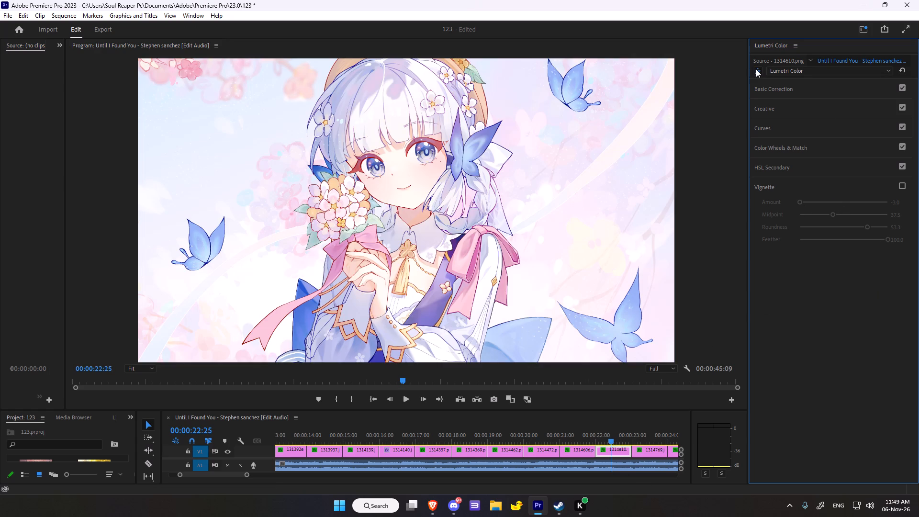
click(756, 69)
scroll(518, 373, down, 16)
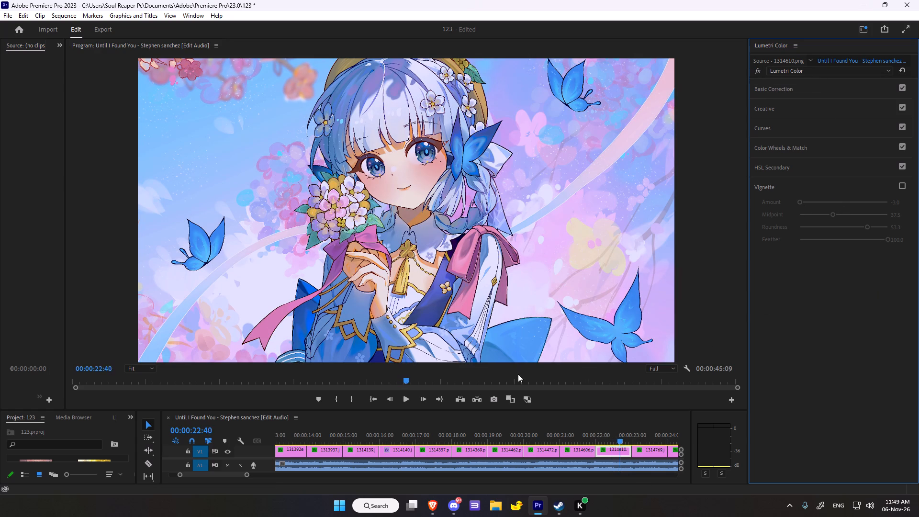
Compare the graded 1314610.png clip with the following 1314769.jpeg clip by moving the playhead back and forth between them.
scroll(518, 374, down, 17)
scroll(521, 369, down, 7)
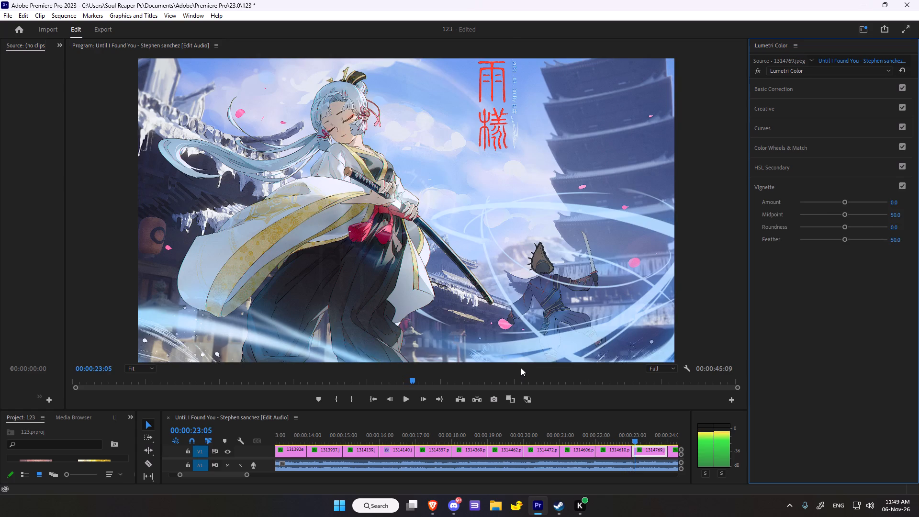
scroll(521, 368, down, 18)
scroll(521, 366, down, 7)
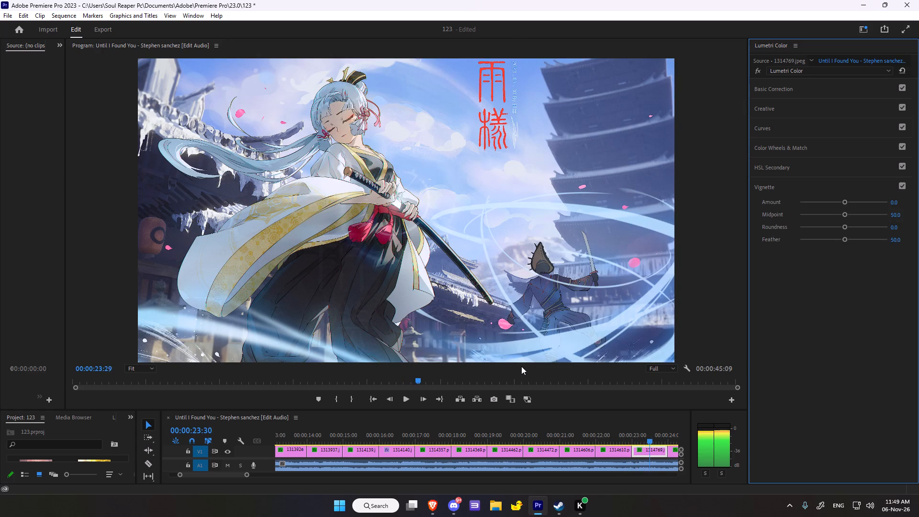
scroll(521, 366, down, 5)
scroll(521, 366, up, 6)
scroll(522, 365, up, 20)
scroll(522, 365, up, 7)
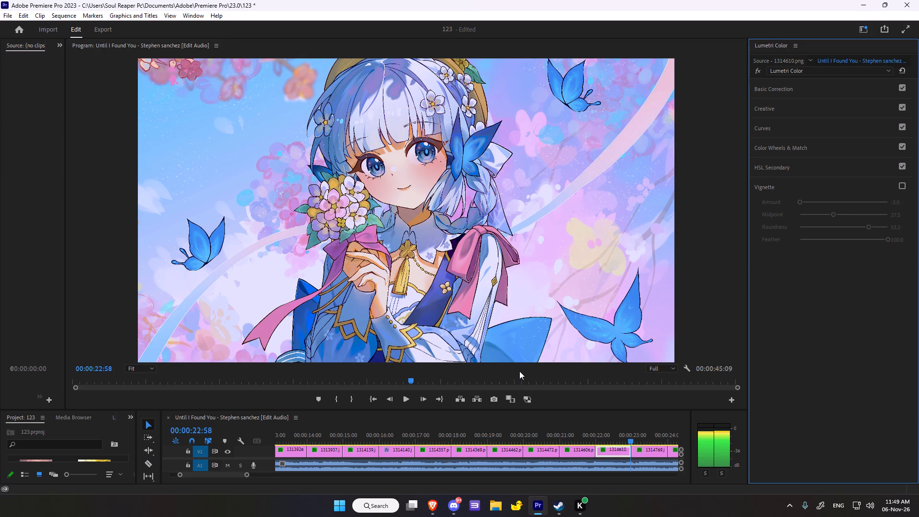
scroll(519, 371, up, 20)
scroll(519, 371, up, 9)
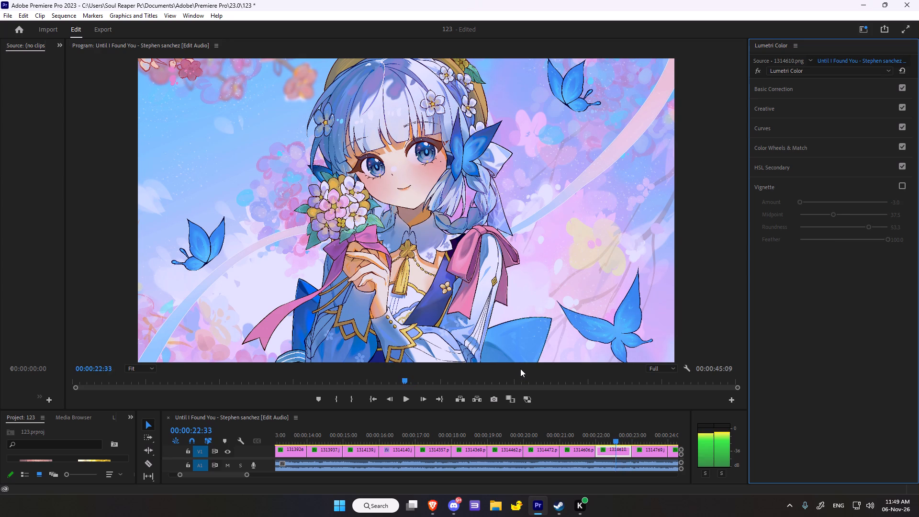
scroll(520, 369, up, 1)
Compare 1314610.png with and without its grade by repeatedly bypassing and re-enabling the Lumetri Color effect.
click(756, 71)
click(756, 71)
click(756, 71)
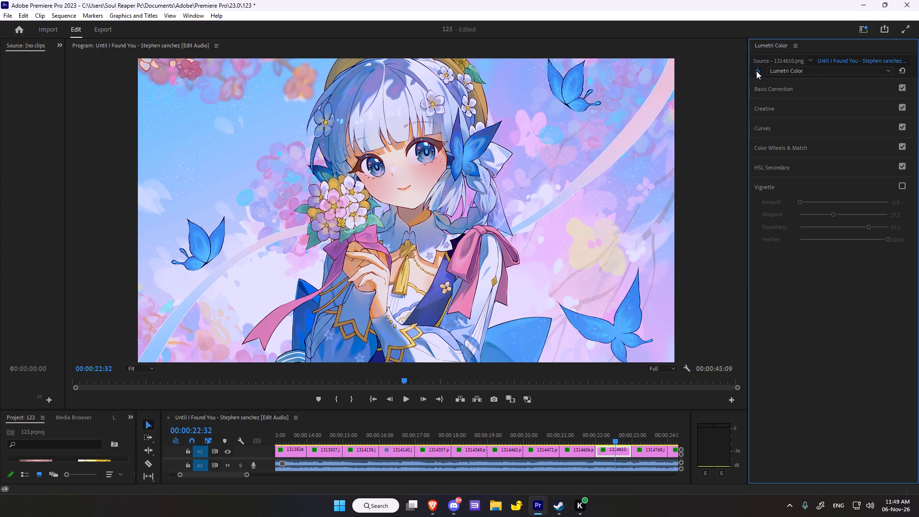
click(756, 71)
double_click(756, 71)
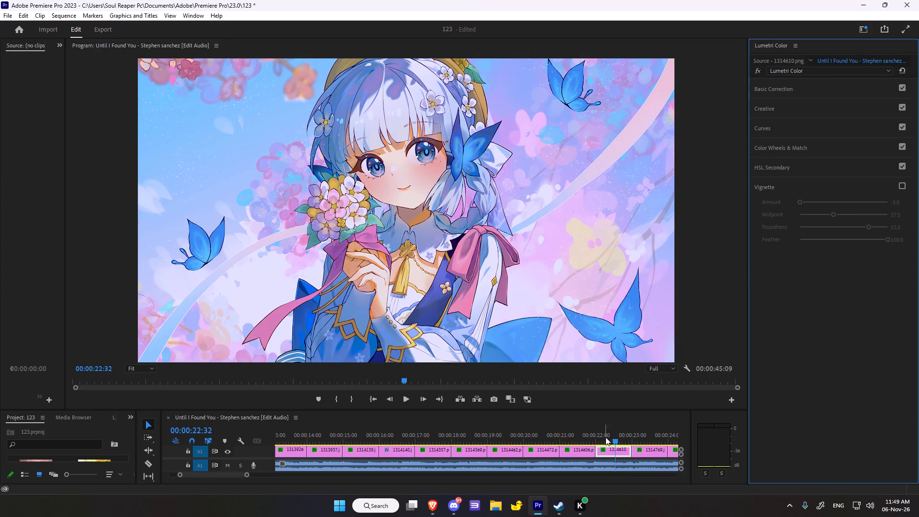
Go to the 1314769.jpeg clip, compare it with its grade bypassed, and reset its Lumetri Color effect.
scroll(571, 382, down, 18)
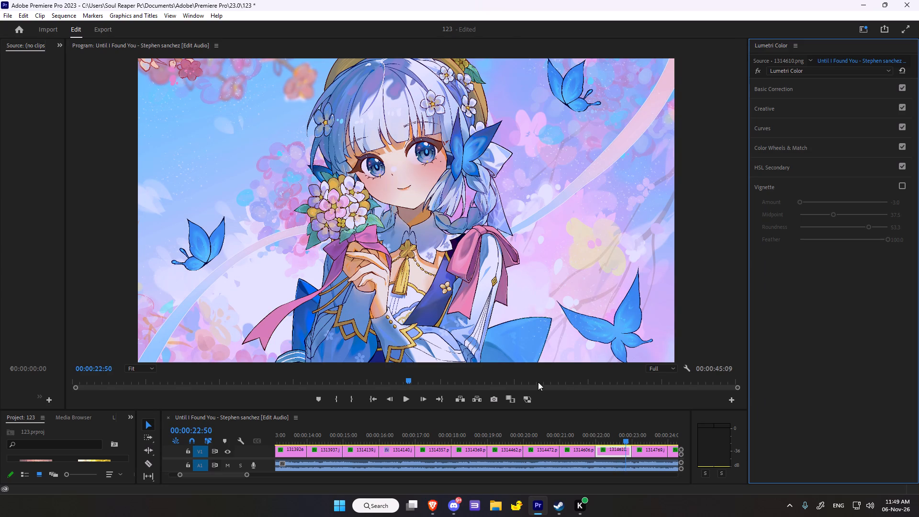
scroll(547, 378, down, 20)
scroll(547, 378, down, 13)
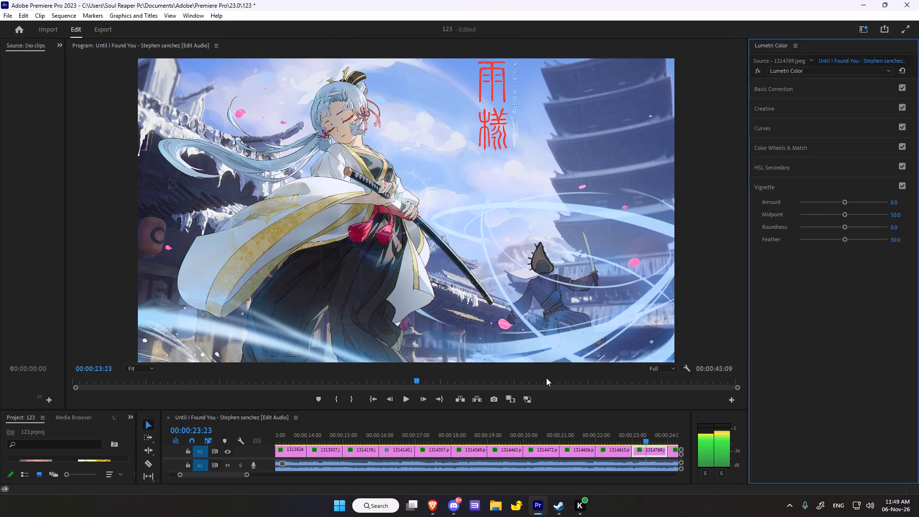
scroll(546, 378, down, 18)
scroll(546, 378, down, 5)
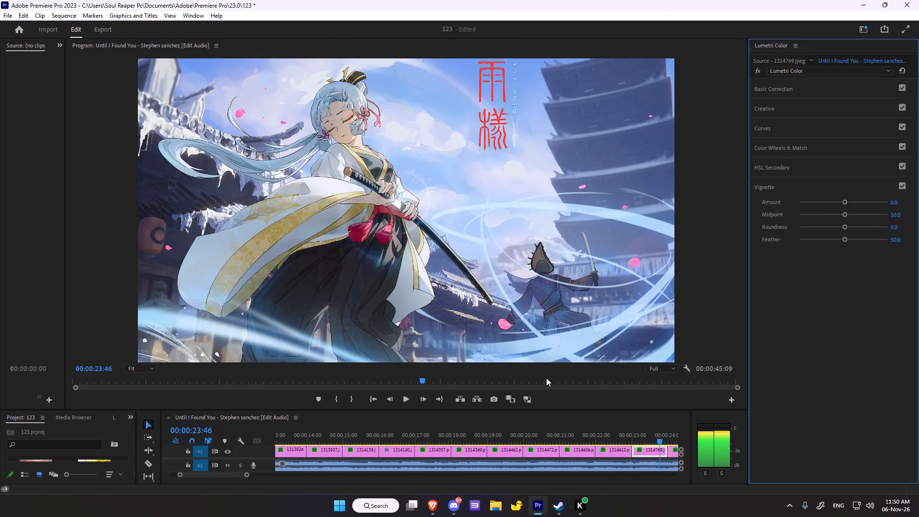
scroll(546, 378, up, 13)
scroll(546, 378, down, 1)
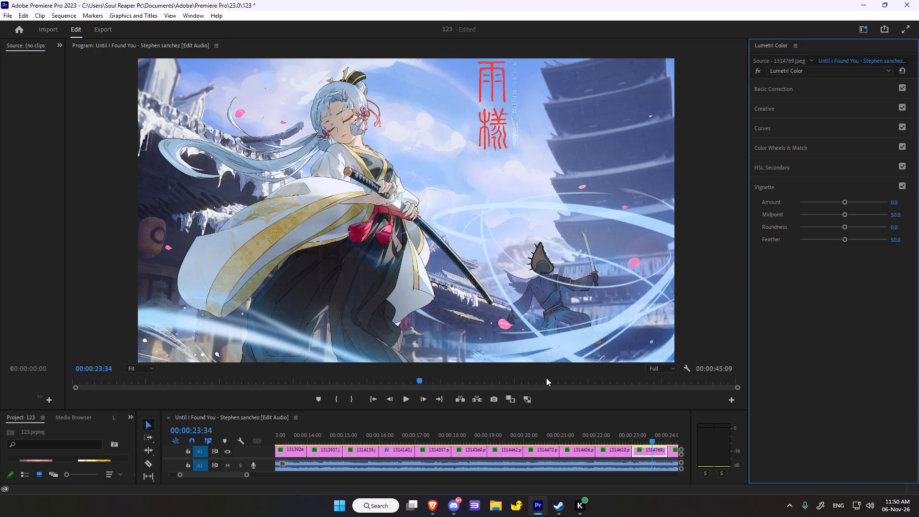
click(759, 72)
click(758, 70)
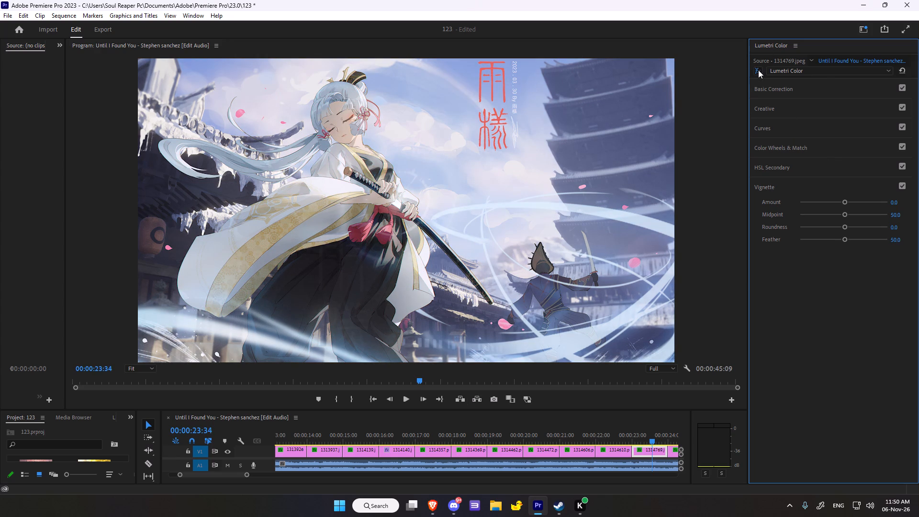
click(903, 70)
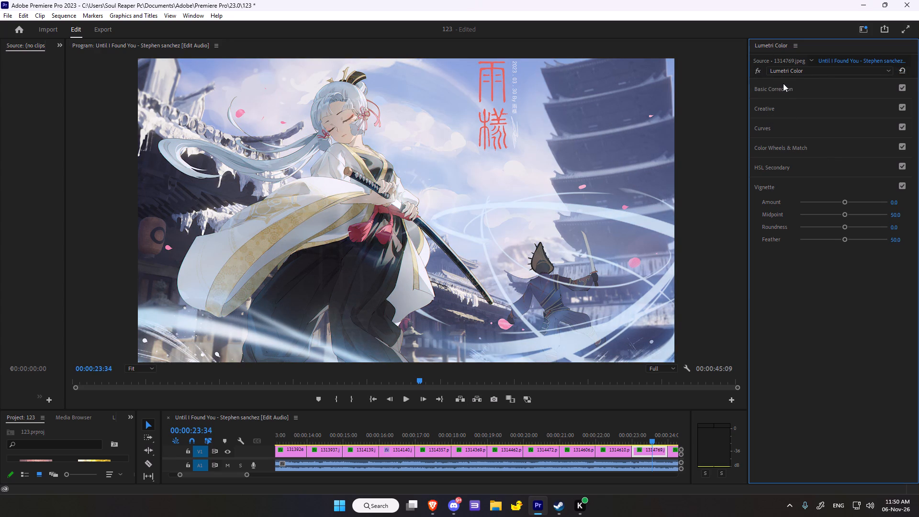
In Basic Correction for 1314769.jpeg, set temperature to -12.0 and tint to 5.4, and compare the section on and off.
click(783, 88)
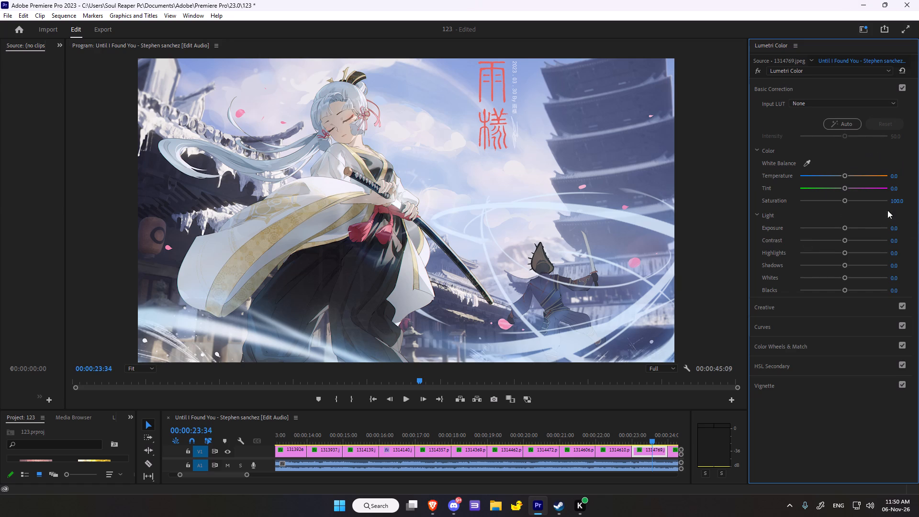
drag(842, 173, 840, 174)
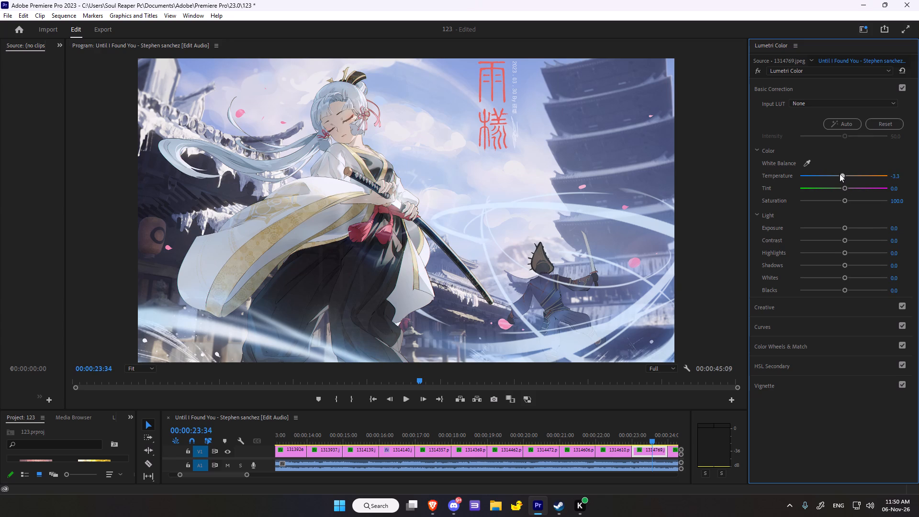
drag(840, 174, 842, 177)
drag(842, 177, 839, 180)
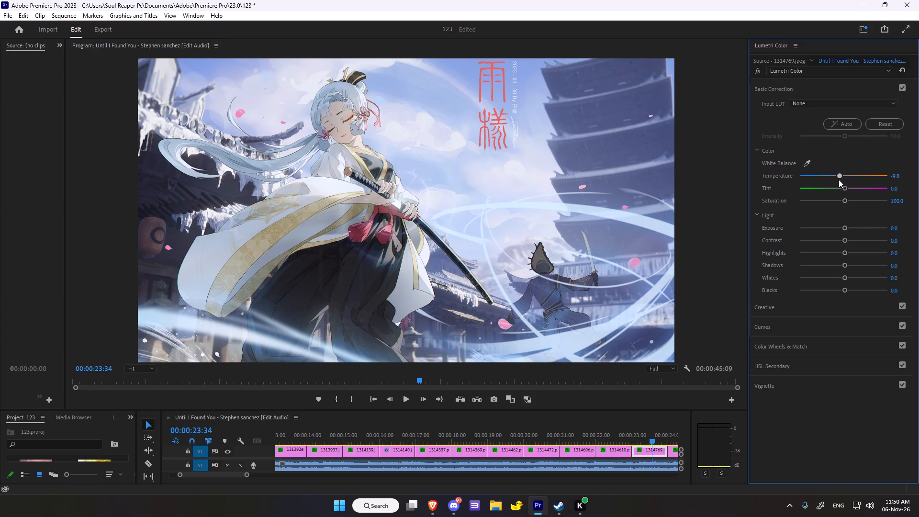
drag(839, 180, 838, 180)
click(843, 187)
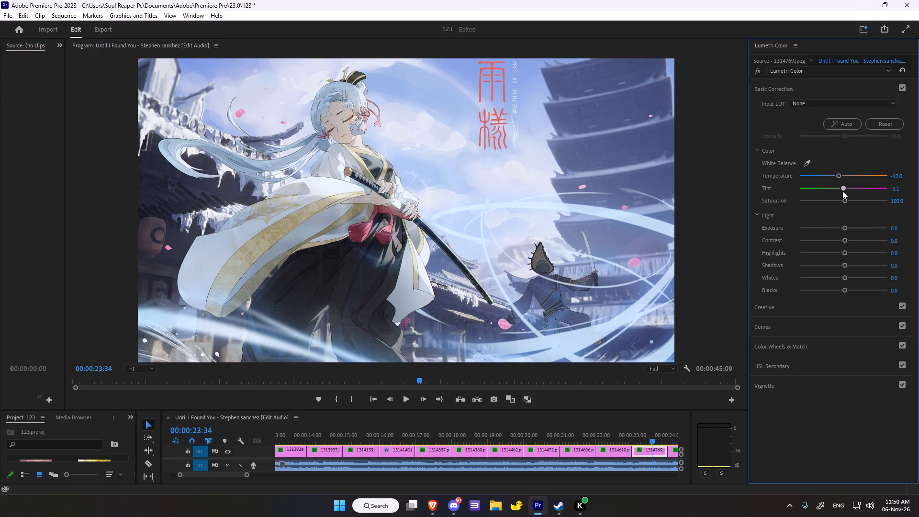
double_click(843, 191)
double_click(846, 188)
click(844, 189)
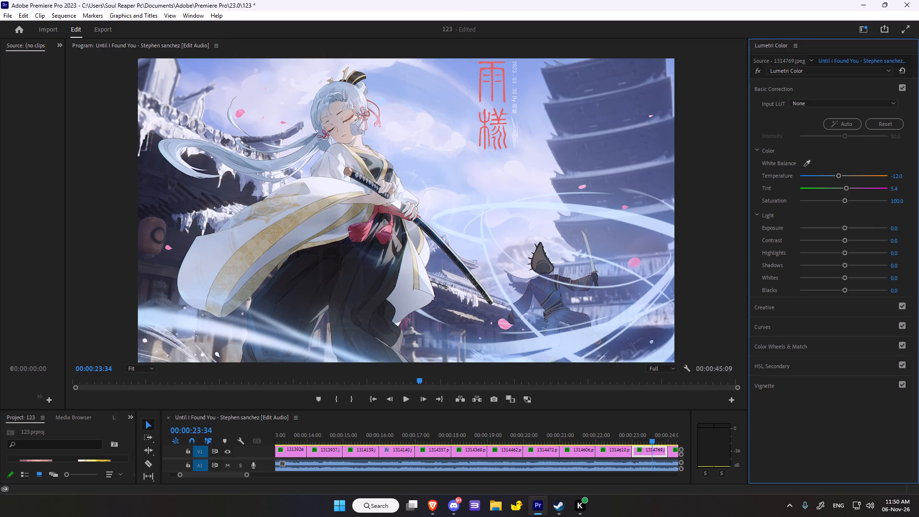
click(904, 87)
click(904, 88)
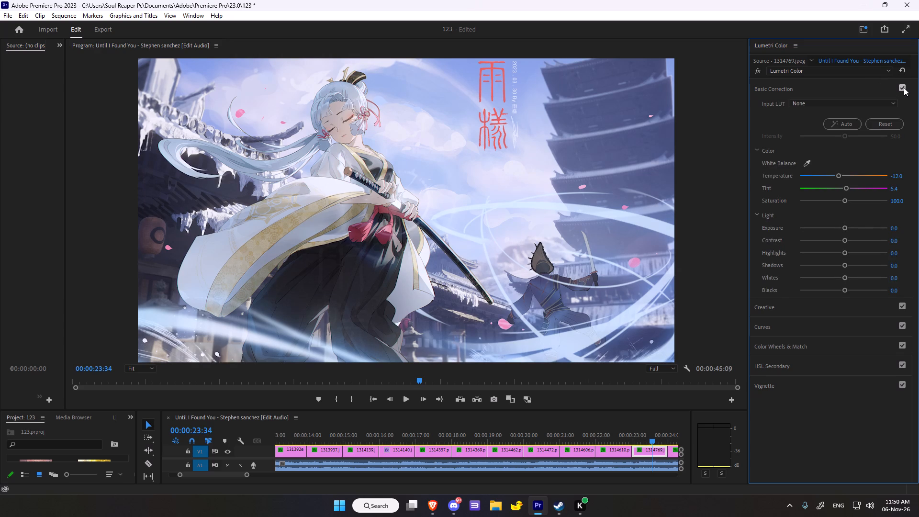
right_click(904, 88)
click(833, 153)
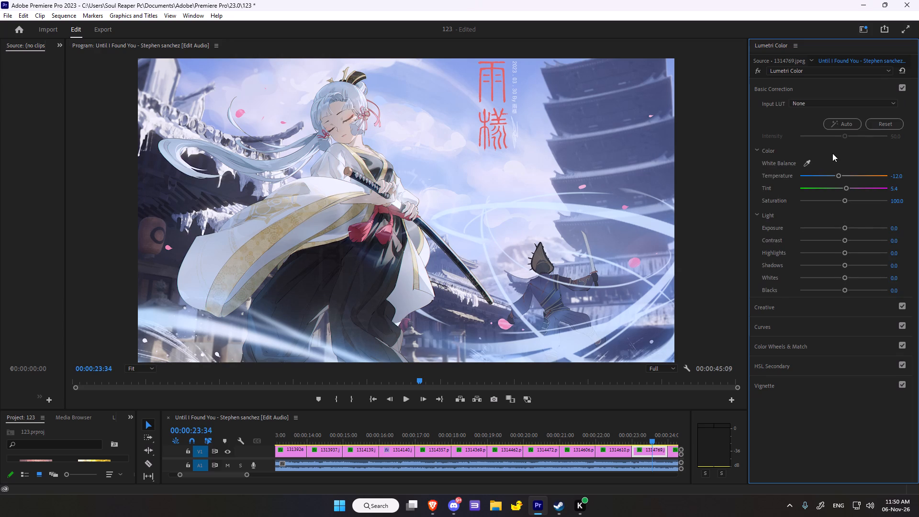
right_click(839, 145)
Set Basic Correction saturation to 159.8 and exposure to 0.3, and try a stronger contrast before resetting it to 0.0.
drag(846, 201, 869, 198)
drag(845, 230, 842, 229)
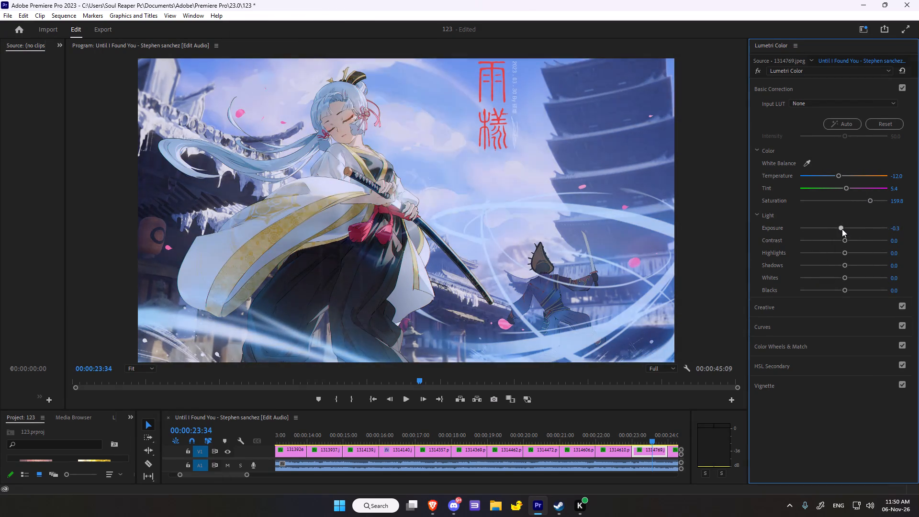
drag(842, 229, 902, 237)
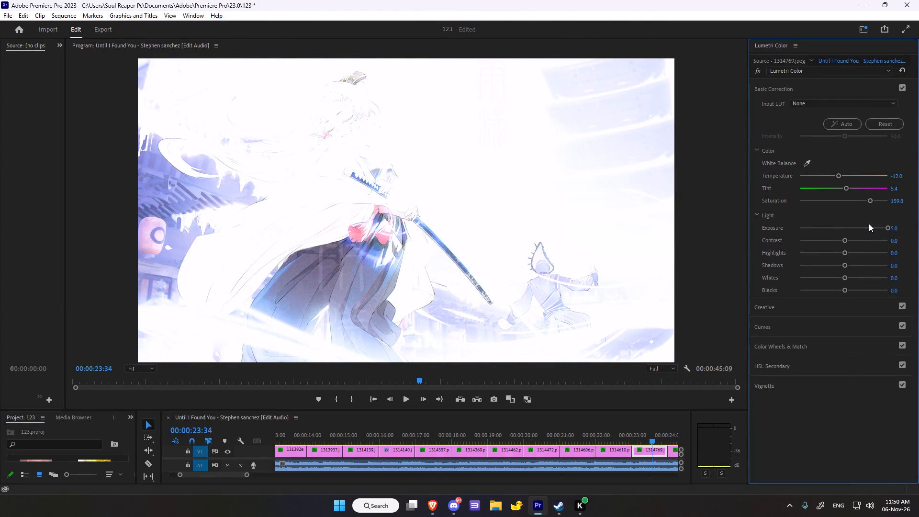
double_click(869, 224)
double_click(886, 225)
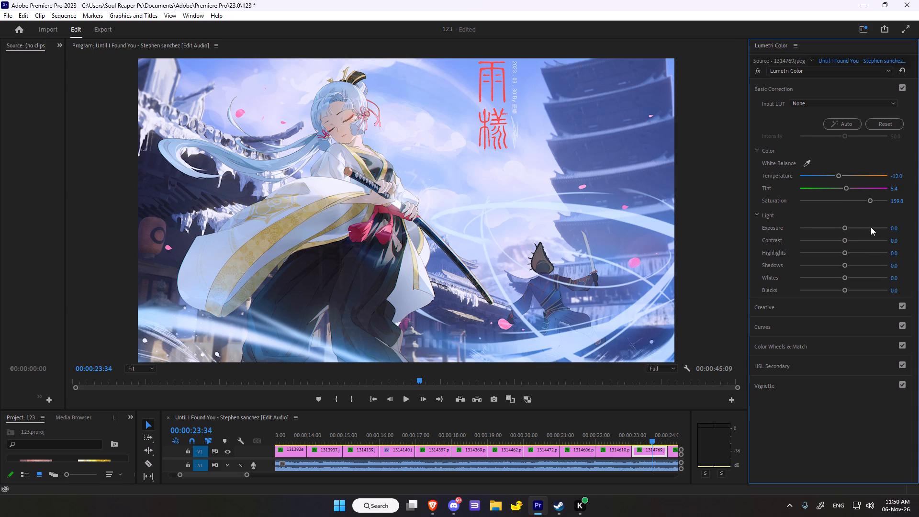
click(846, 229)
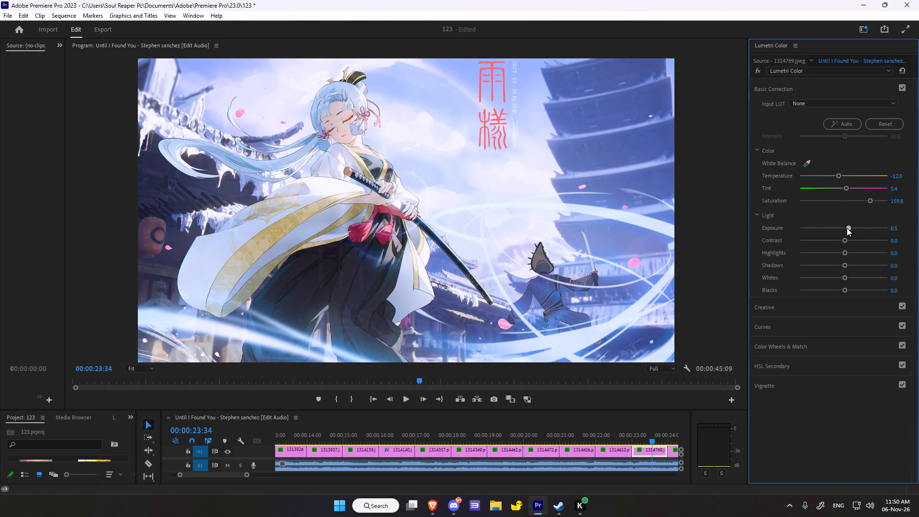
click(844, 240)
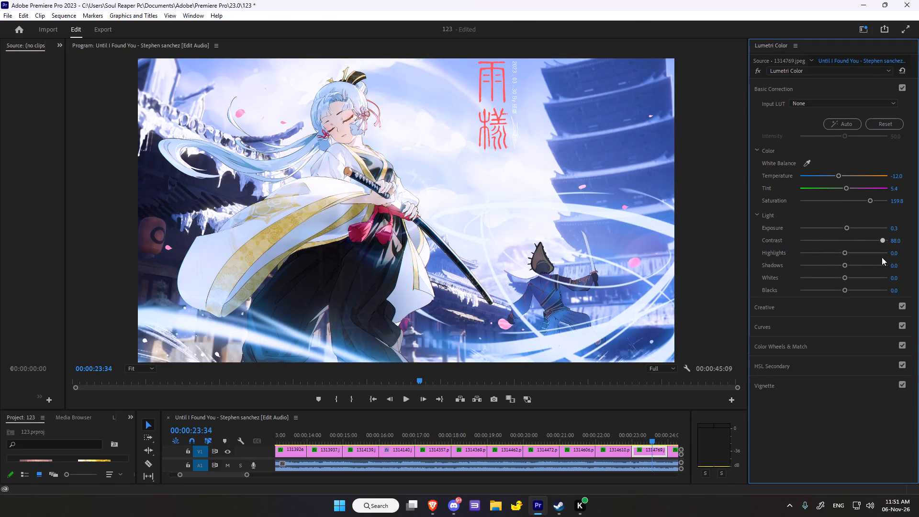
double_click(848, 240)
Set the Light values to highlights -50.0, shadows -39.1, whites -21.7 and blacks 31.5.
drag(844, 252, 834, 255)
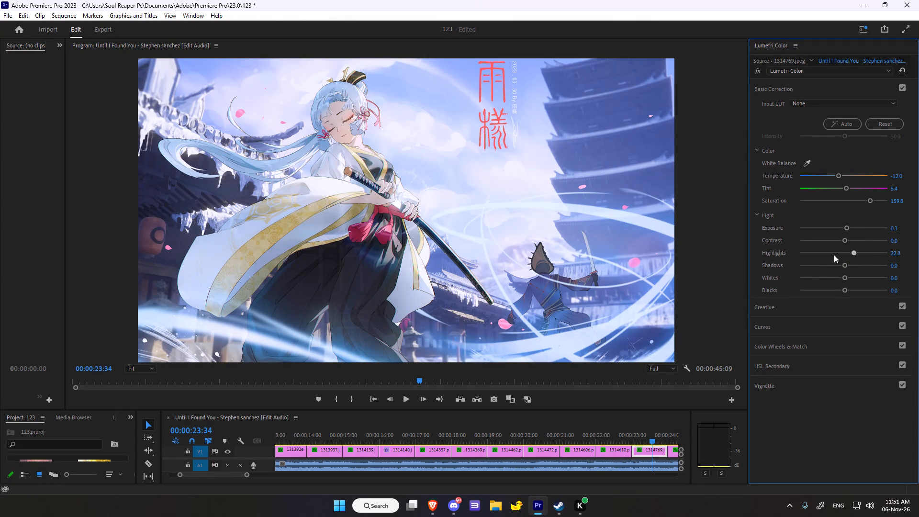
drag(834, 255, 821, 260)
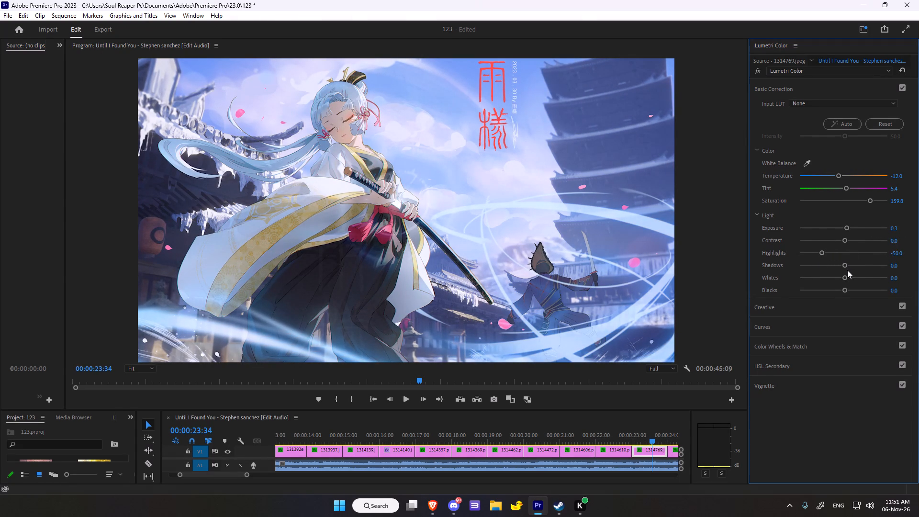
drag(844, 265, 826, 264)
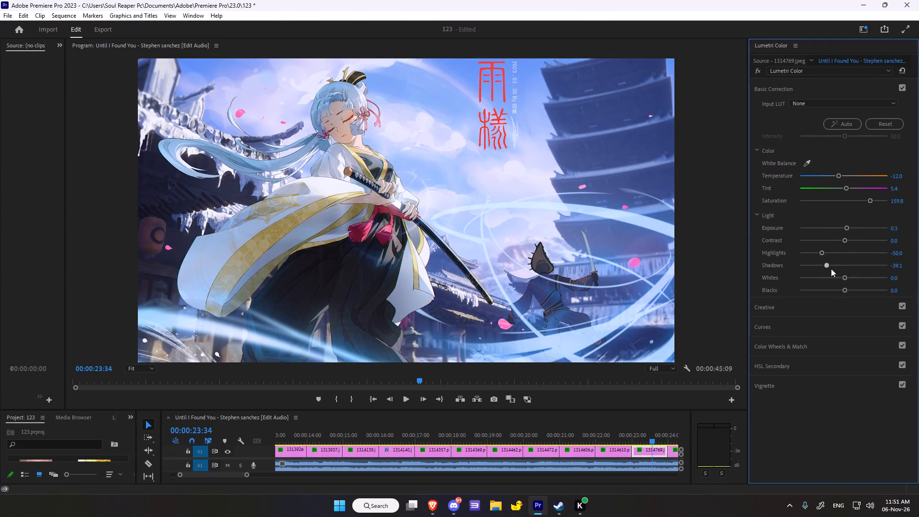
drag(844, 277, 833, 281)
drag(844, 290, 833, 290)
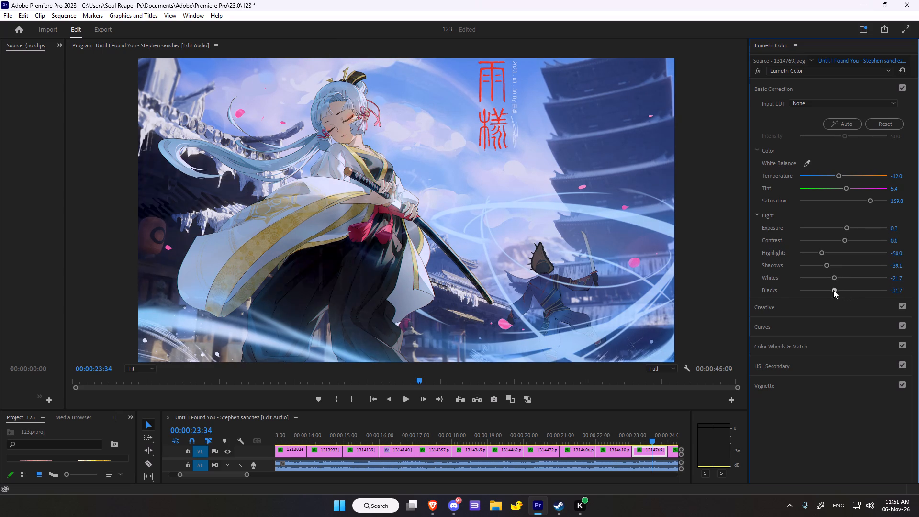
drag(833, 290, 857, 288)
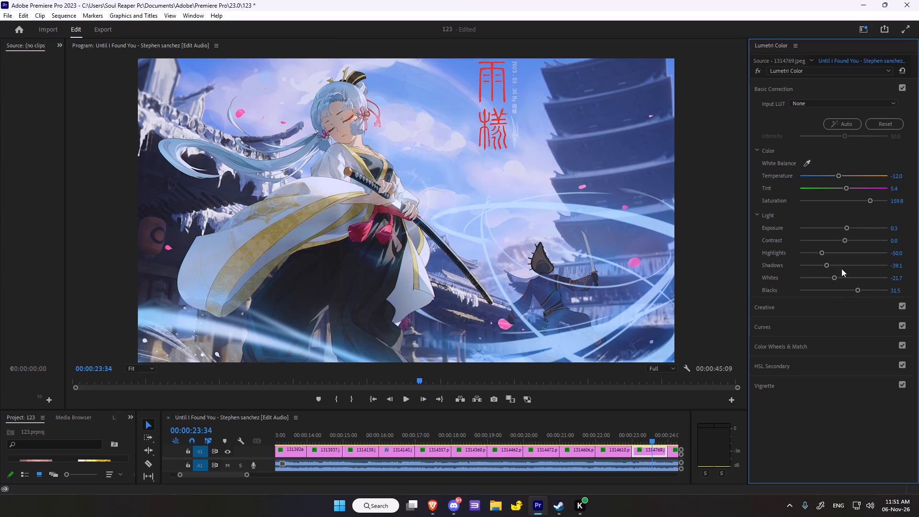
In the Creative adjustments for 1314769.jpeg, set sharpen to 69.6.
click(771, 305)
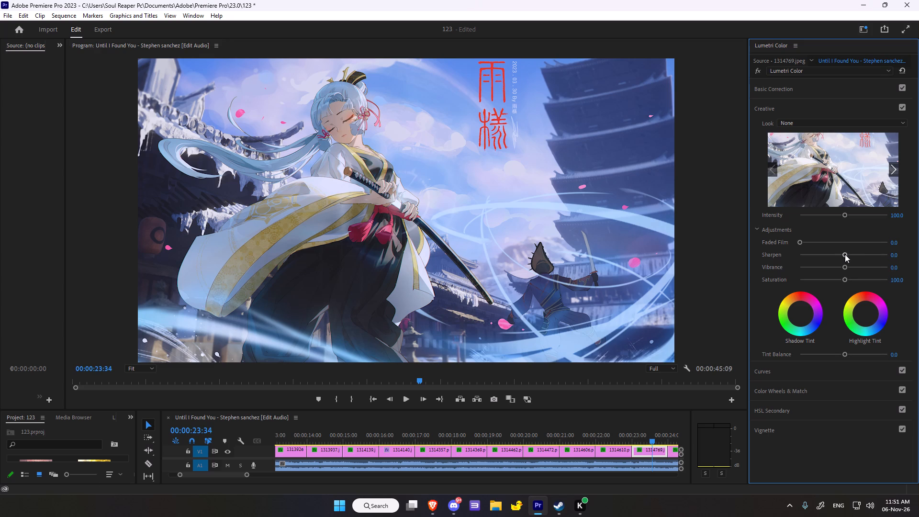
drag(845, 254, 874, 257)
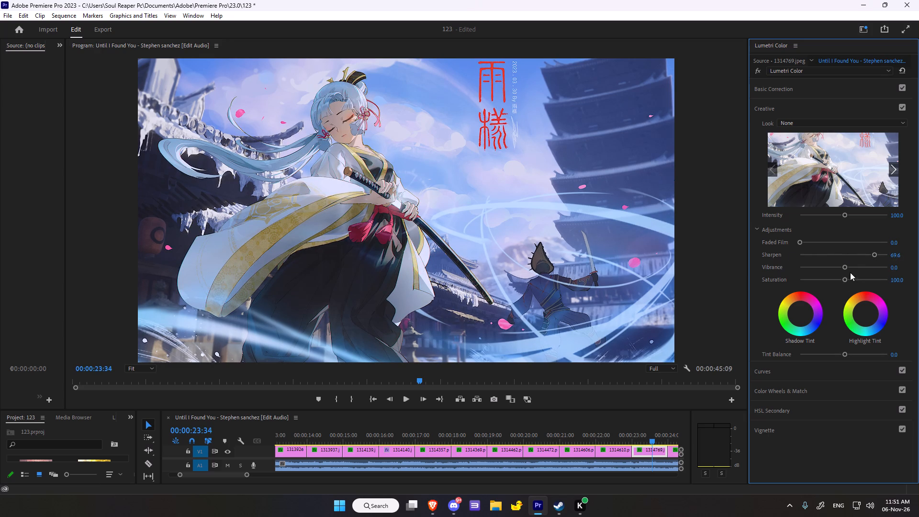
In the Creative adjustments for 1314769.jpeg, set vibrance to 31.5, sharpen to 100.0 and saturation to 89.1.
drag(843, 266, 857, 263)
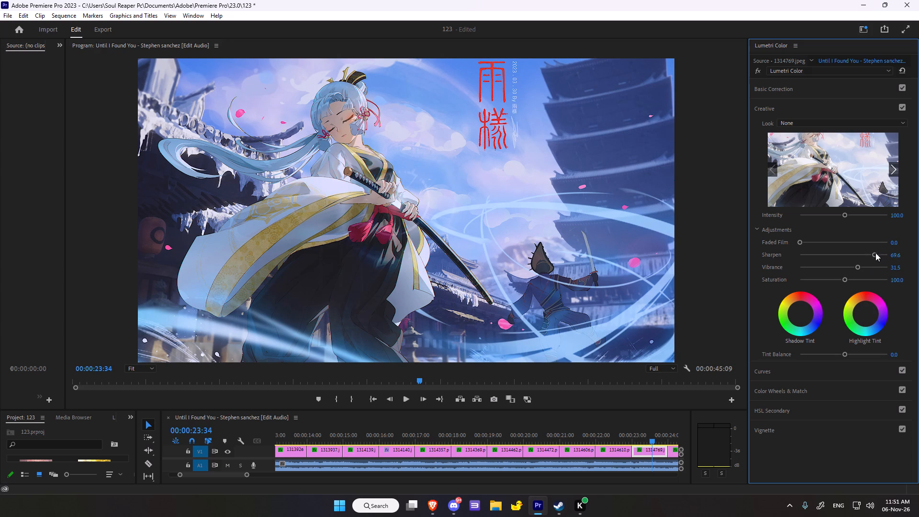
drag(872, 254, 889, 251)
drag(845, 279, 837, 280)
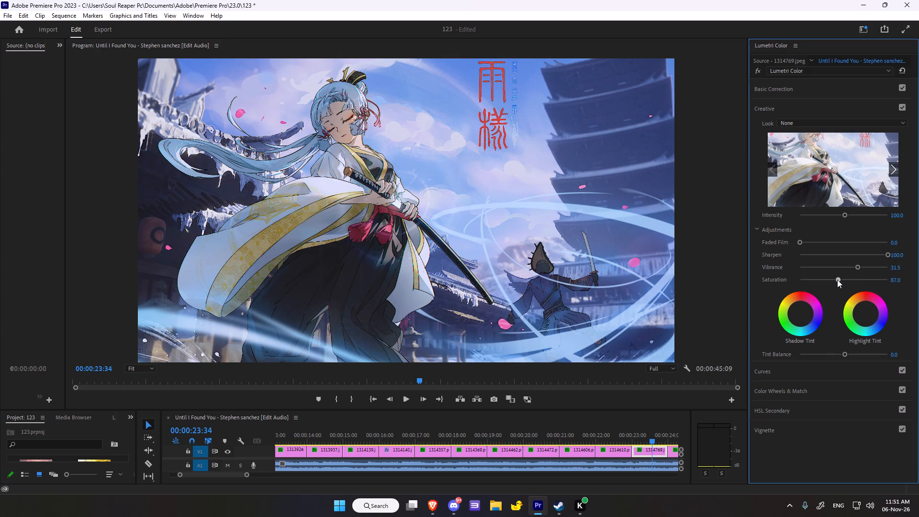
drag(837, 280, 838, 275)
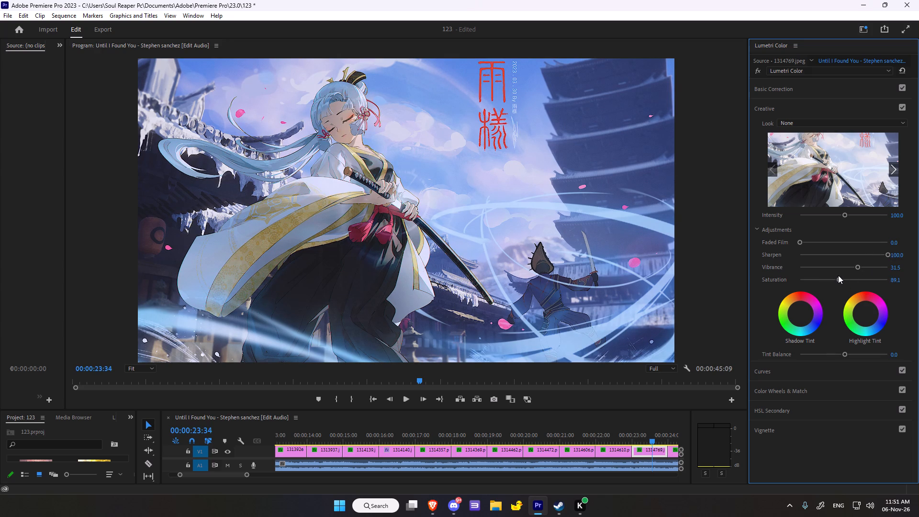
Nudge the Creative shadow tint slightly toward blue and the highlight tint slightly toward orange-red.
drag(801, 310, 807, 303)
double_click(801, 310)
drag(800, 314, 814, 332)
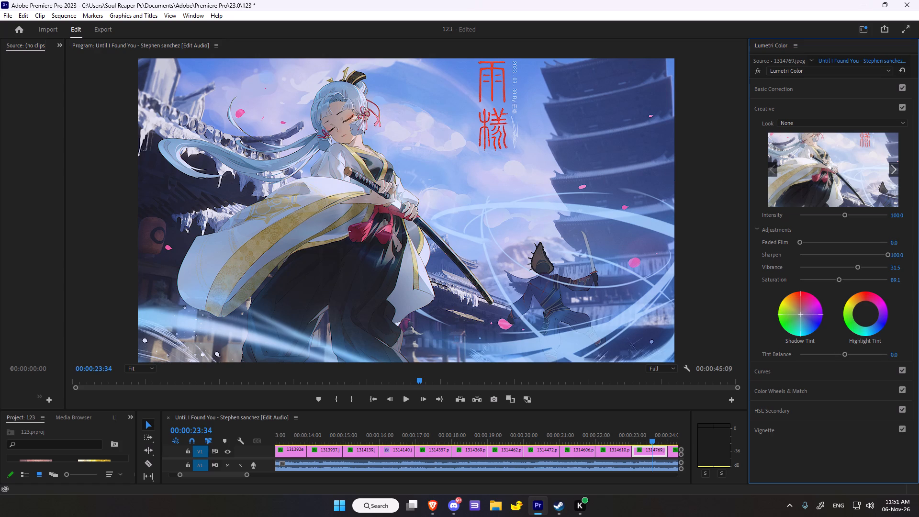
drag(814, 332, 814, 333)
drag(867, 314, 861, 300)
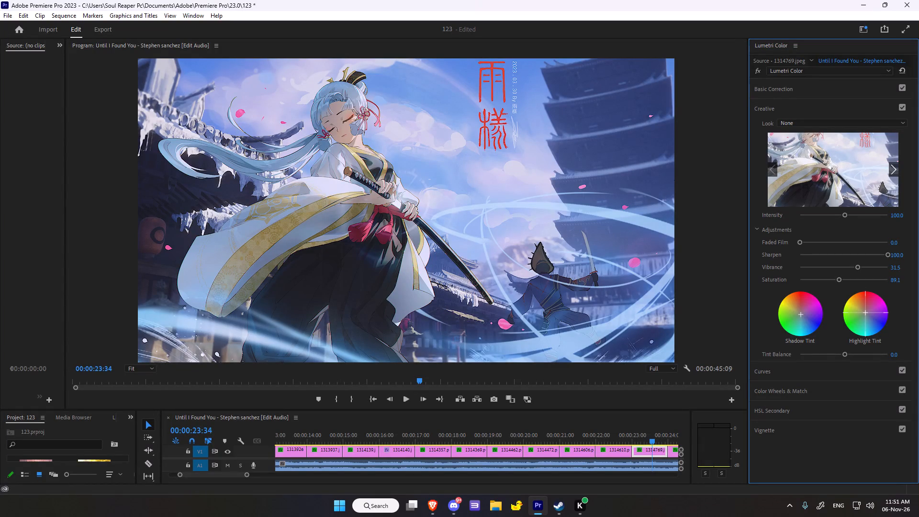
drag(861, 300, 862, 298)
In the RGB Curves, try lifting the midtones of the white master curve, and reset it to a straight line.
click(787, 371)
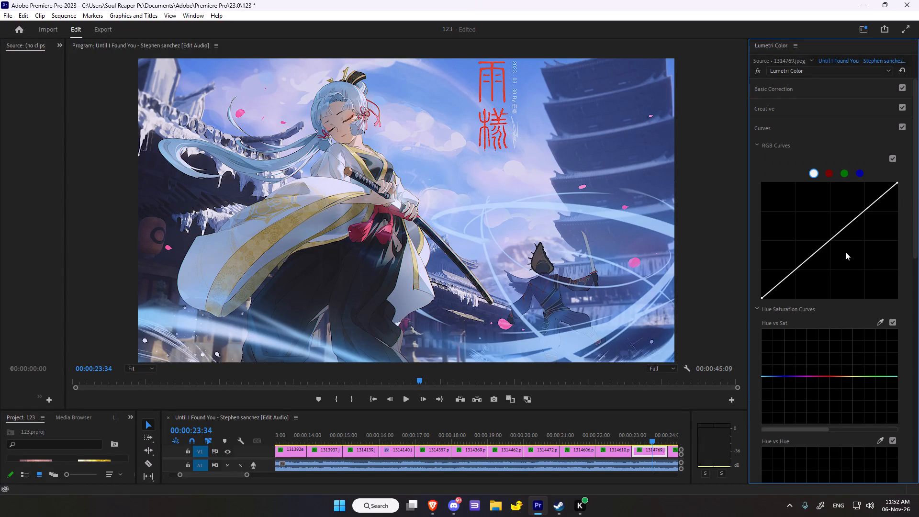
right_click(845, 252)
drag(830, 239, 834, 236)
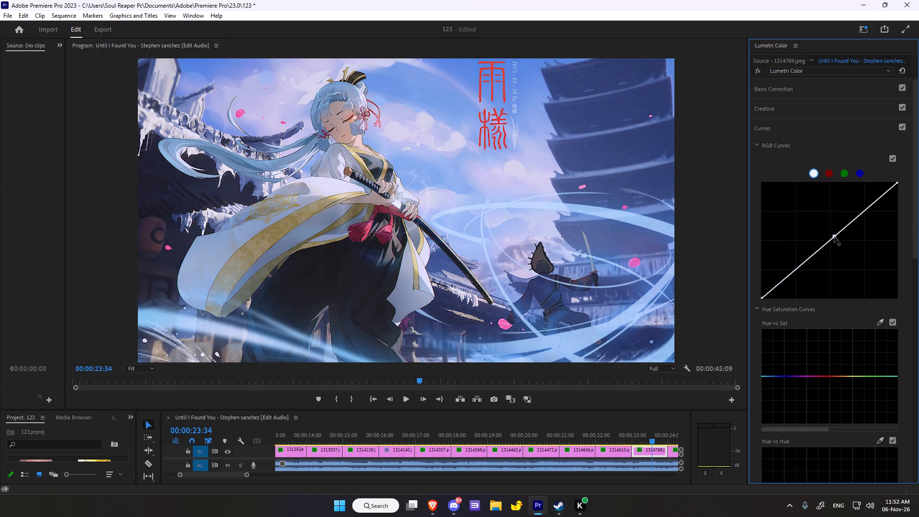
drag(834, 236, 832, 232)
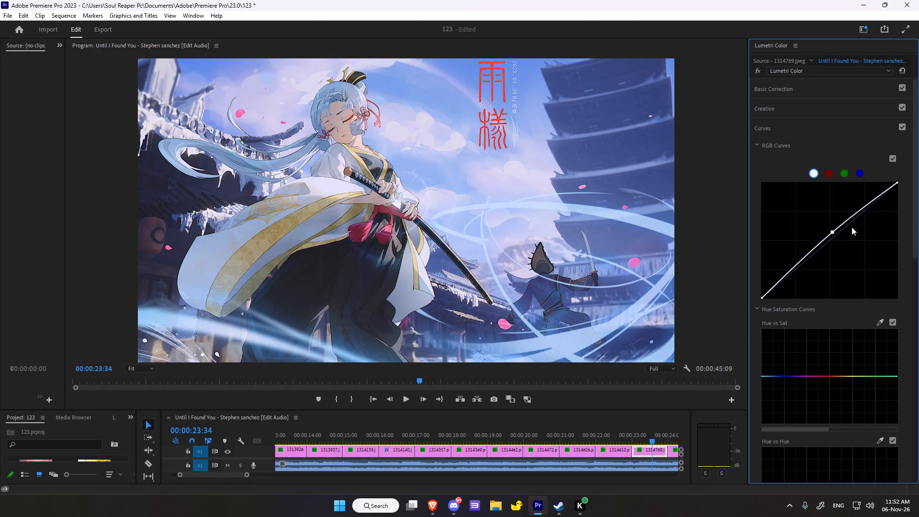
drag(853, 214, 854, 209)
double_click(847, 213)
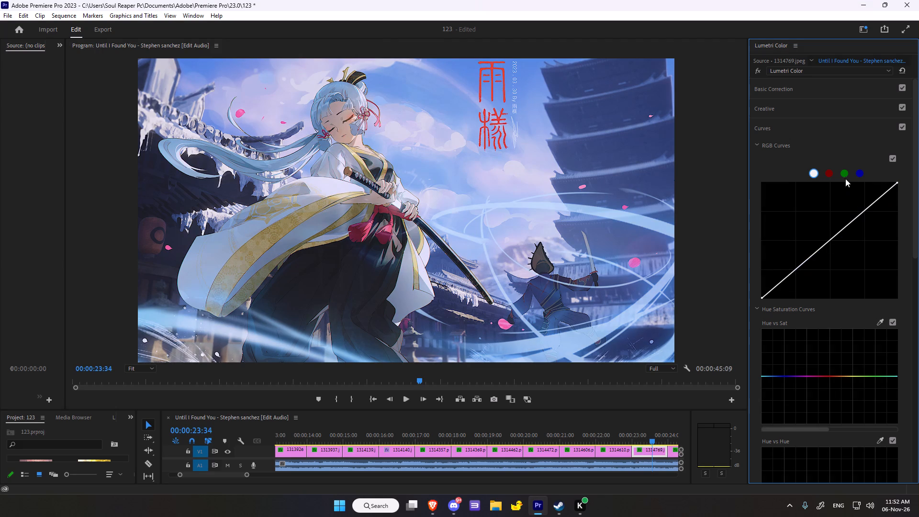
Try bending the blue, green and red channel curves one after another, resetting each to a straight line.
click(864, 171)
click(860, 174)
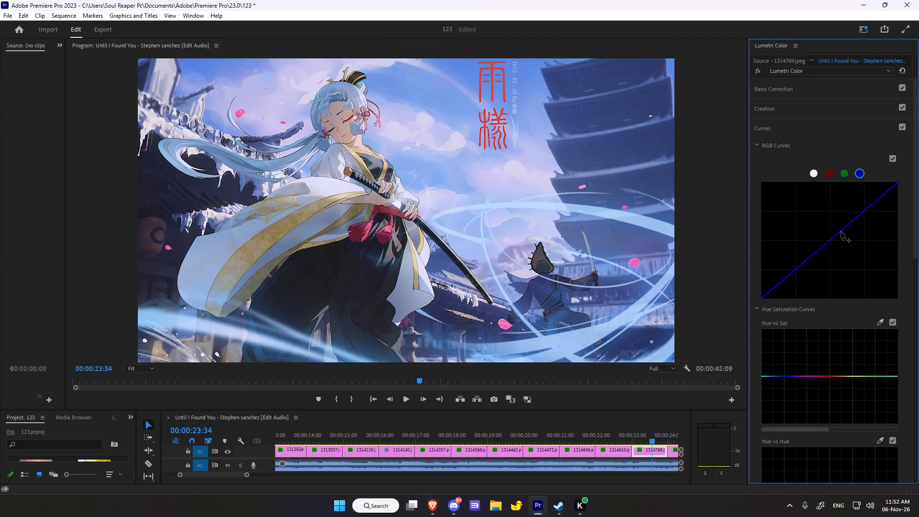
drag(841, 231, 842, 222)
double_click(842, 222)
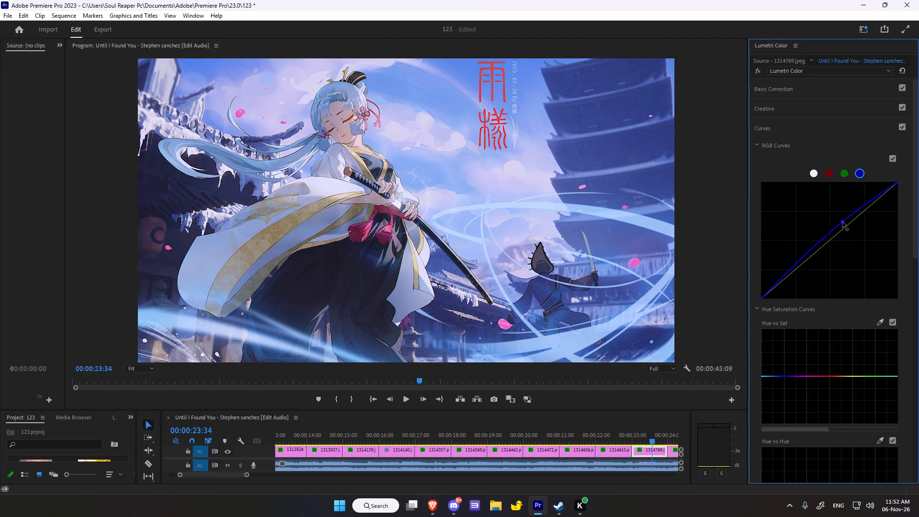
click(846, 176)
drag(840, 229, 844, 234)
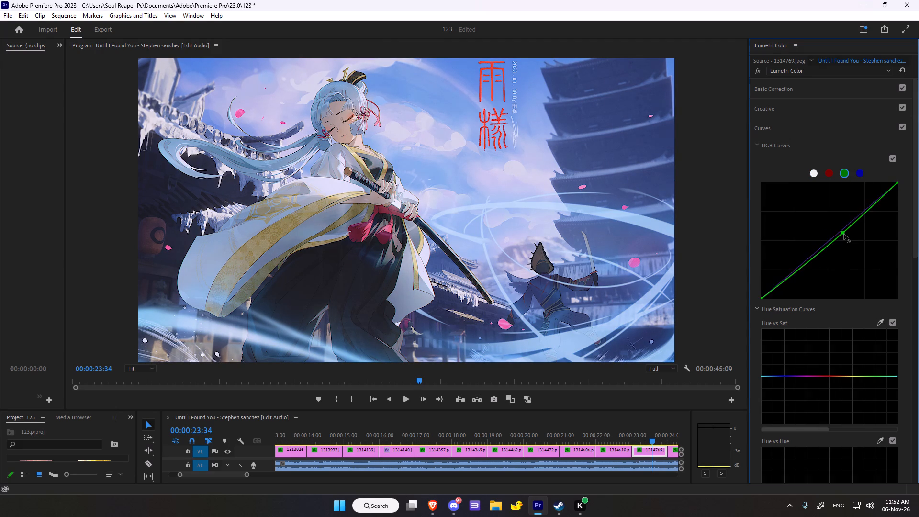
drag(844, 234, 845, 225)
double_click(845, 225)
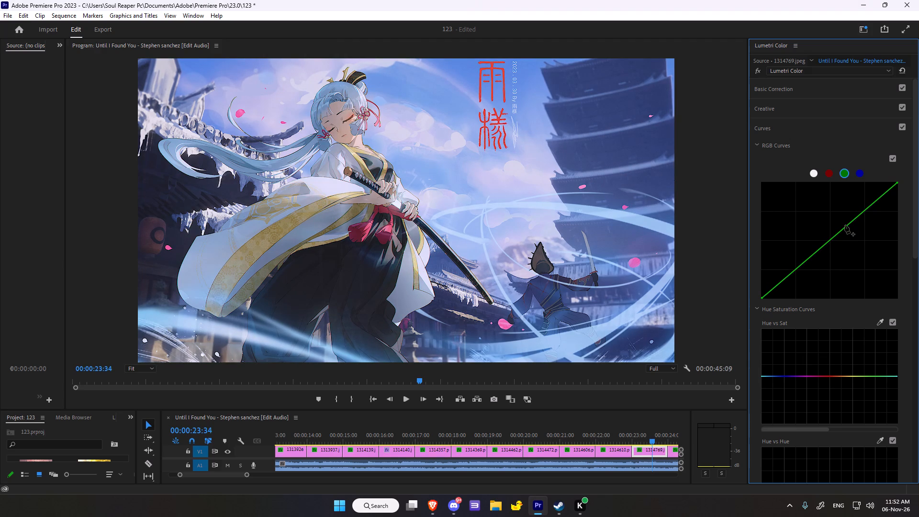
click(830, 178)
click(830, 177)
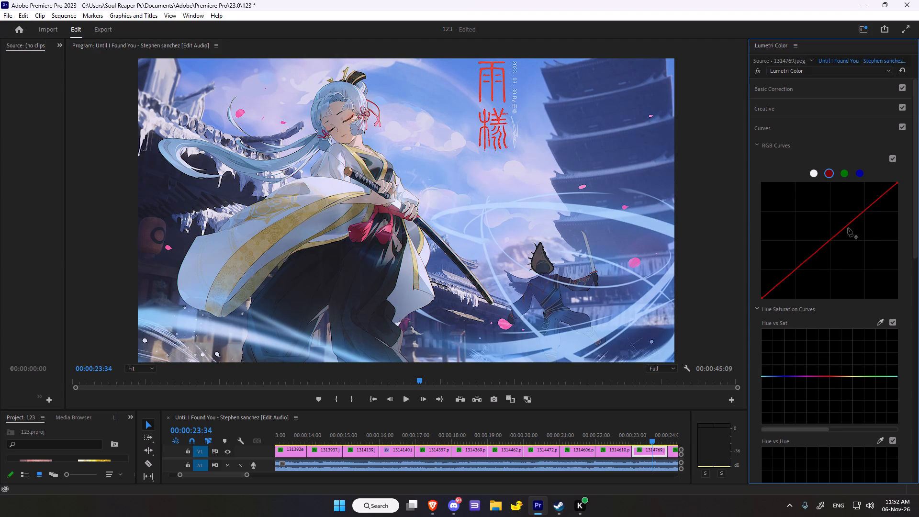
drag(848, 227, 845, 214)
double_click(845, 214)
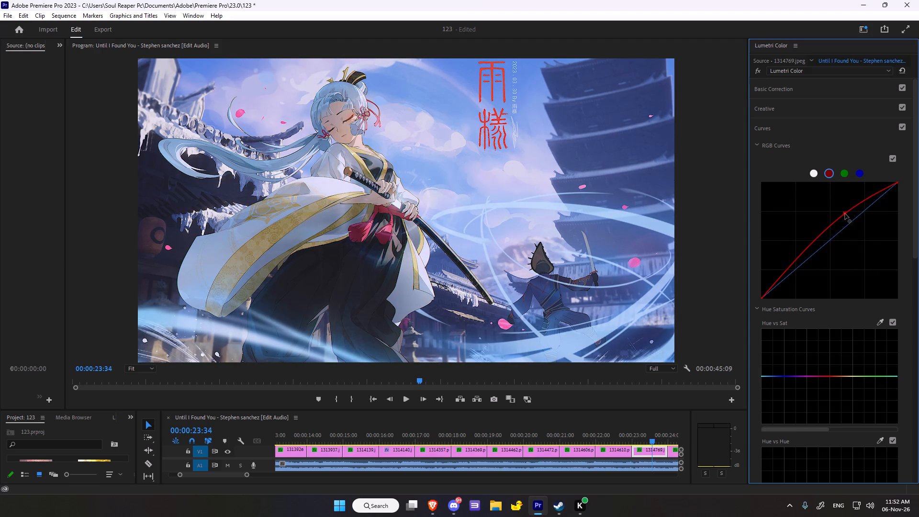
Shape the white master curve into a gentle S with a point below the midtones and a raised point above them.
click(816, 175)
click(825, 245)
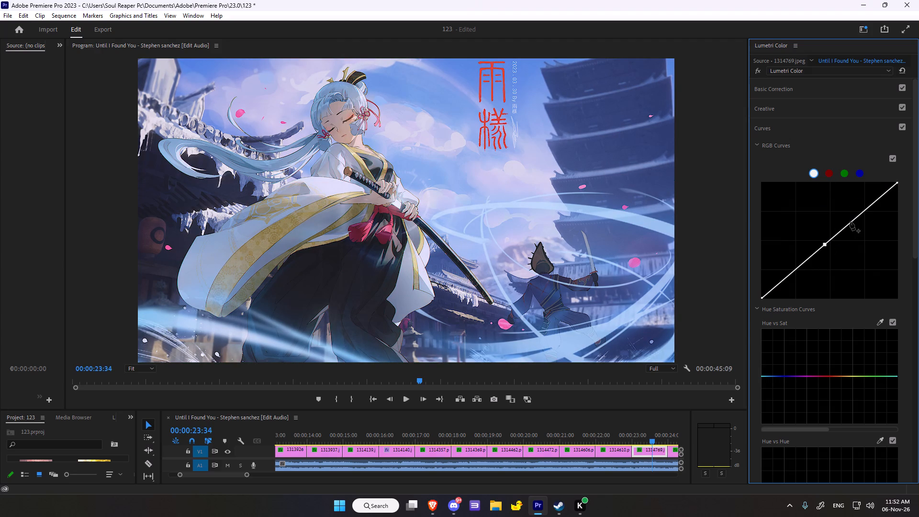
click(854, 218)
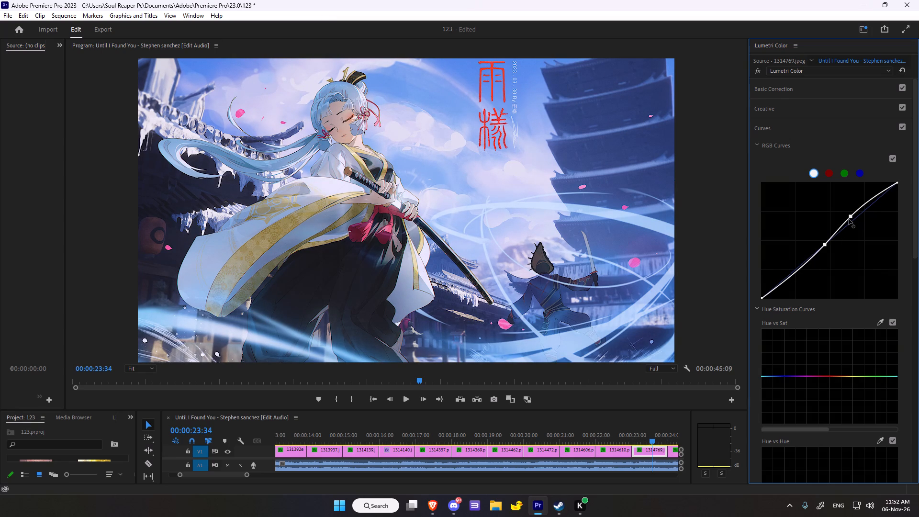
right_click(849, 219)
In Hue vs Sat, sample the red tassel at the swordswoman's waist and raise the middle point to boost pink-red saturation.
click(881, 324)
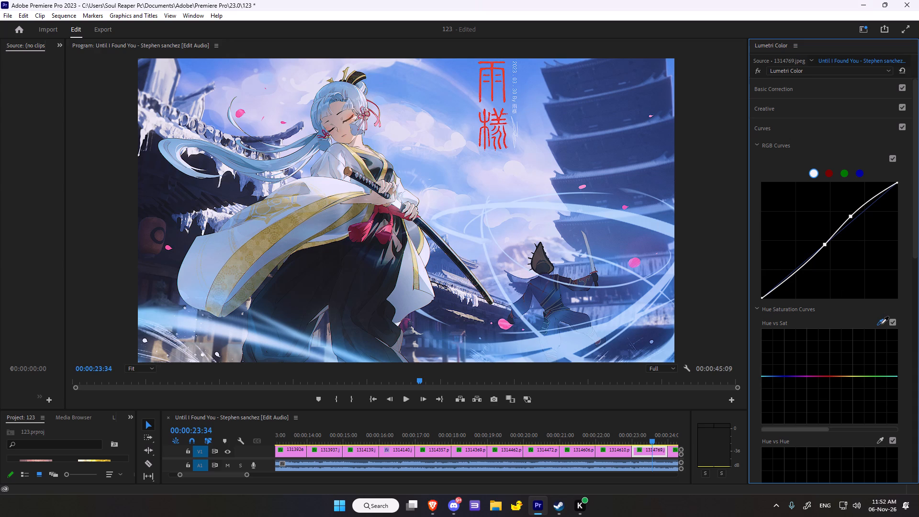
right_click(876, 313)
click(386, 231)
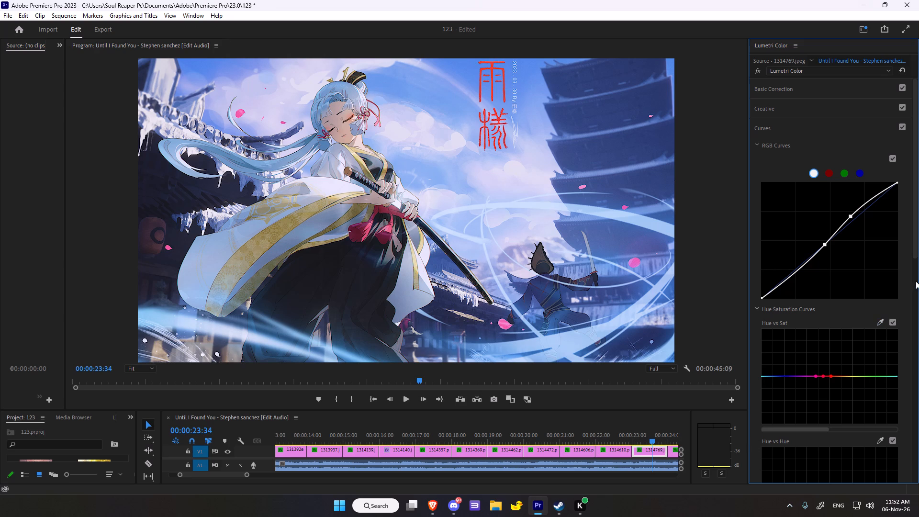
drag(822, 378, 831, 358)
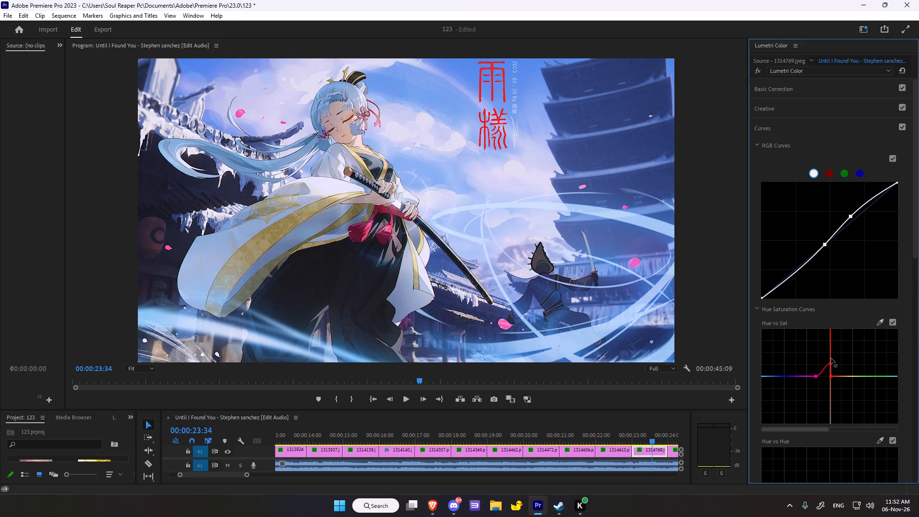
drag(831, 358, 826, 360)
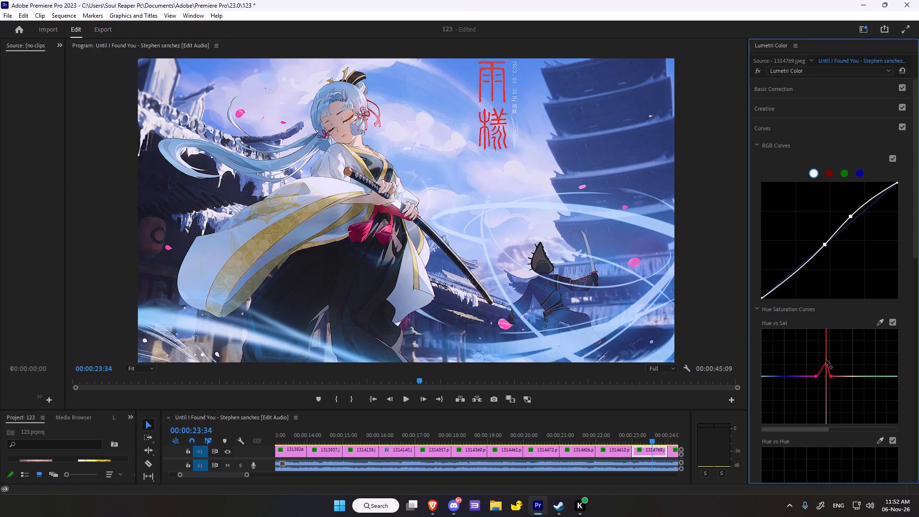
drag(826, 360, 821, 354)
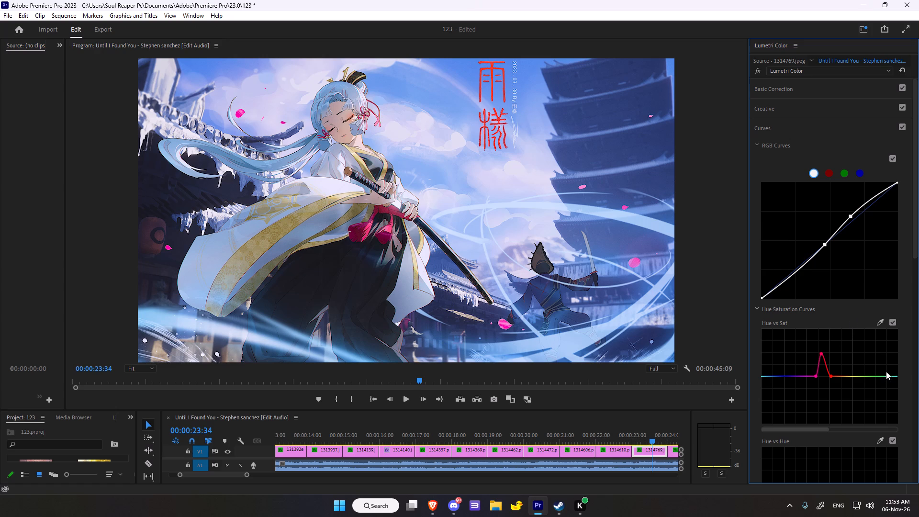
In Hue vs Hue, sample the pink petal near the sword tip and pull the middle point slightly below the line.
scroll(886, 371, down, 7)
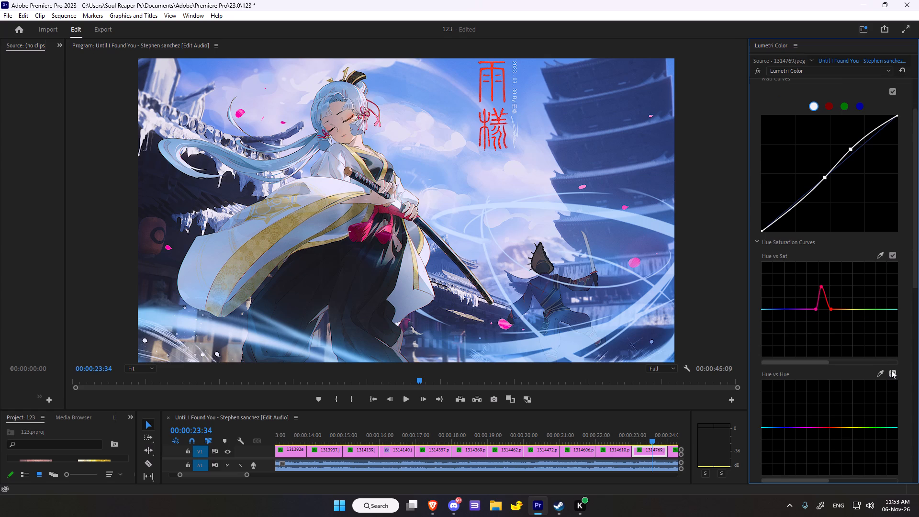
scroll(891, 370, down, 2)
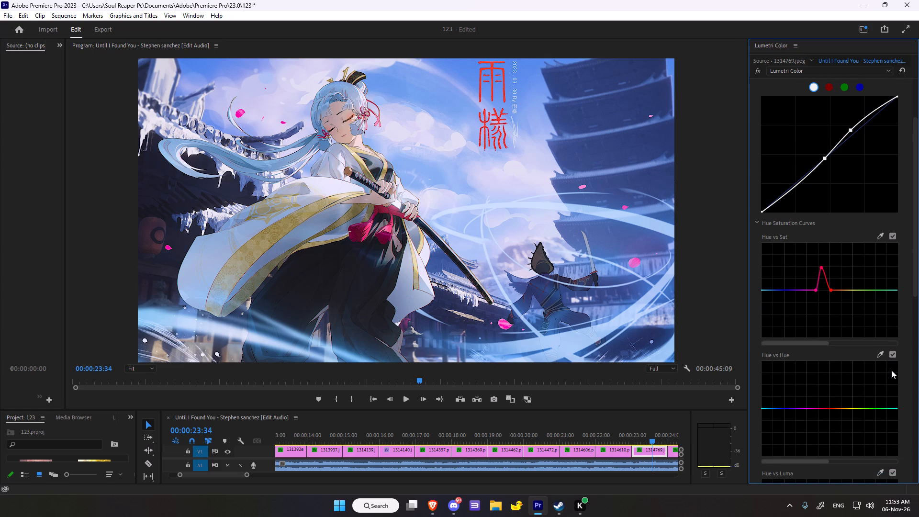
click(880, 350)
click(882, 356)
scroll(882, 356, down, 4)
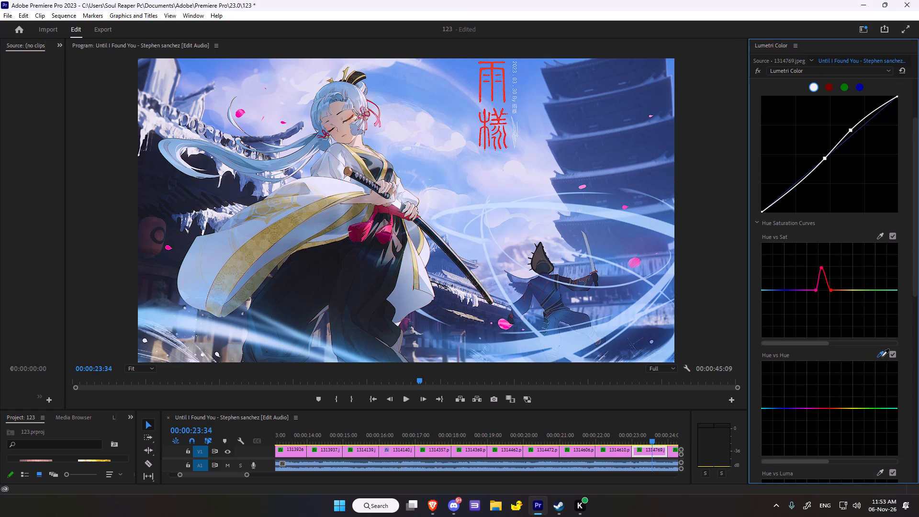
click(504, 324)
drag(814, 408, 814, 393)
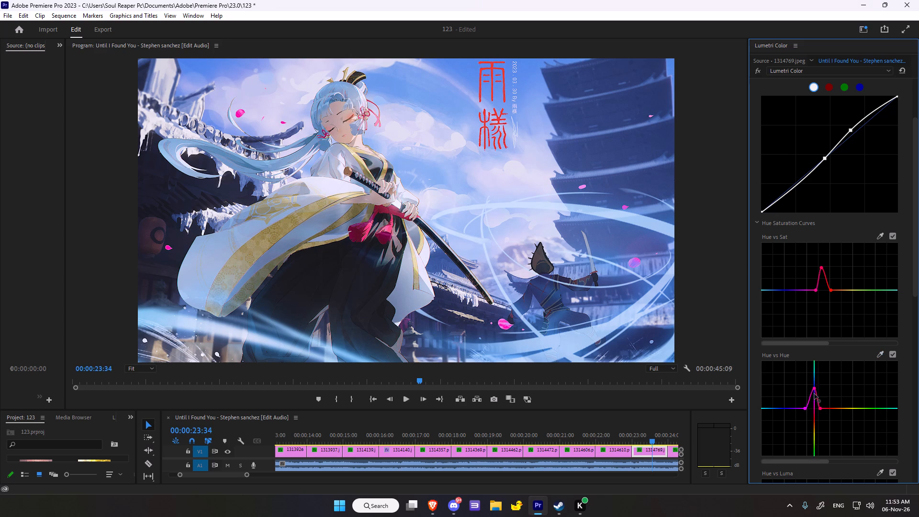
drag(814, 393, 814, 399)
drag(814, 399, 812, 416)
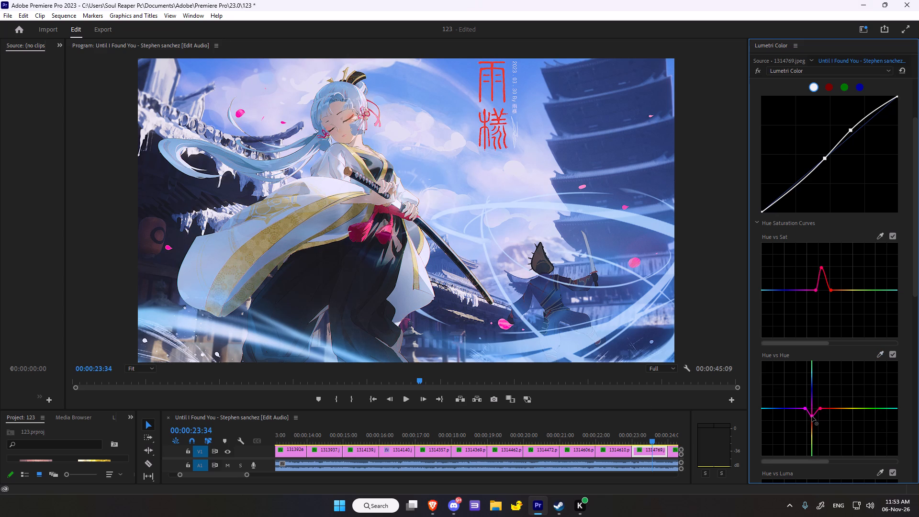
drag(812, 416, 813, 415)
In Hue vs Luma, sample the red ribbon in the swordswoman's hair and raise the middle point slightly to brighten reds.
scroll(792, 404, down, 3)
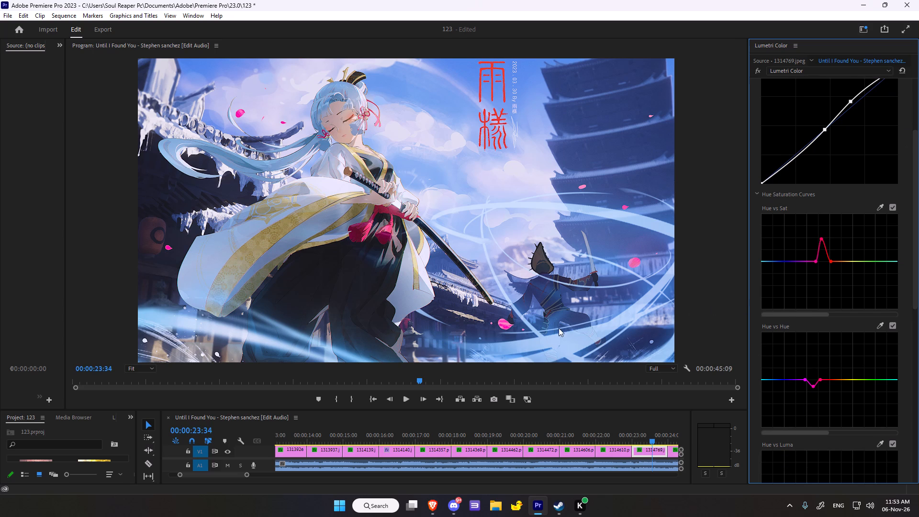
scroll(826, 234, down, 3)
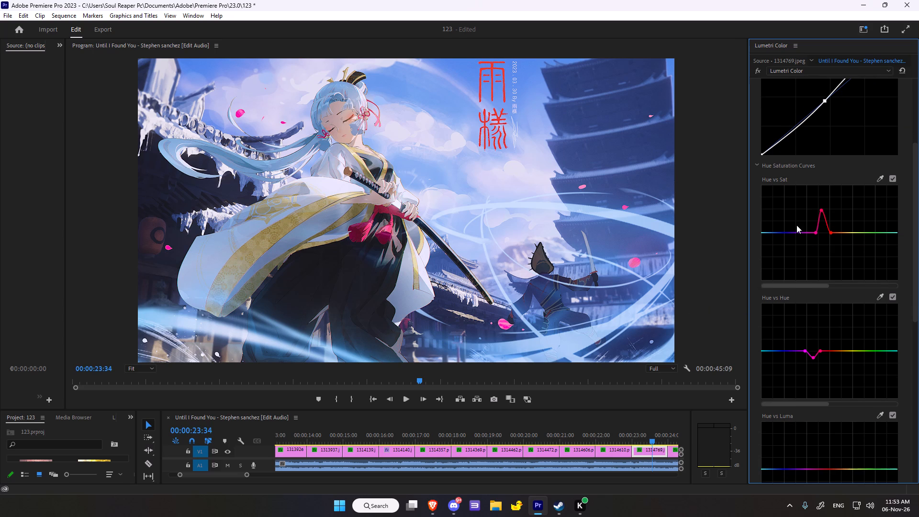
scroll(796, 225, down, 4)
click(879, 375)
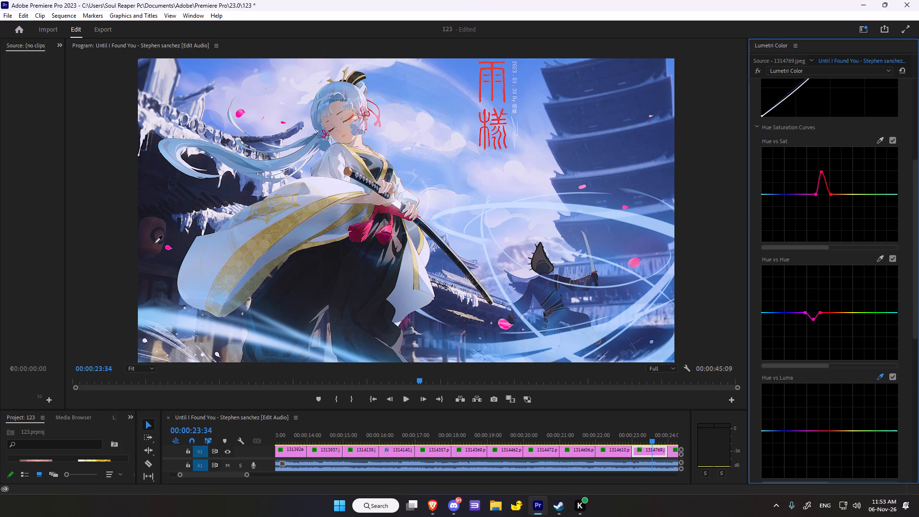
click(369, 113)
scroll(809, 374, down, 5)
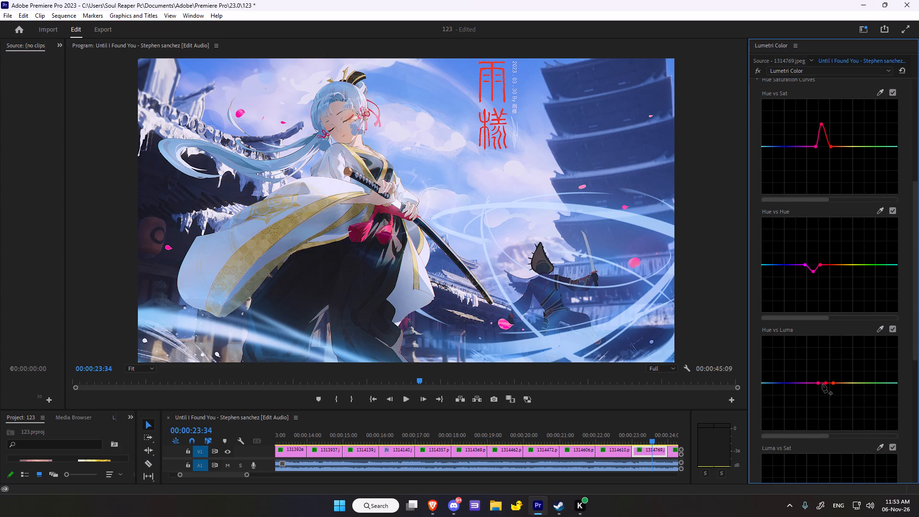
drag(824, 383, 818, 376)
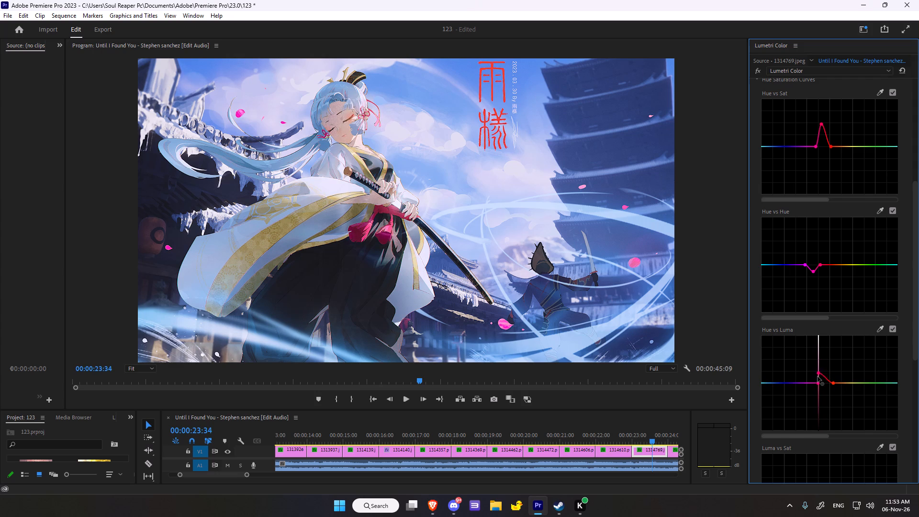
drag(818, 376, 825, 377)
drag(825, 377, 826, 375)
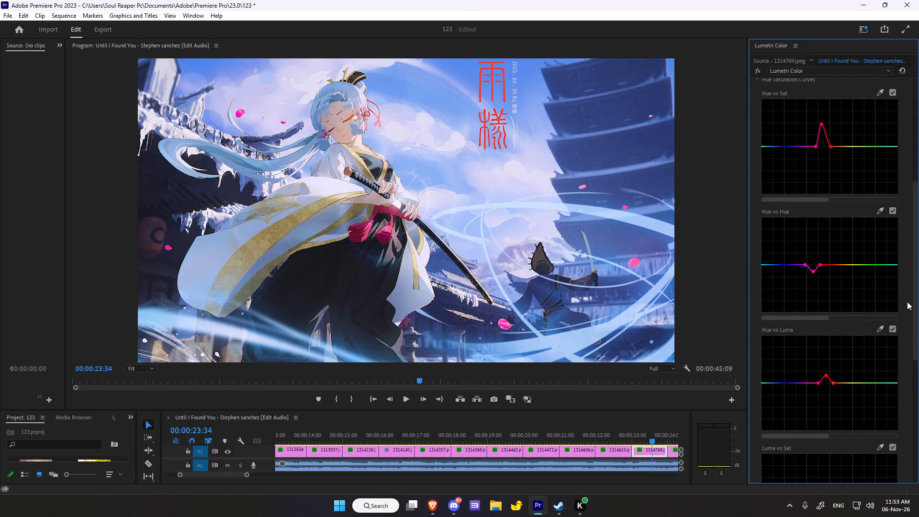
In Luma vs Sat, sample the darker area beside the swordswoman's lower skirt and raise the middle point into a narrow peak.
scroll(905, 306, down, 12)
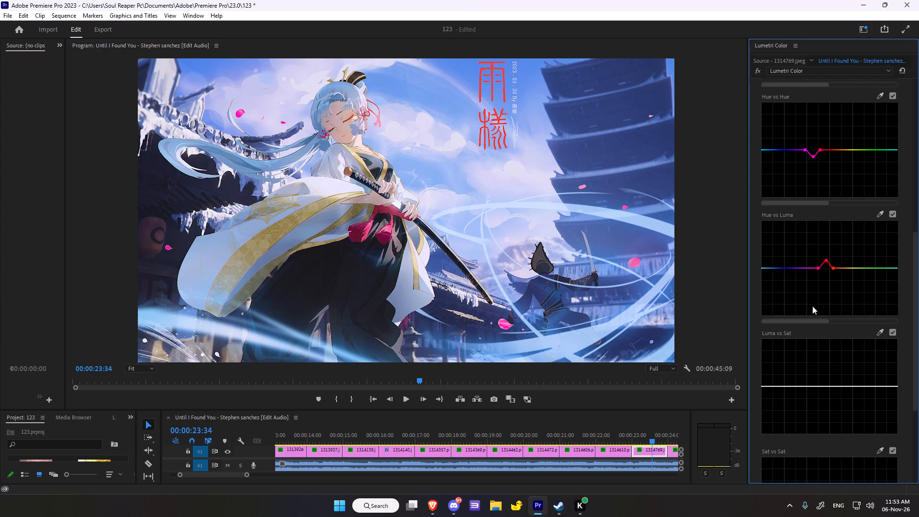
click(878, 334)
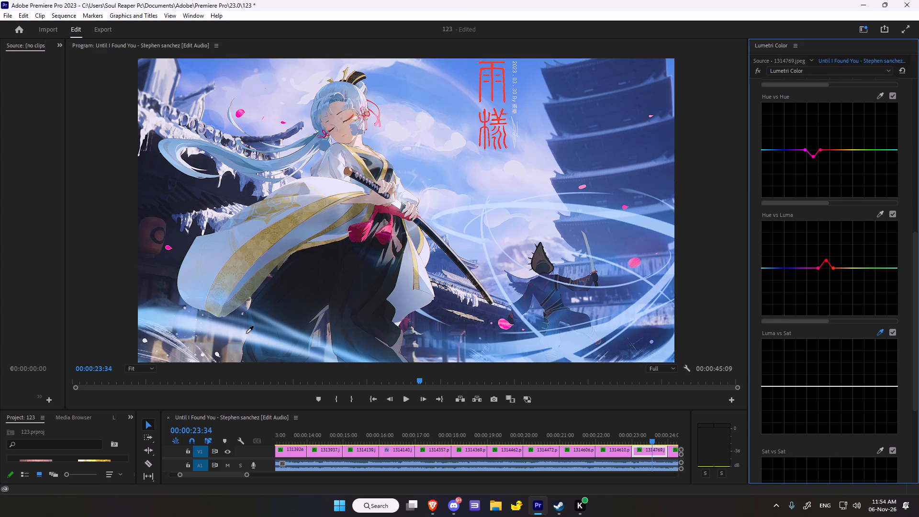
click(405, 325)
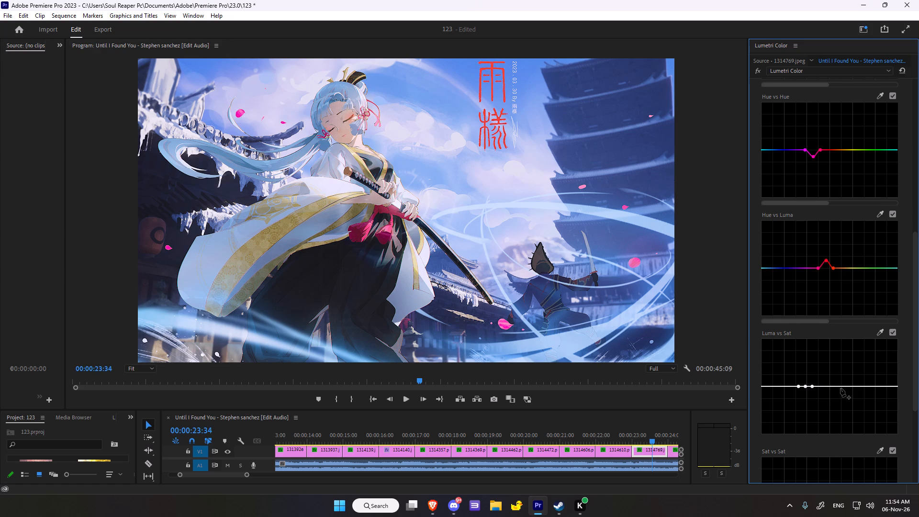
drag(805, 387, 801, 371)
drag(801, 371, 794, 365)
drag(794, 365, 806, 363)
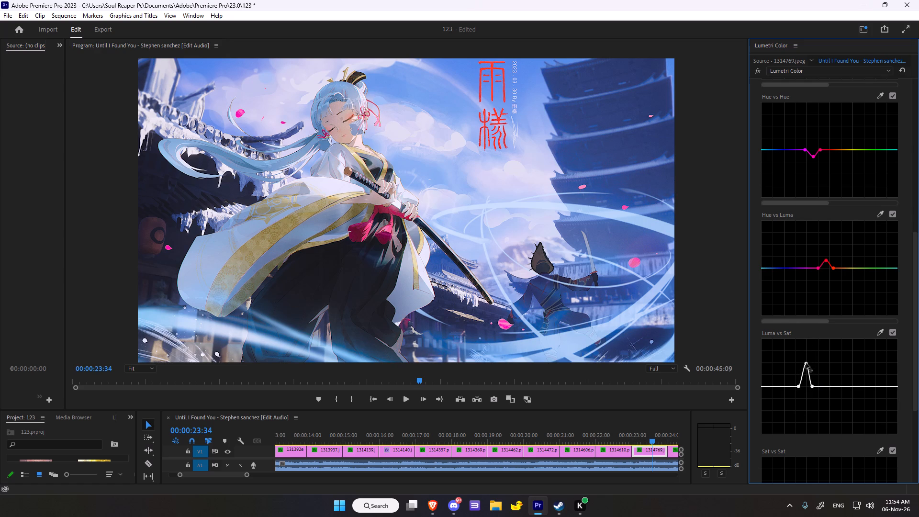
drag(806, 363, 806, 364)
In Sat vs Sat, sample the area beside the swordswoman's lower skirt and raise the middle point moderately.
scroll(805, 362, down, 5)
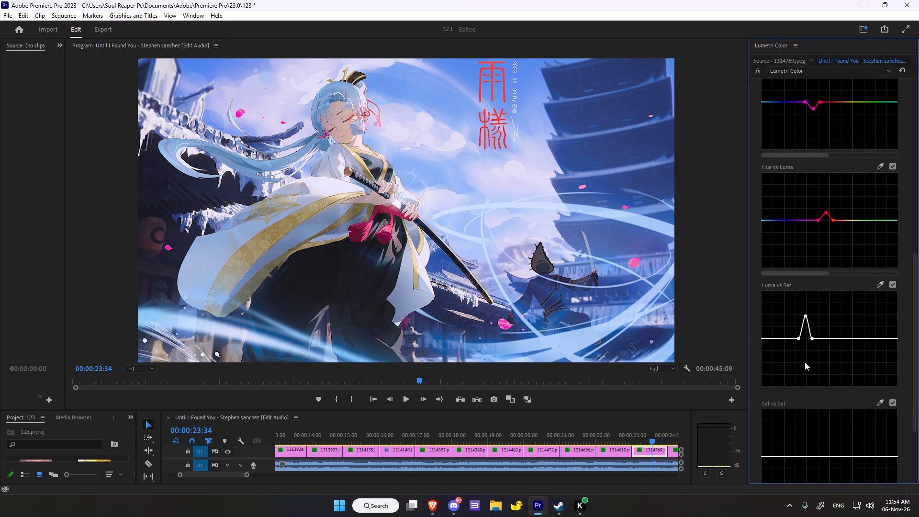
scroll(805, 362, down, 6)
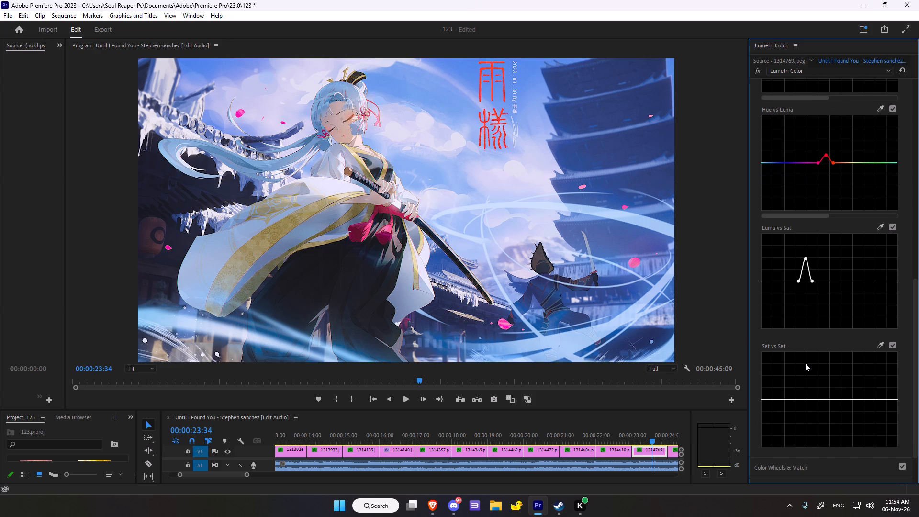
click(877, 346)
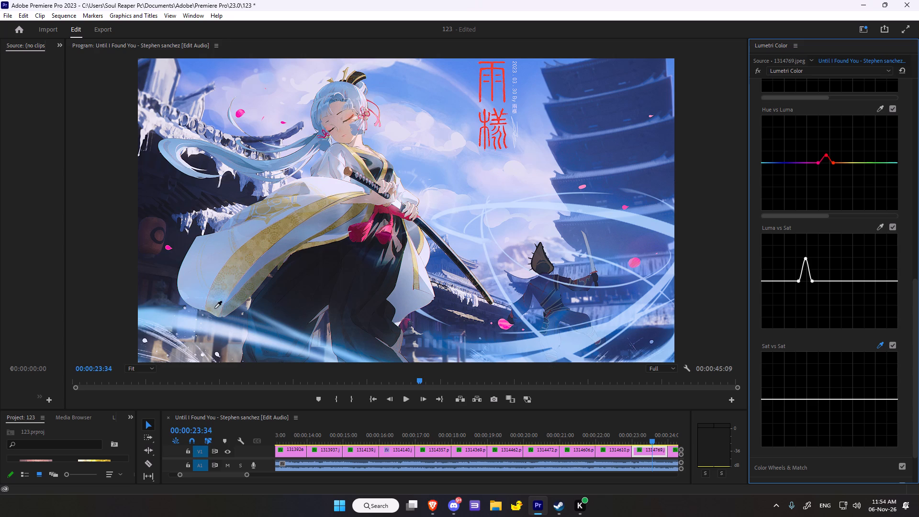
click(406, 322)
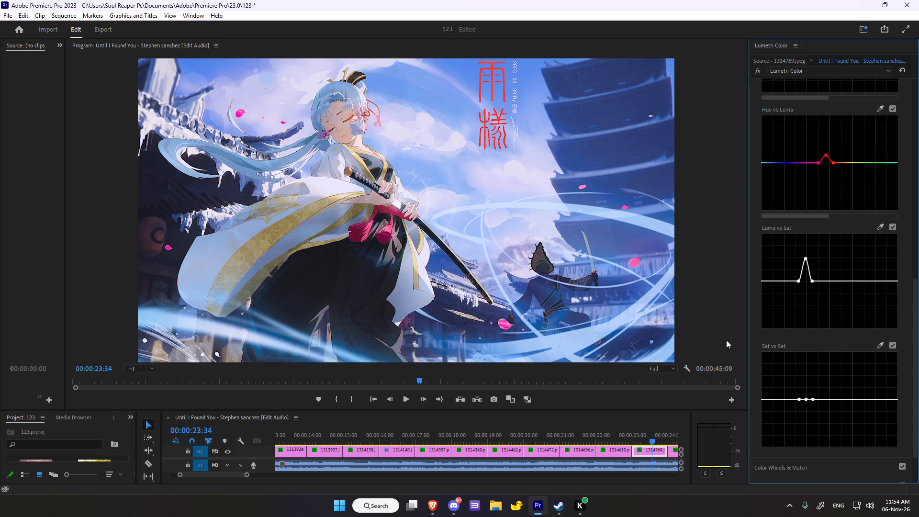
drag(806, 399, 809, 384)
drag(809, 384, 807, 383)
drag(807, 383, 807, 383)
In Color Wheels & Match, nudge the midtones slightly toward cyan-blue, try and reset a shadow tint, and set the highlights wheel near its centre.
scroll(914, 403, down, 5)
click(804, 410)
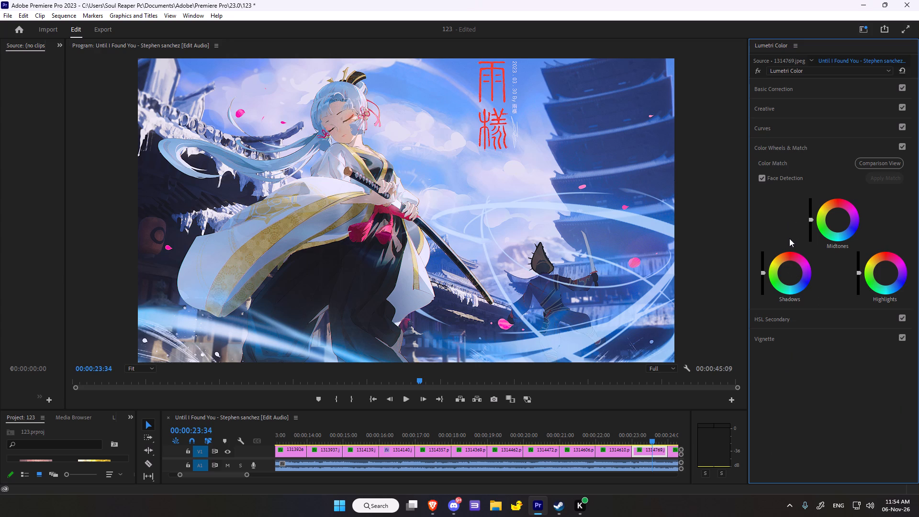
drag(837, 217, 831, 236)
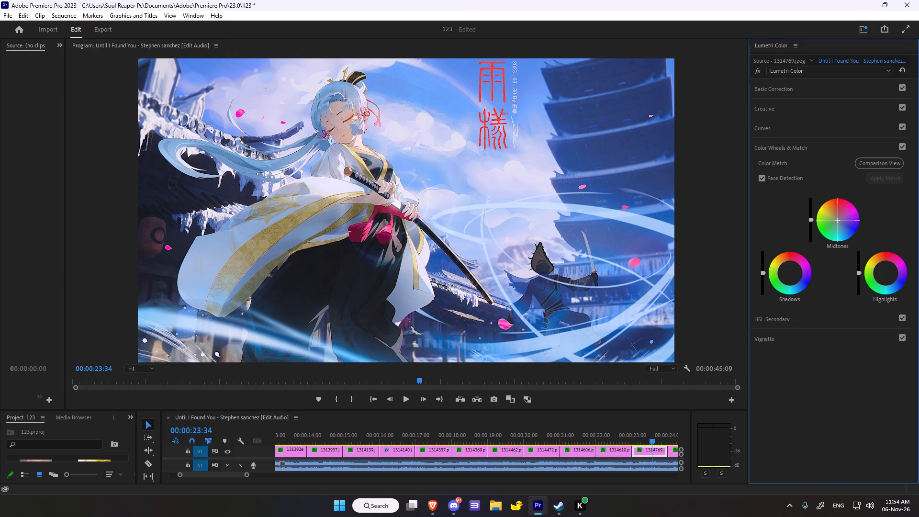
drag(831, 236, 833, 240)
drag(791, 271, 862, 252)
double_click(790, 271)
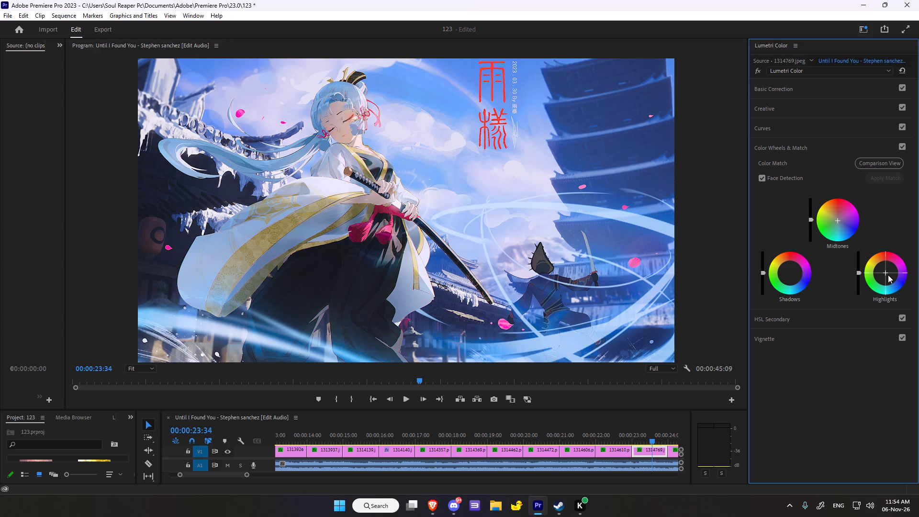
click(886, 271)
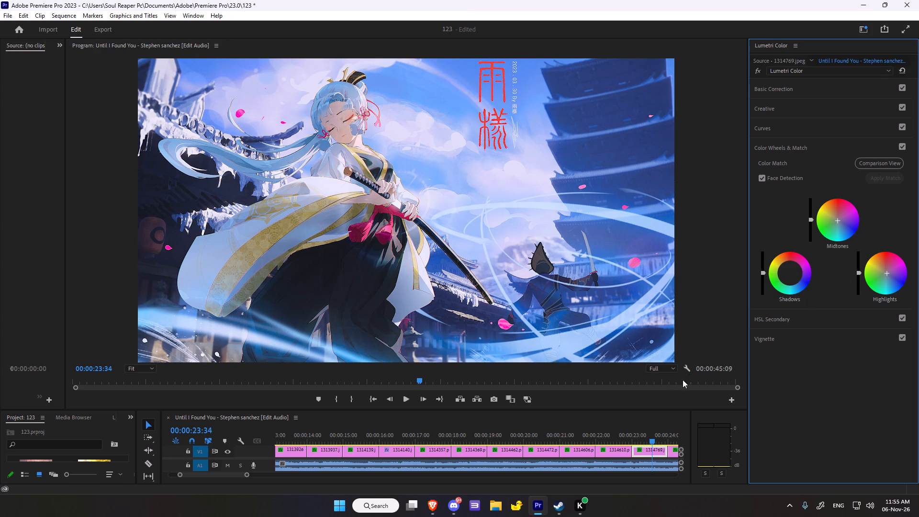
In the HSL Secondary correction, set Temperature to -34.0 and Sharpen to 100.0.
click(781, 319)
scroll(771, 350, down, 10)
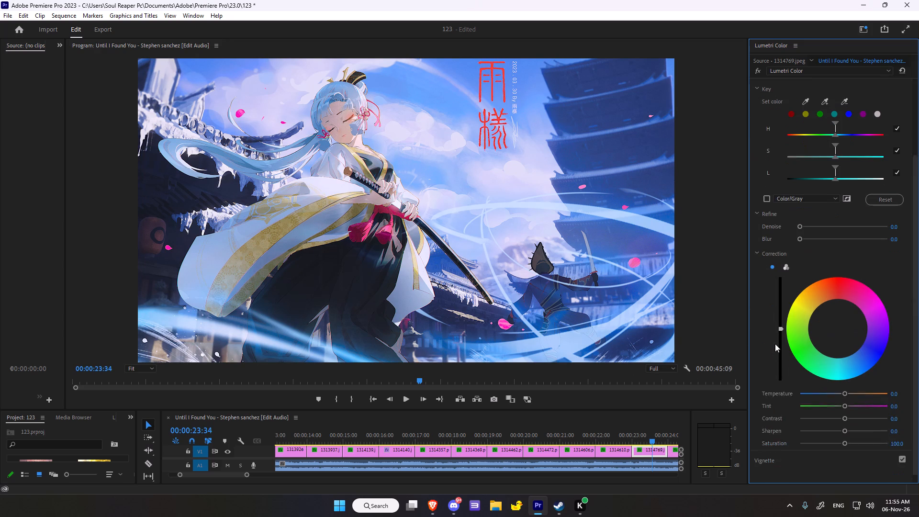
scroll(775, 344, down, 6)
drag(845, 383, 828, 388)
drag(846, 420, 918, 415)
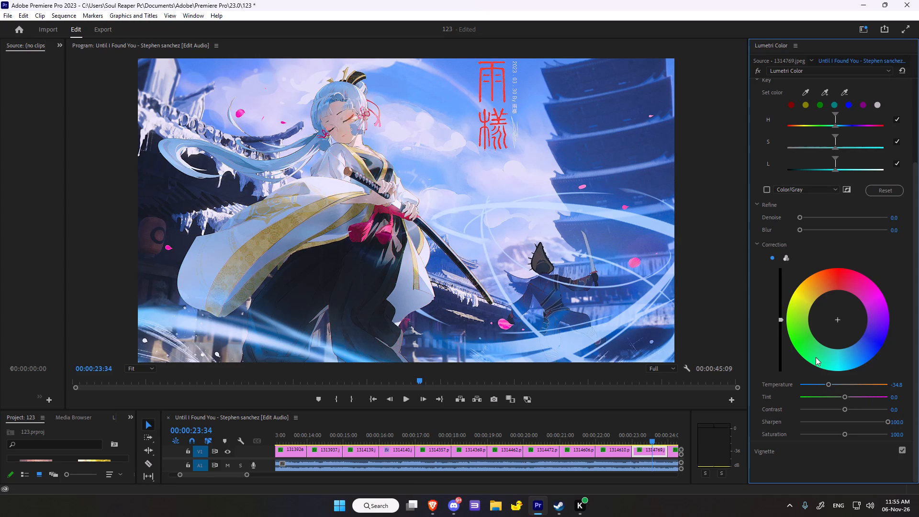
In 1314769.jpeg's HSL Secondary correction, set Contrast to 4.3 and Saturation to 188.0.
scroll(815, 353, down, 9)
click(846, 410)
drag(844, 434, 840, 437)
drag(840, 436, 882, 427)
scroll(824, 437, down, 1)
Set 1314769.jpeg's vignette to Amount -0.5, Midpoint 56.5, Roundness 21.7 and Feather 34.8.
click(773, 450)
click(770, 450)
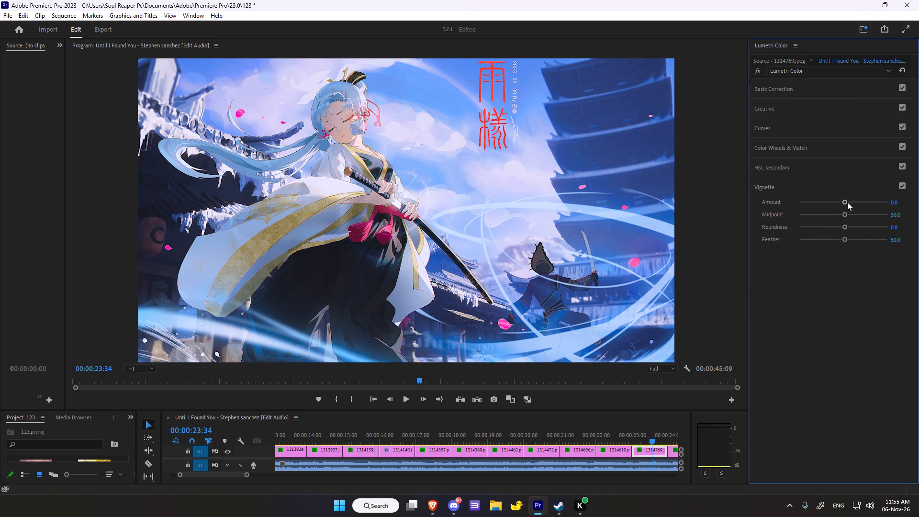
drag(847, 202, 844, 201)
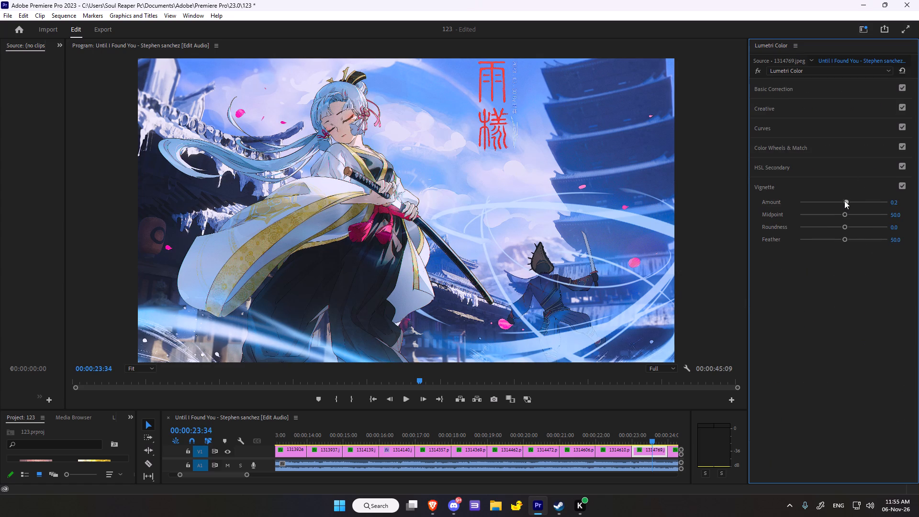
drag(844, 201, 836, 199)
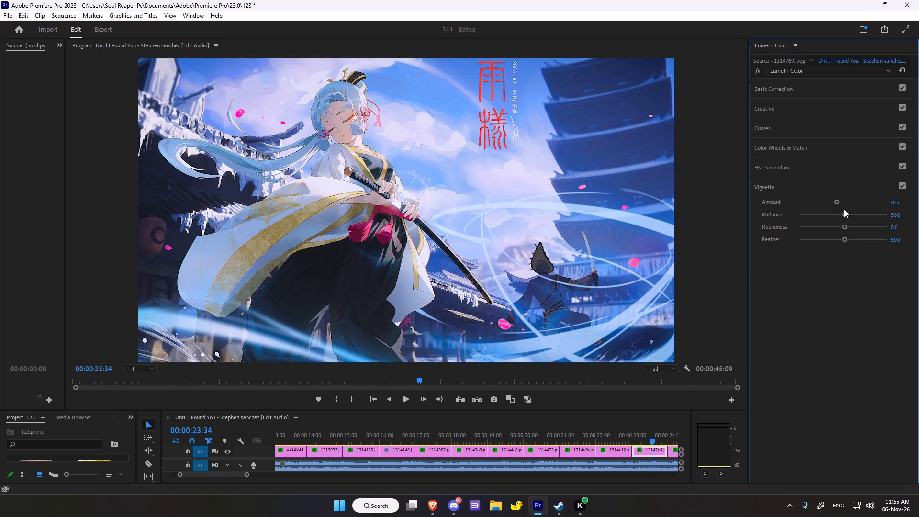
drag(844, 210, 839, 217)
drag(844, 214, 849, 214)
drag(847, 238, 851, 236)
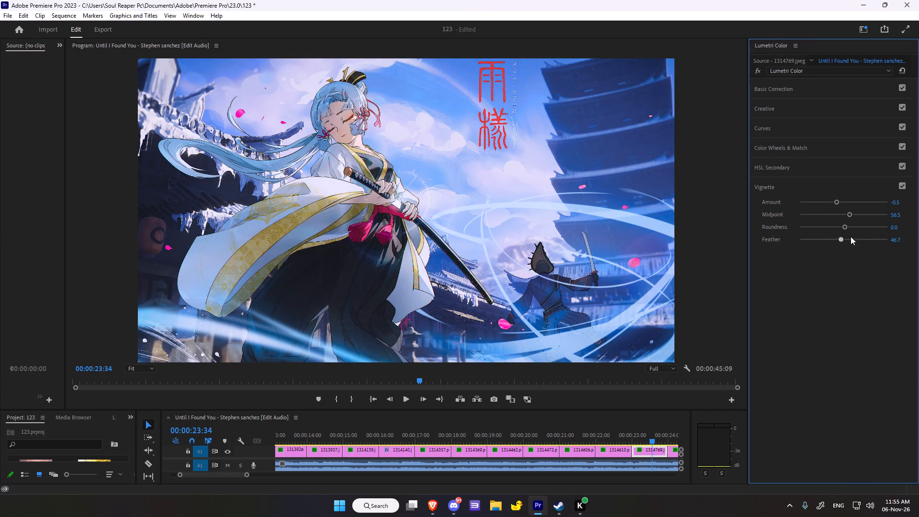
drag(851, 236, 829, 241)
drag(845, 227, 847, 227)
drag(847, 227, 852, 228)
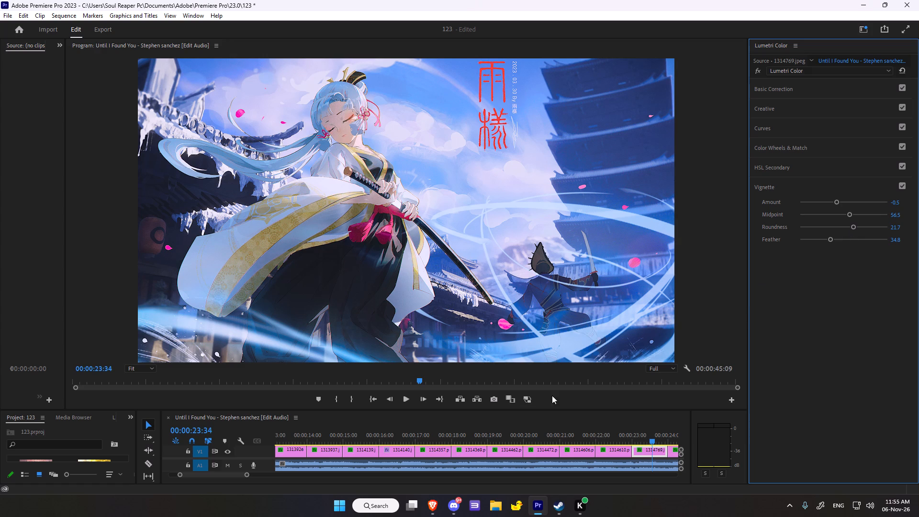
Move the playhead into the following clip, 1314770.jpeg, stopping at 00:00:24:29.
scroll(523, 380, down, 3)
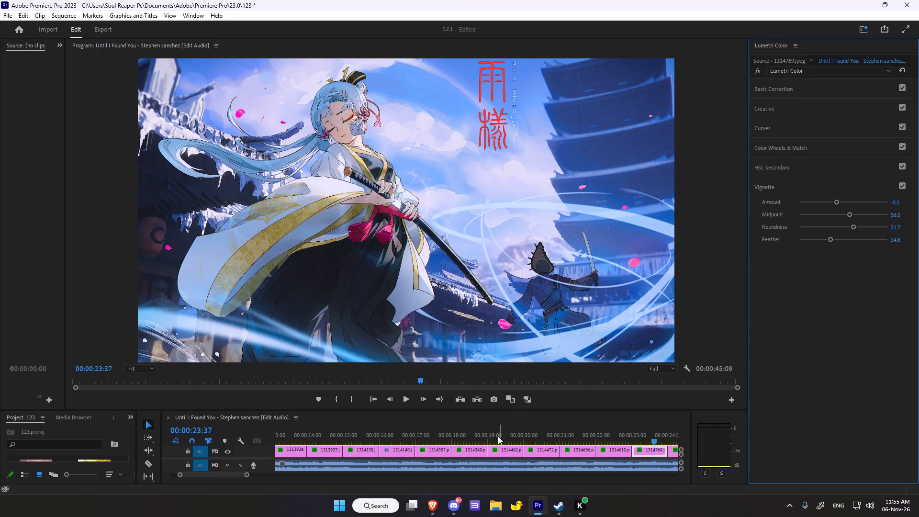
scroll(497, 437, down, 18)
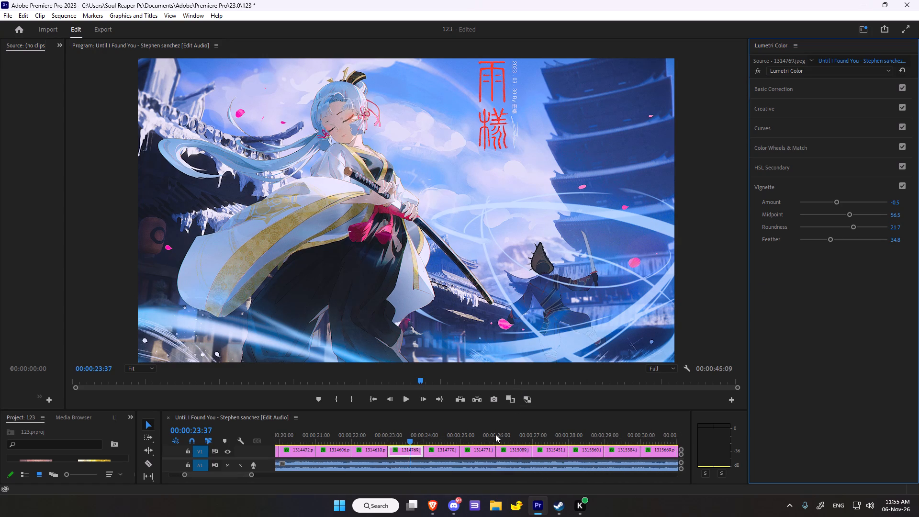
scroll(495, 434, down, 7)
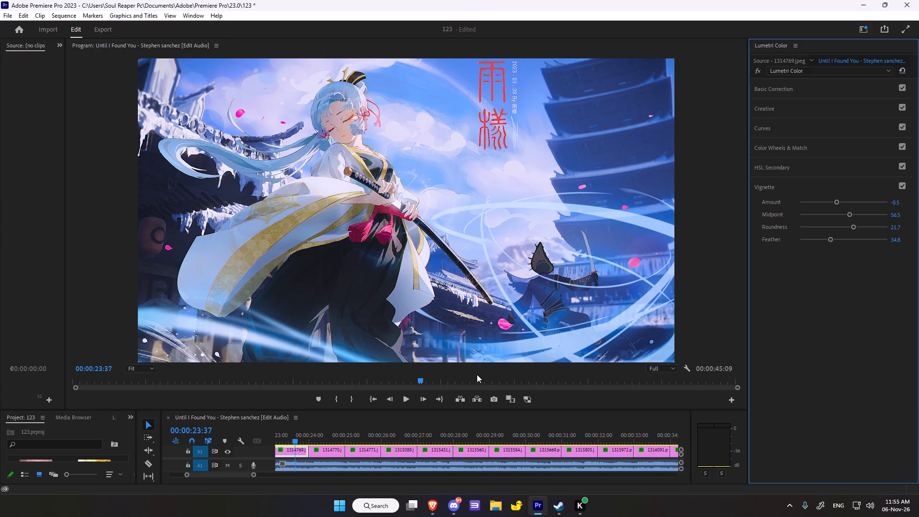
scroll(477, 374, down, 11)
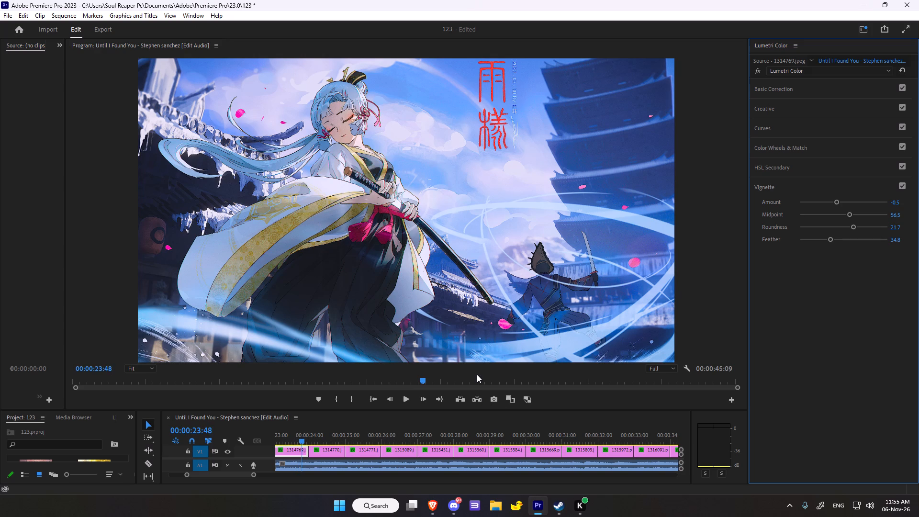
scroll(477, 374, down, 13)
right_click(477, 374)
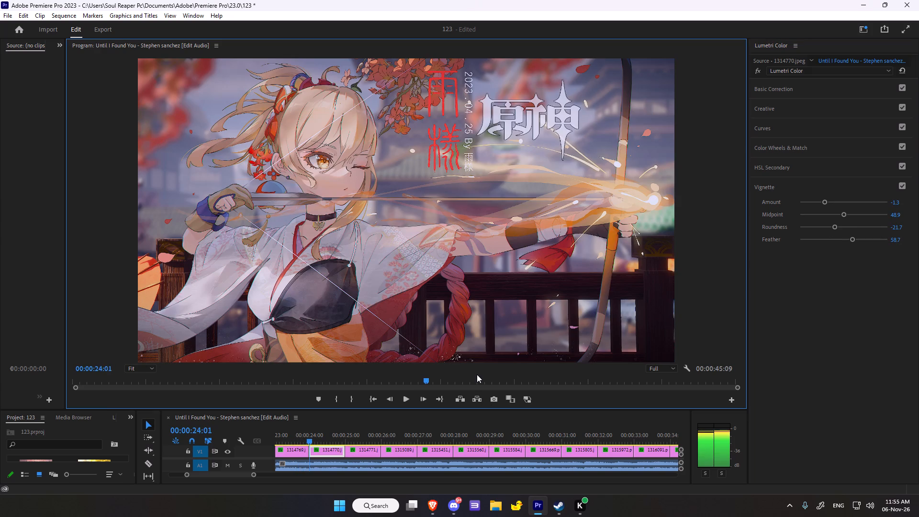
scroll(477, 374, down, 13)
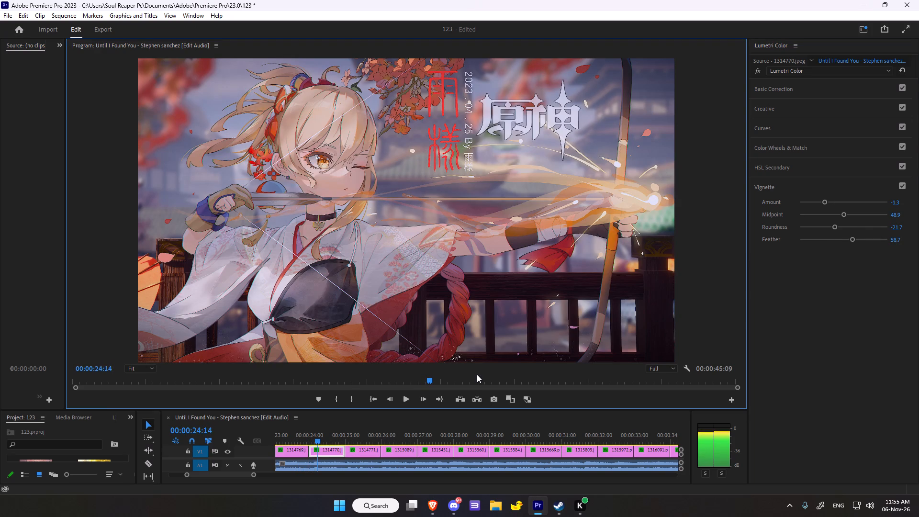
scroll(477, 374, down, 11)
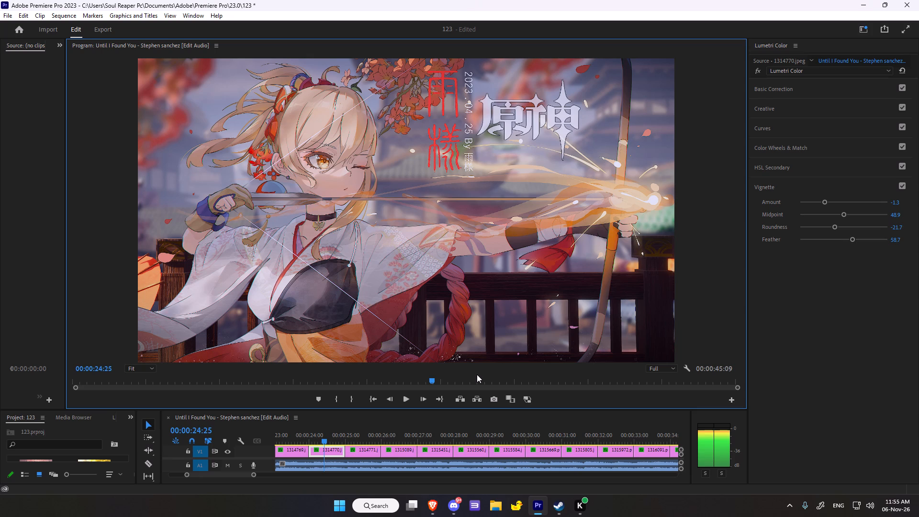
scroll(477, 375, down, 4)
Compare 1314770.jpeg with and without its Lumetri Color effect, and reset the effect.
click(759, 76)
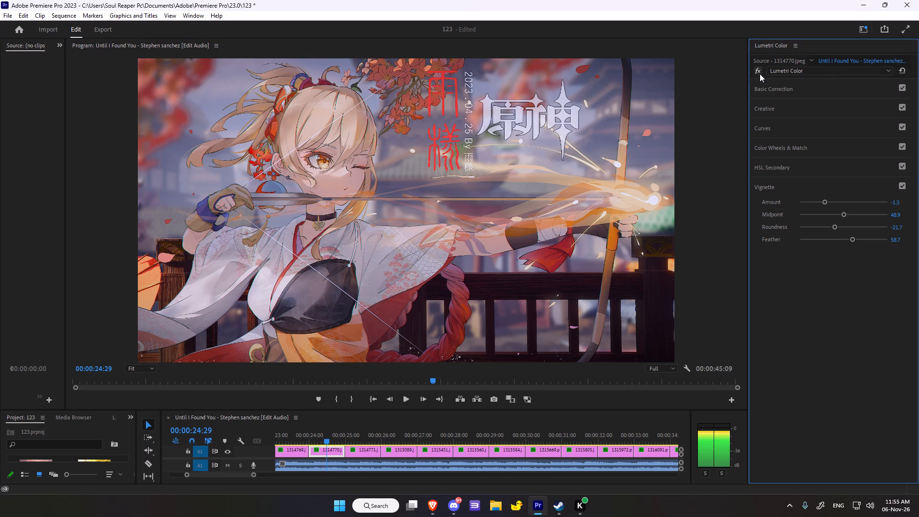
click(760, 74)
triple_click(760, 74)
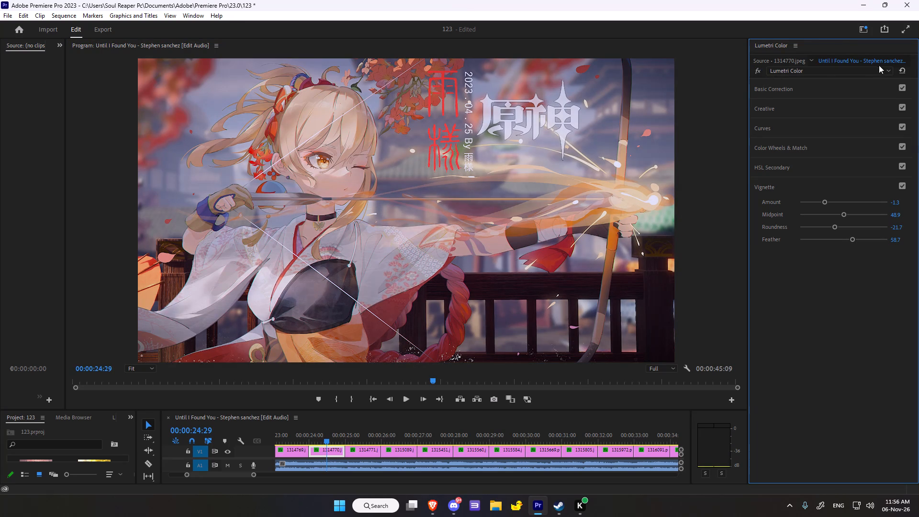
click(906, 69)
In 1314770.jpeg's Basic Correction, set Temperature to -8.7, Tint to 6.5 and Saturation to 140.2.
click(793, 93)
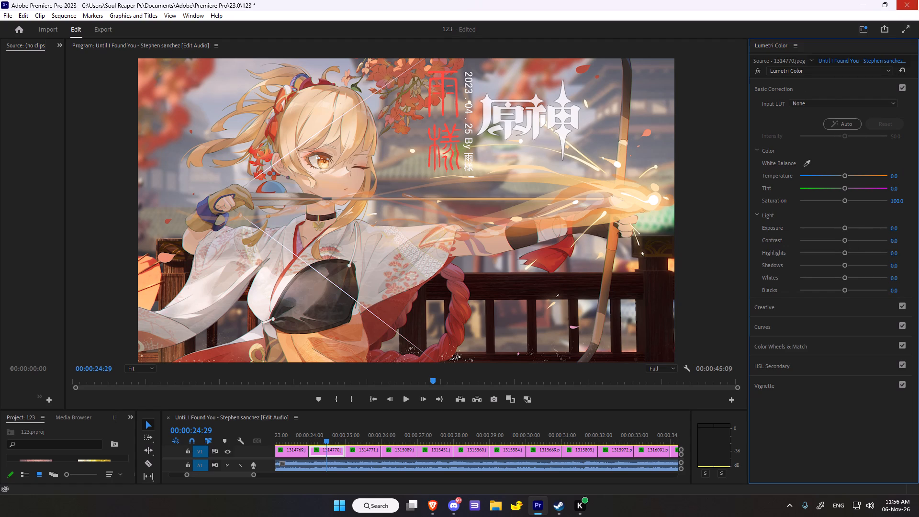
drag(847, 175, 845, 175)
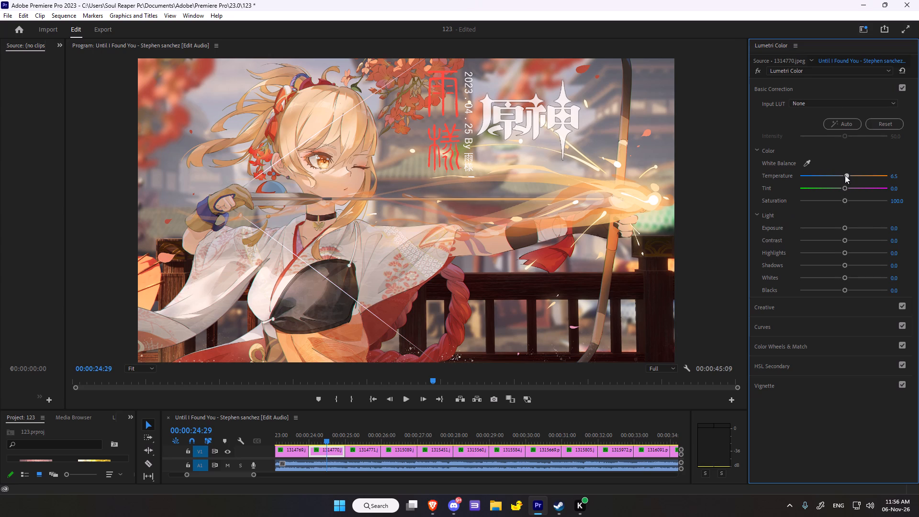
drag(845, 175, 845, 177)
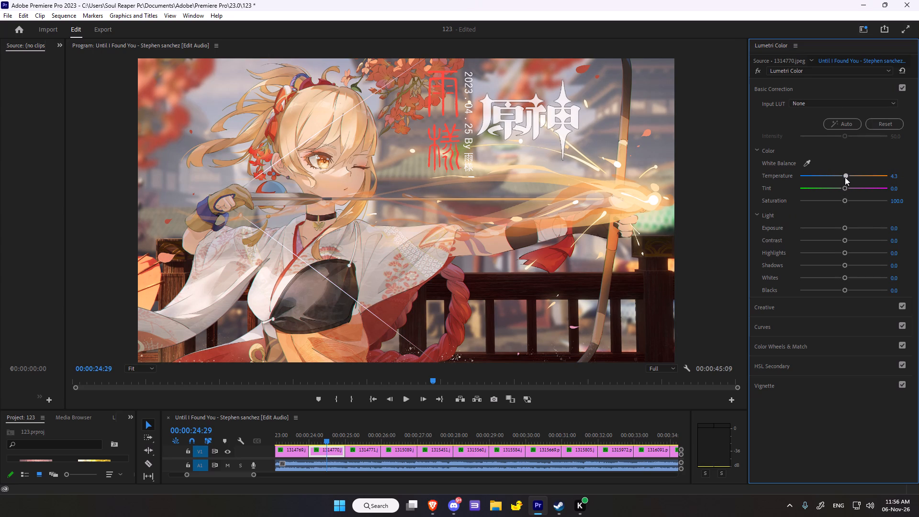
drag(845, 177, 839, 179)
click(845, 188)
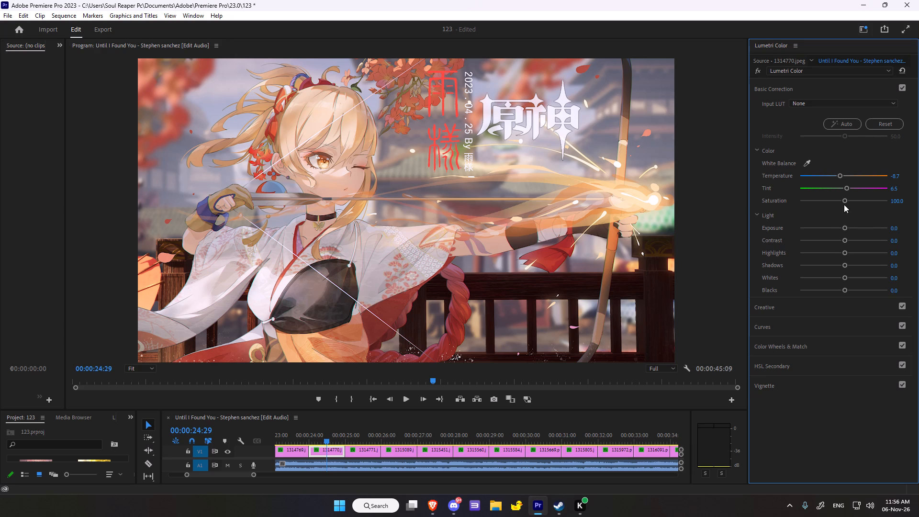
drag(845, 201, 860, 200)
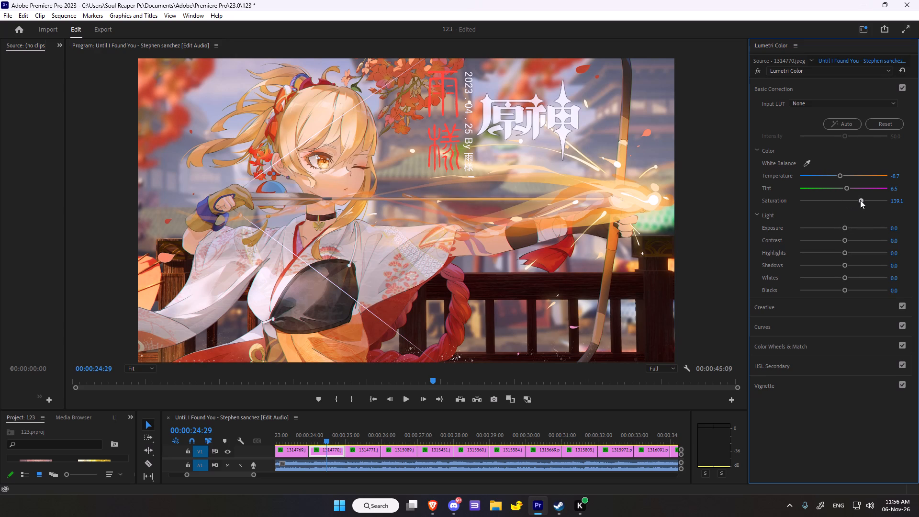
drag(860, 200, 861, 200)
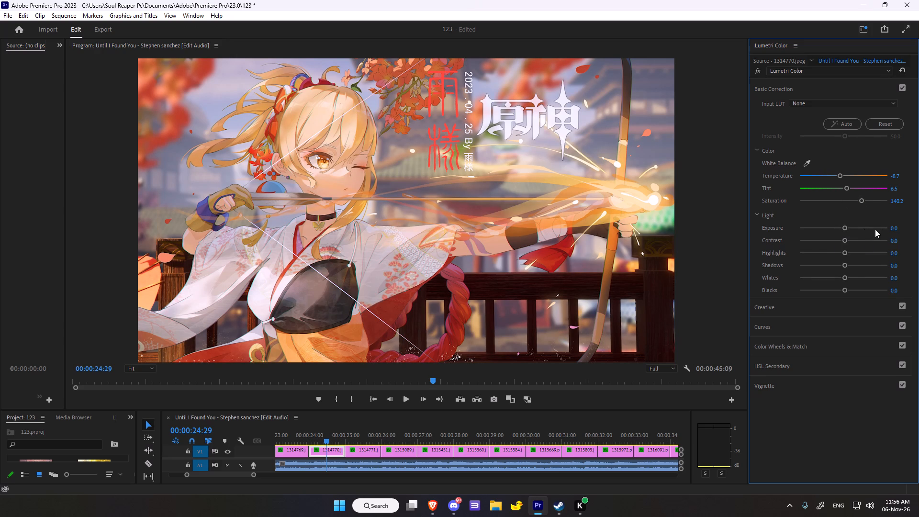
In Basic Correction's Light settings, set Exposure 0.3, Contrast 13.0, Highlights -2.2, Shadows 2.2 and Whites -7.6, and raise Blacks slightly.
click(845, 228)
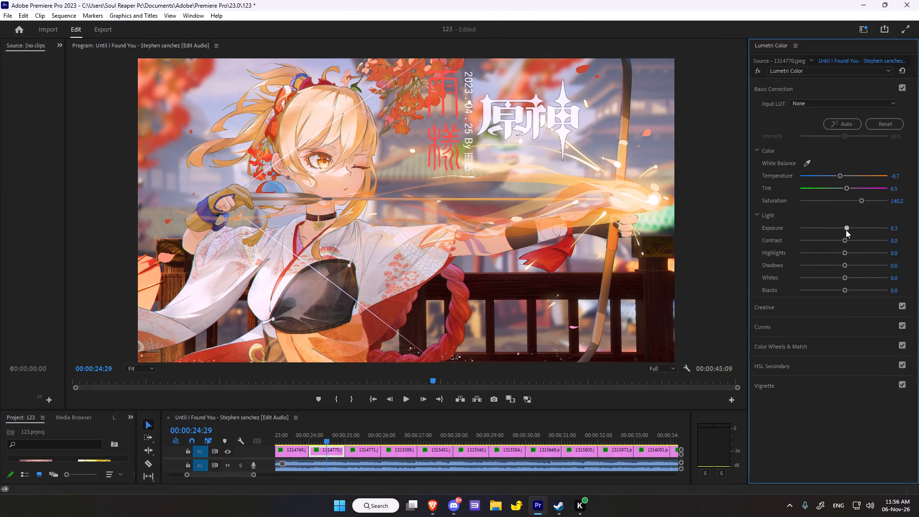
click(846, 239)
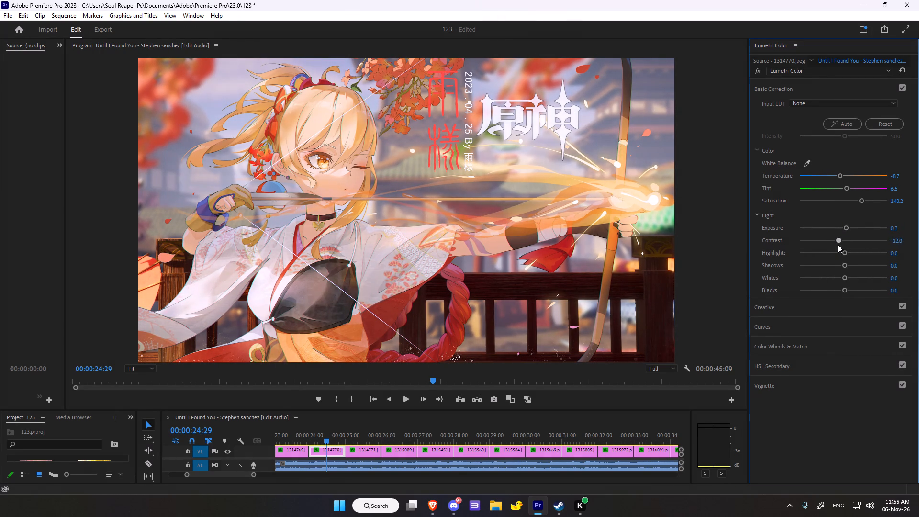
click(845, 252)
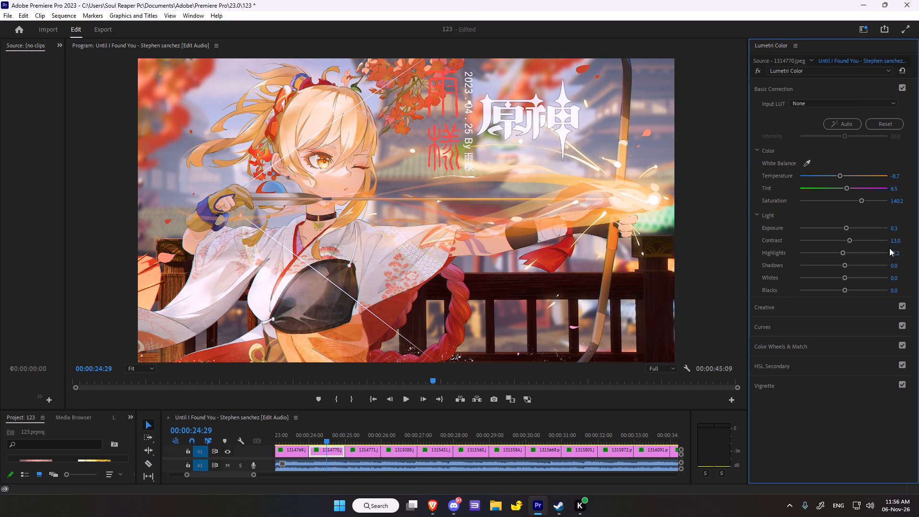
click(843, 265)
drag(844, 277, 840, 278)
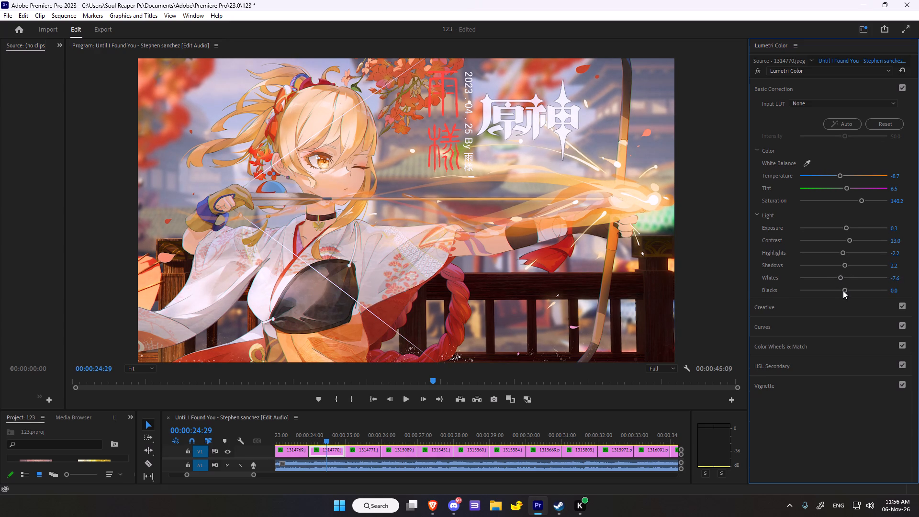
click(843, 291)
In 1314770.jpeg's Creative adjustments, set Sharpen to 90.2.
scroll(854, 275, down, 2)
click(779, 311)
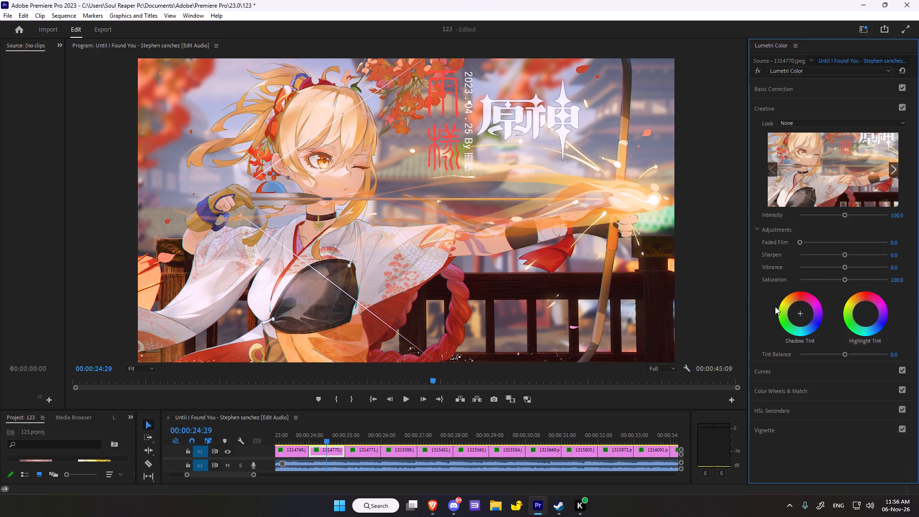
drag(843, 256, 872, 256)
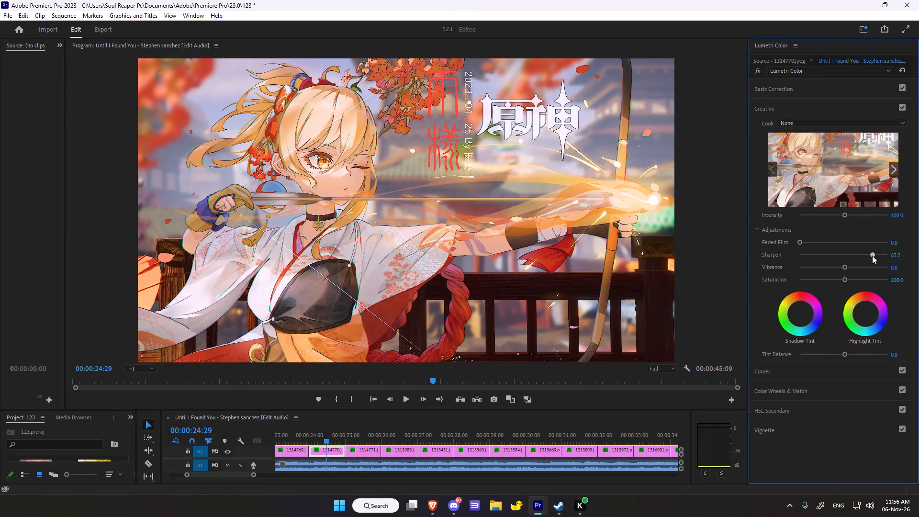
drag(872, 256, 883, 253)
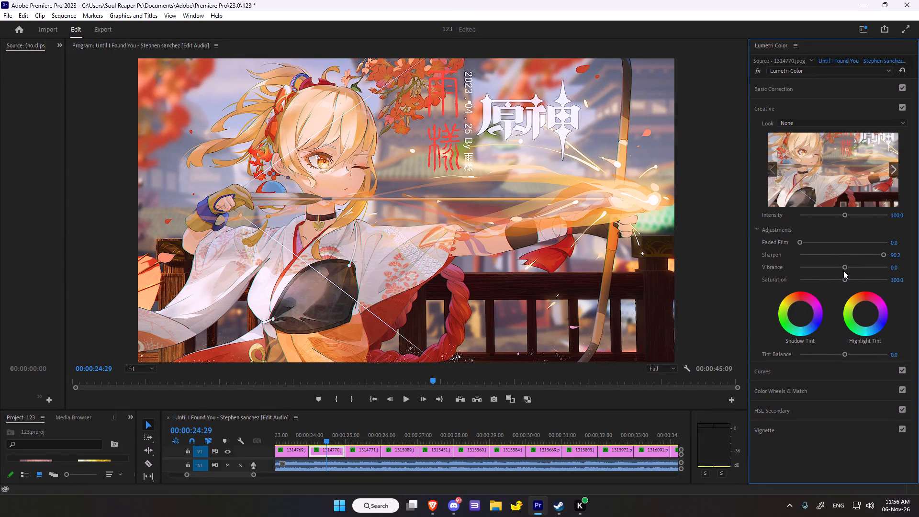
In 1314770.jpeg's Creative adjustments, set Vibrance to 32.6 and Saturation to 91.3.
drag(845, 270, 861, 268)
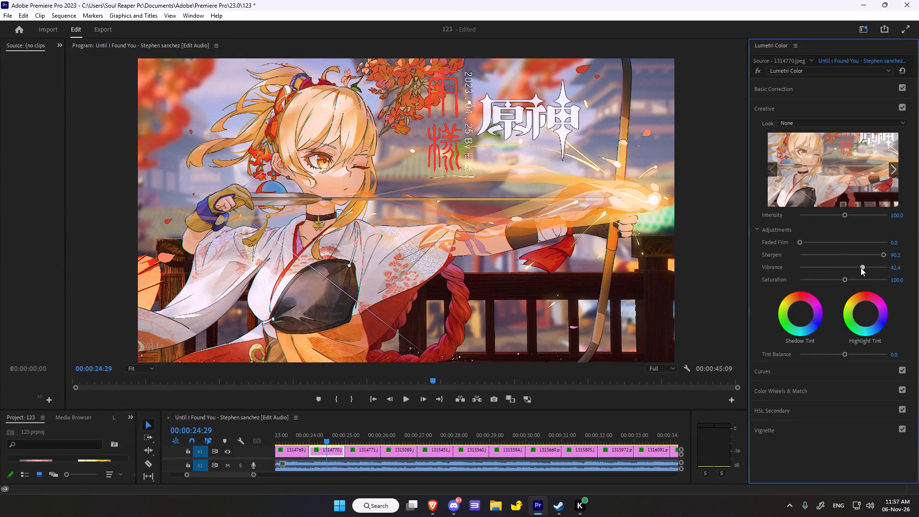
drag(861, 268, 857, 268)
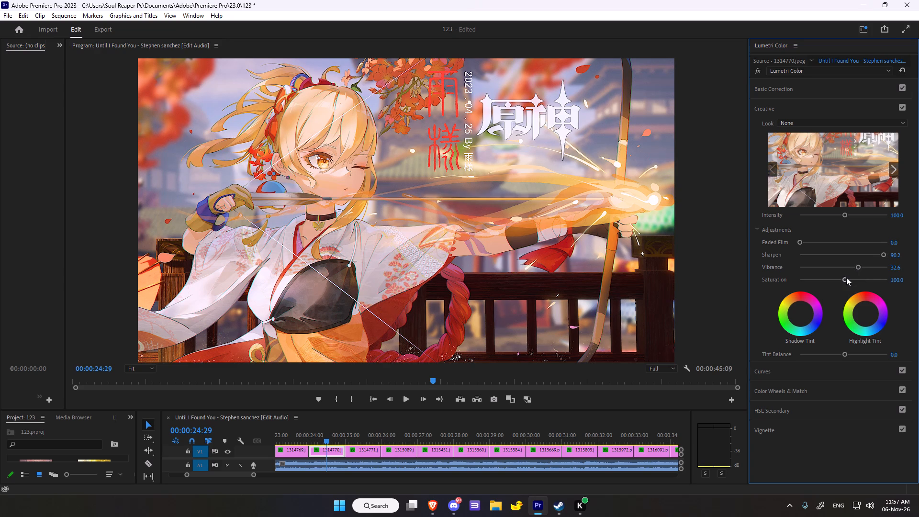
drag(845, 279, 839, 282)
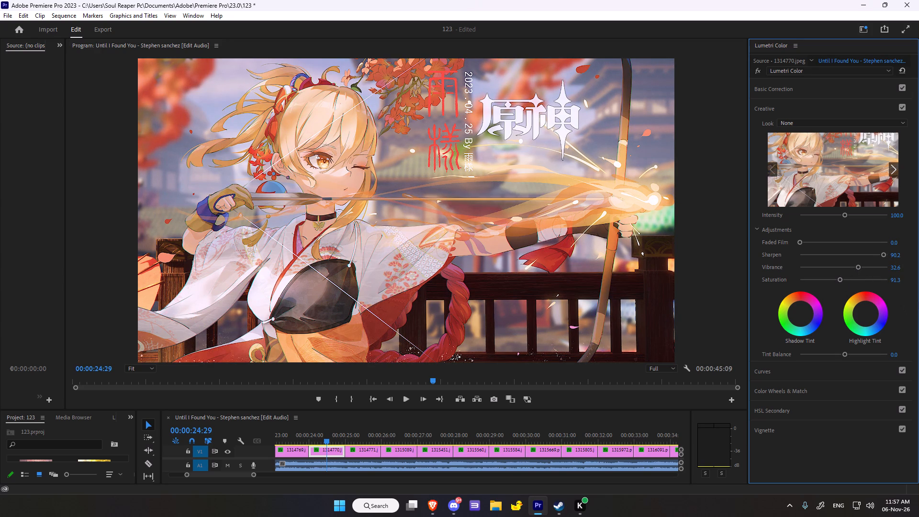
Shift the Creative Shadow Tint slightly toward cyan and the Highlight Tint slightly toward blue, resetting the first highlight attempt.
drag(800, 315, 813, 298)
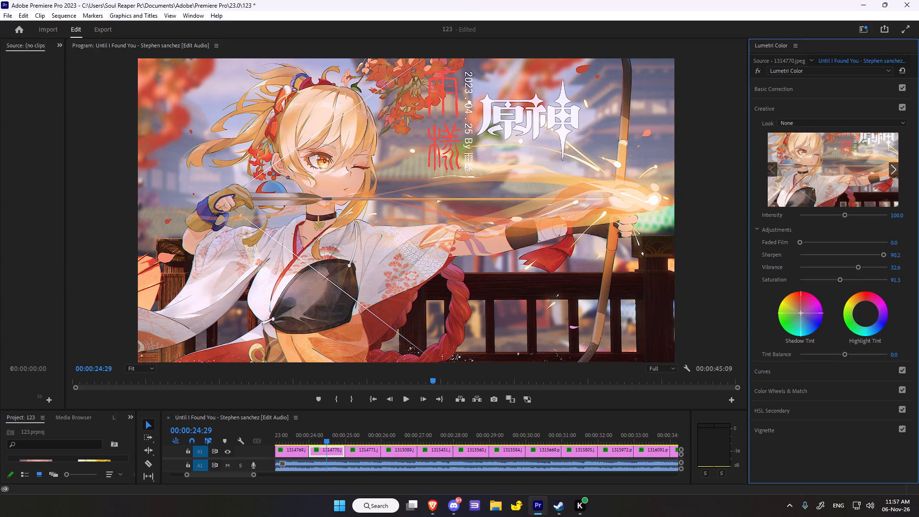
drag(813, 298, 809, 380)
drag(809, 380, 809, 379)
drag(865, 314, 894, 320)
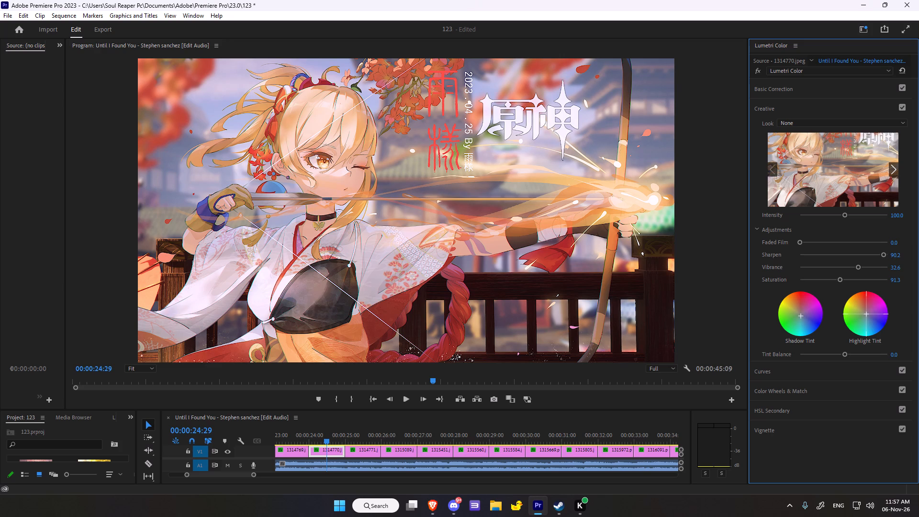
drag(894, 320, 842, 280)
double_click(874, 316)
drag(866, 313, 878, 341)
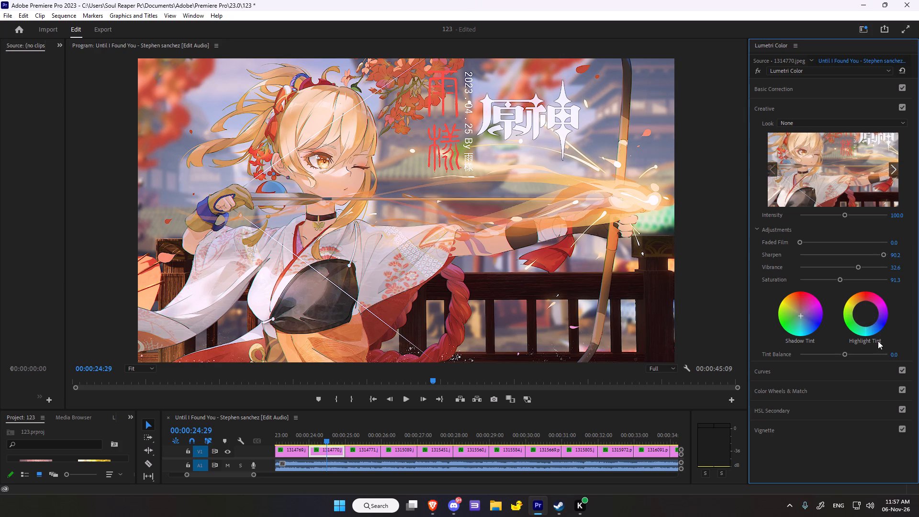
drag(878, 341, 882, 354)
drag(867, 314, 892, 359)
In Curves, add a midpoint to the white RGB curve and lower it very slightly below the diagonal.
click(780, 367)
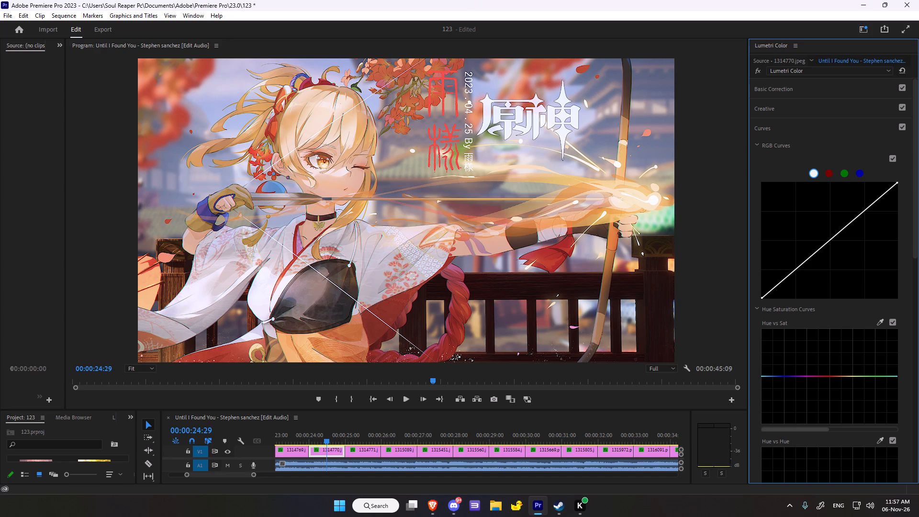
drag(828, 243, 831, 253)
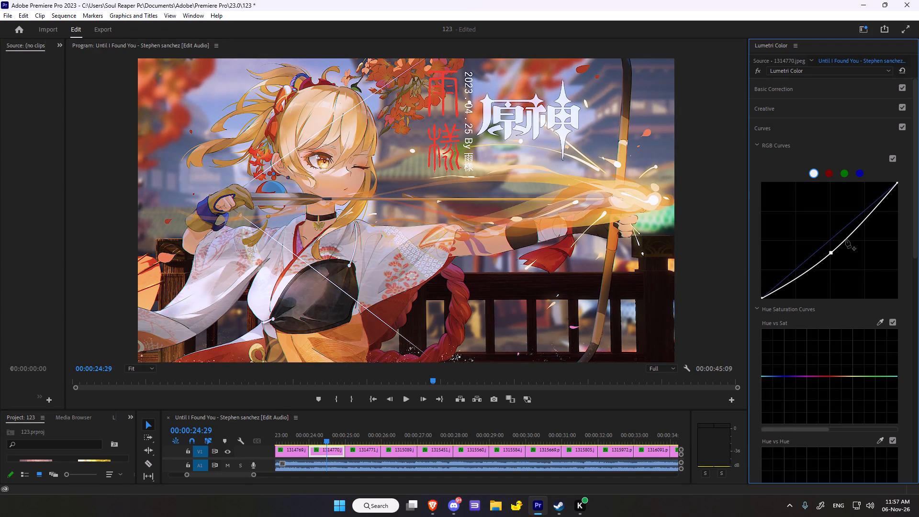
drag(831, 253, 826, 243)
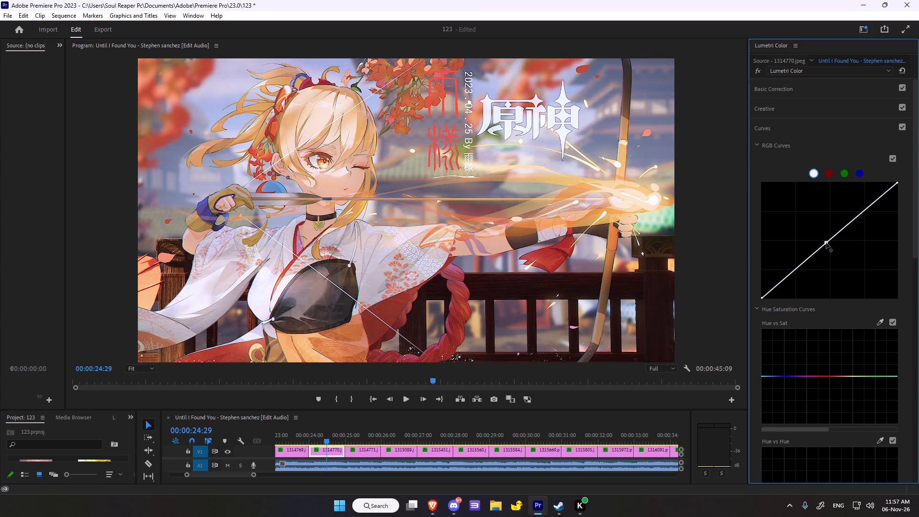
drag(826, 243, 826, 247)
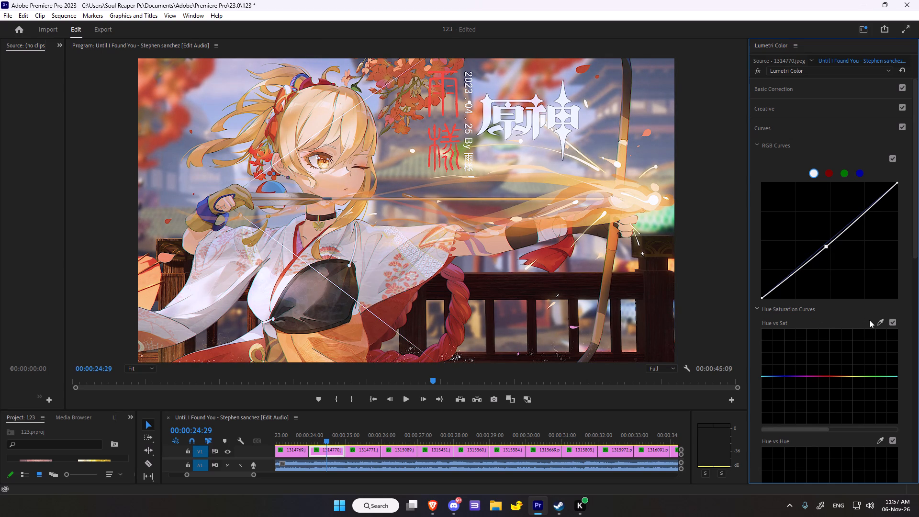
On the Hue vs Sat curve, sample the character's dark chest piece and raise the orange point to boost its saturation.
click(878, 323)
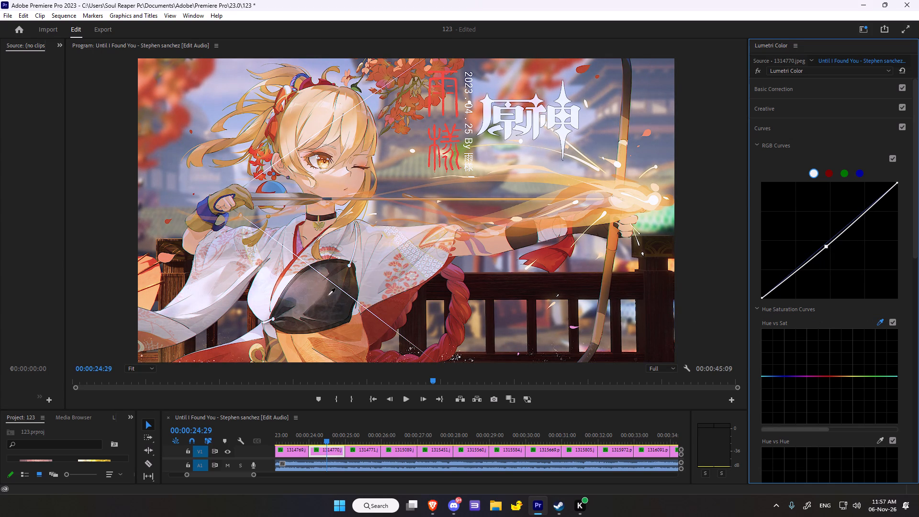
click(321, 312)
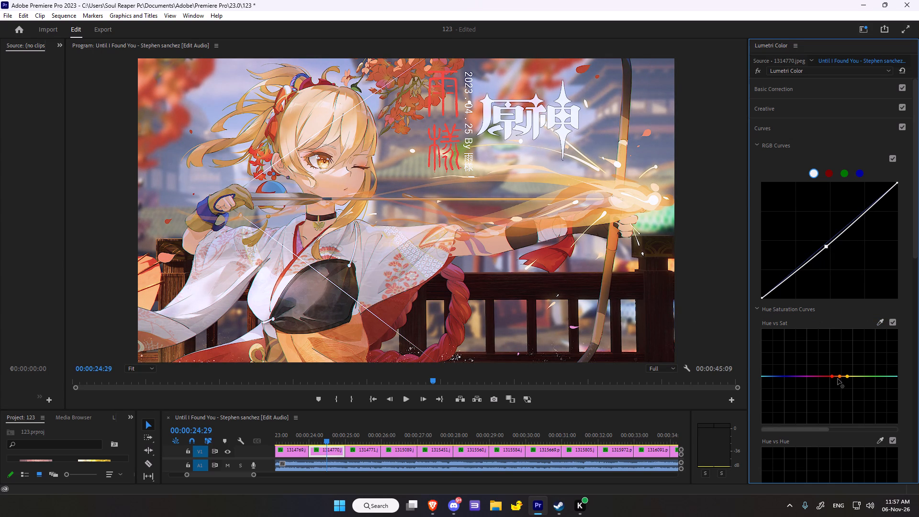
drag(840, 377, 852, 363)
drag(852, 363, 840, 365)
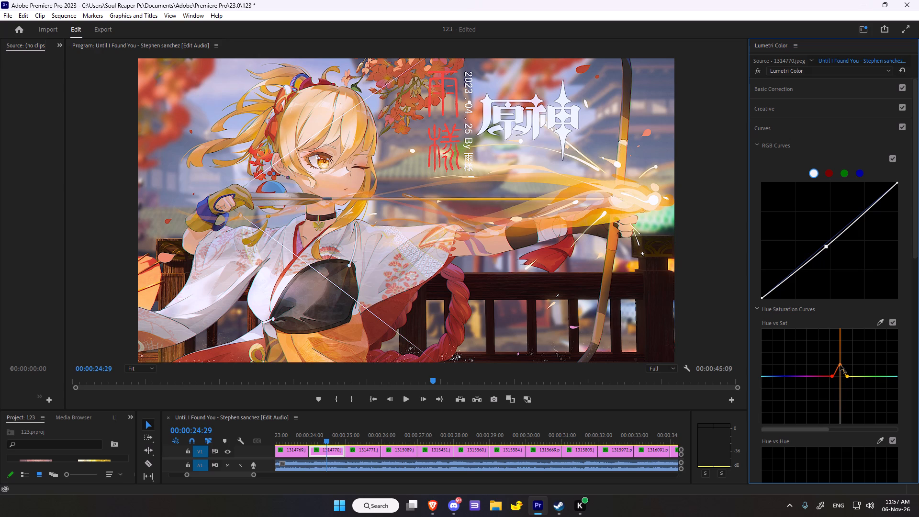
drag(840, 365, 839, 367)
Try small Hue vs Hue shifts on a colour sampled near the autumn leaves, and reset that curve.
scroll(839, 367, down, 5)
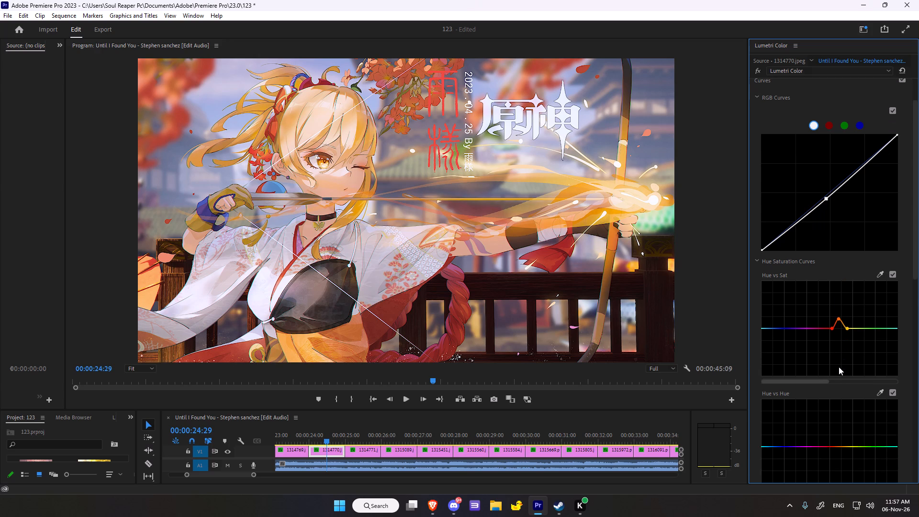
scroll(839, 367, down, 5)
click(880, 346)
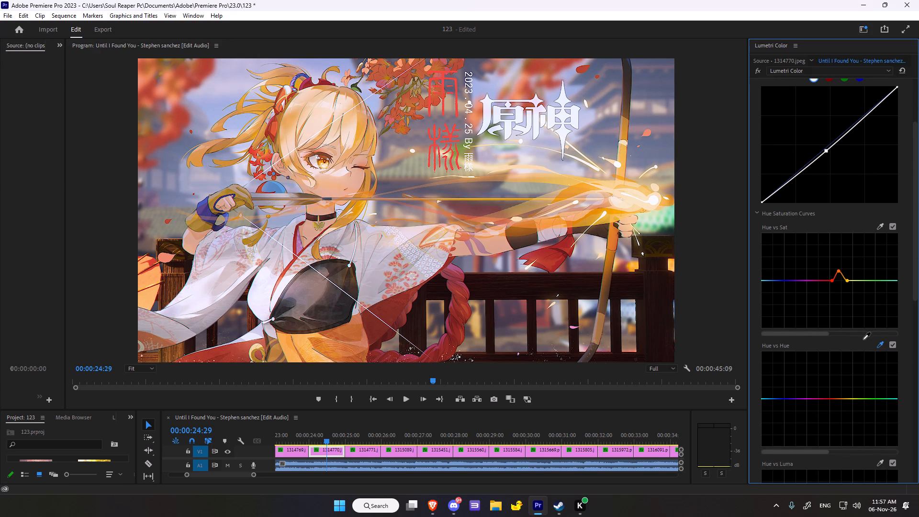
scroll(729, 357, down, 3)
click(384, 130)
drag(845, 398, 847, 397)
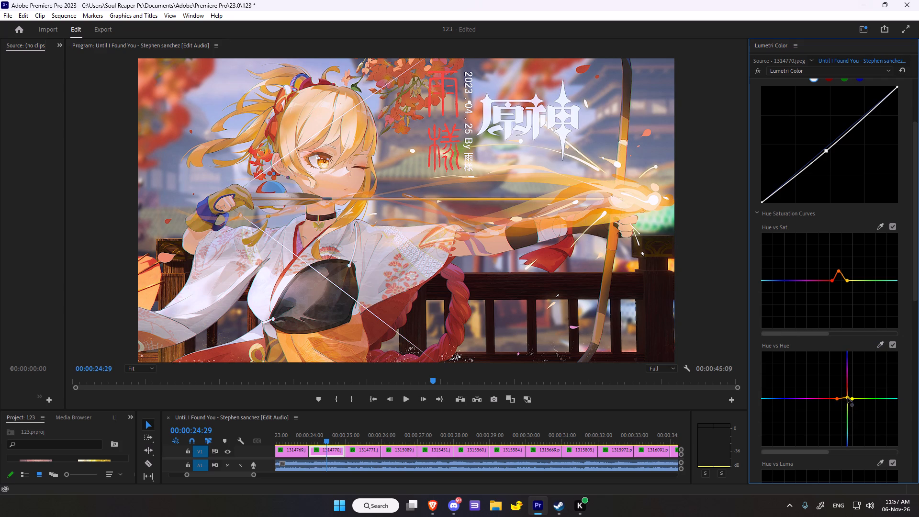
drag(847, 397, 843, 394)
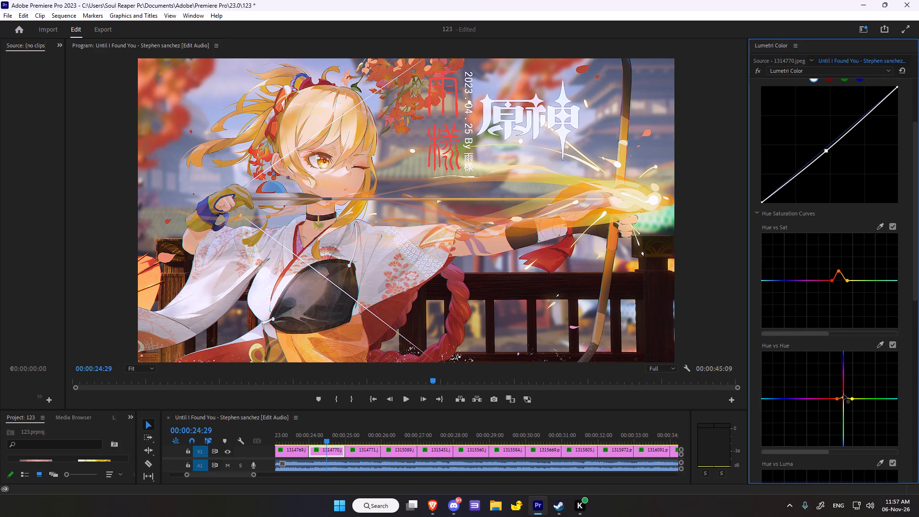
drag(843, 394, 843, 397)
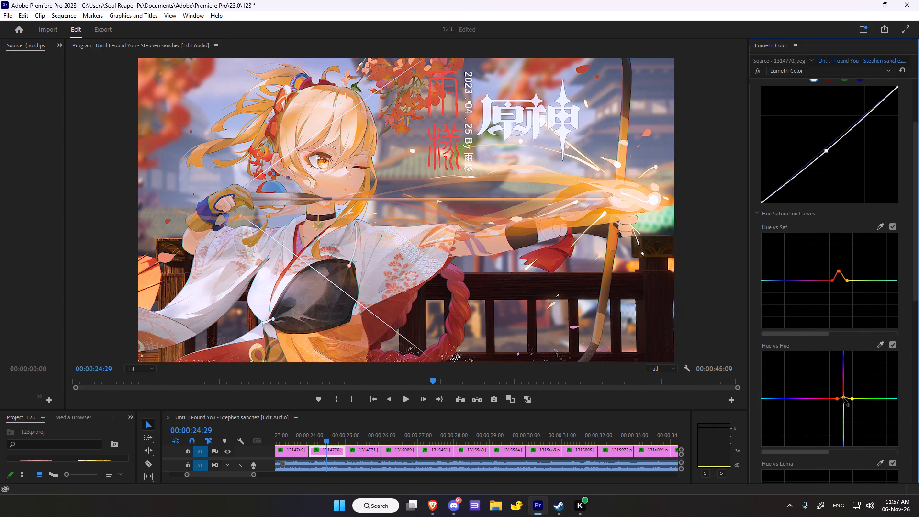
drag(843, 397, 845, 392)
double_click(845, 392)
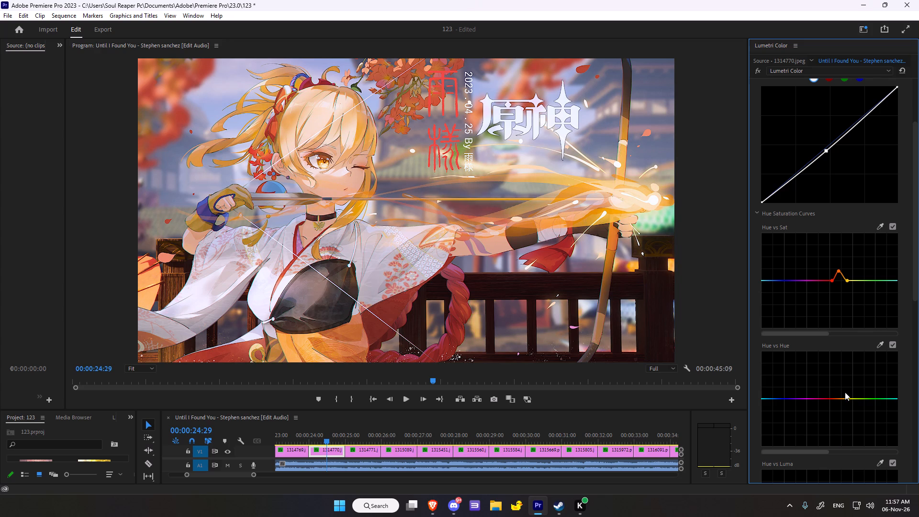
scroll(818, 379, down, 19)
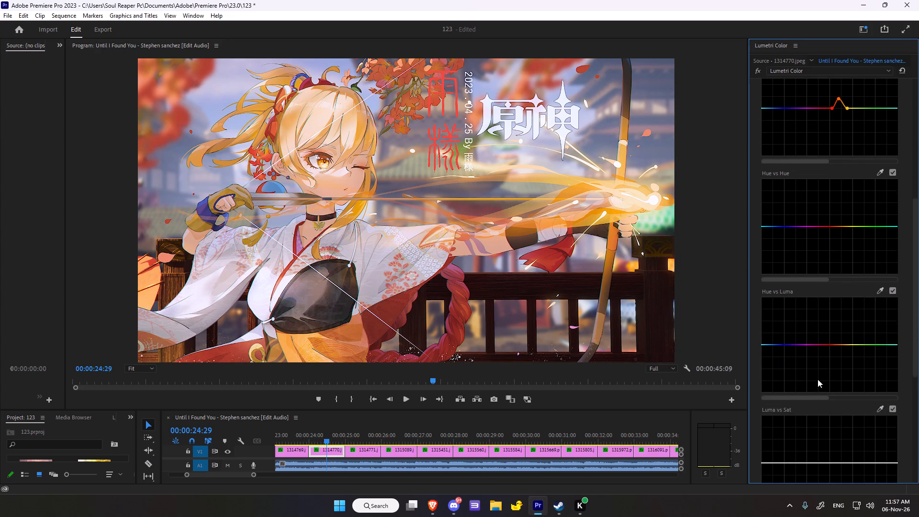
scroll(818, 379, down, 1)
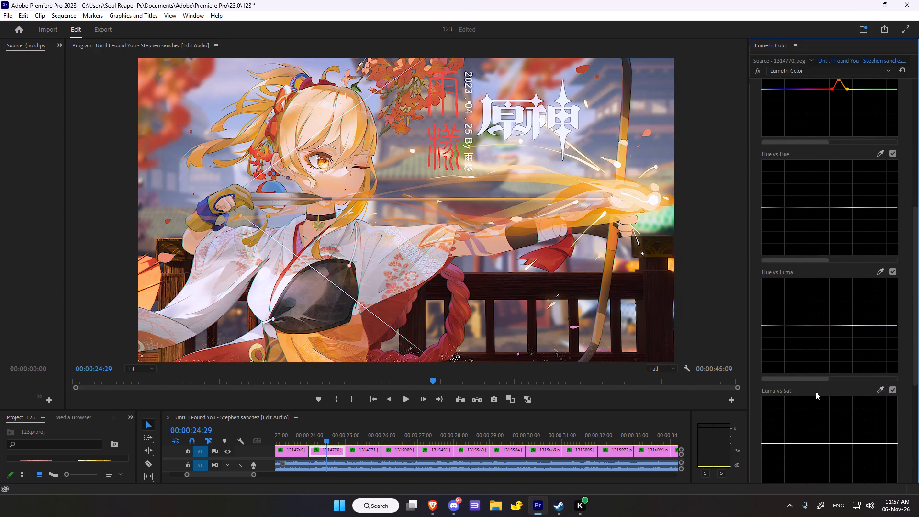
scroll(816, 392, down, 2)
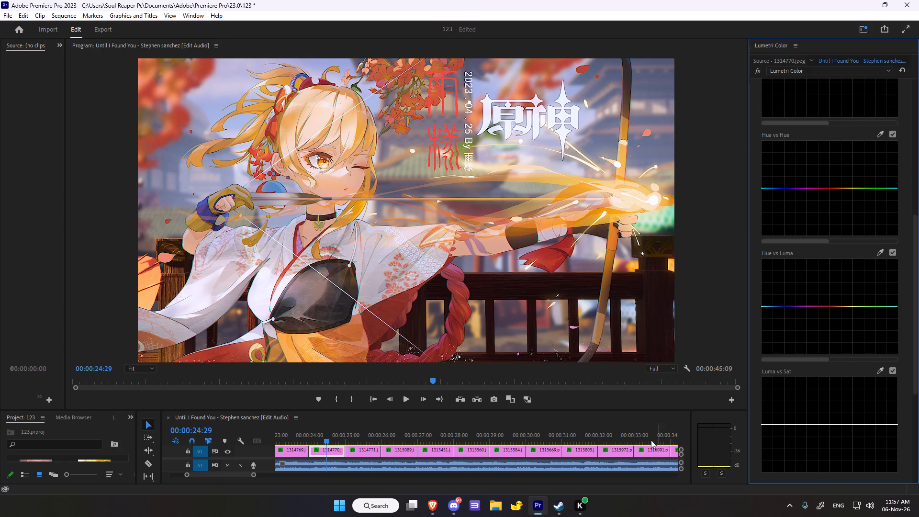
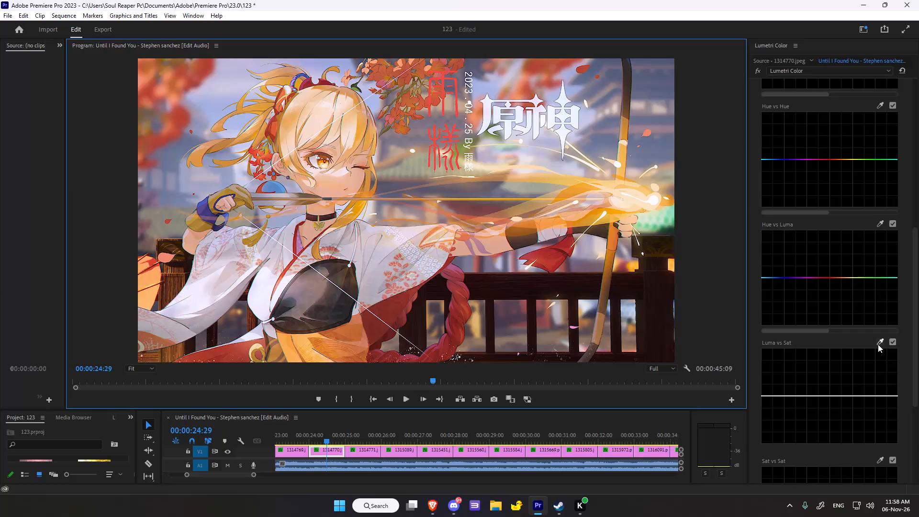
On the Luma vs Sat curve, sample the character's blue glove and raise the sampled point slightly above the baseline.
click(878, 344)
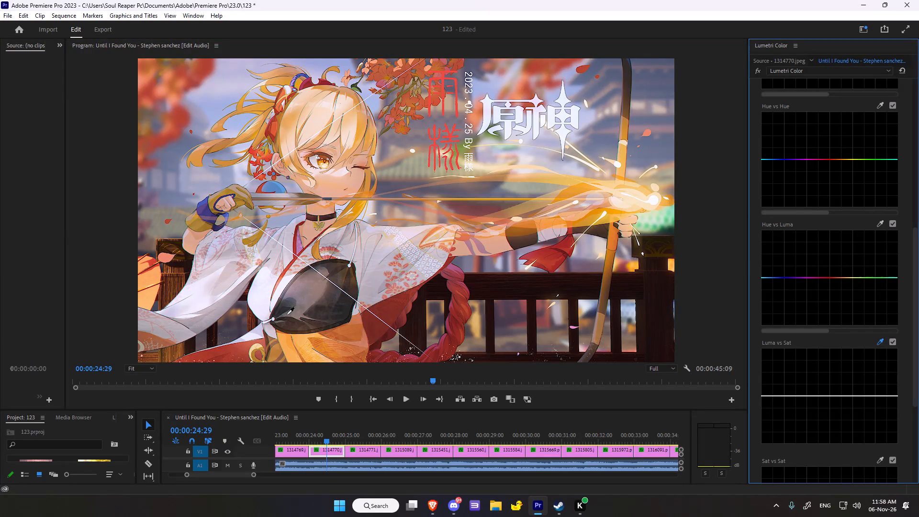
click(203, 209)
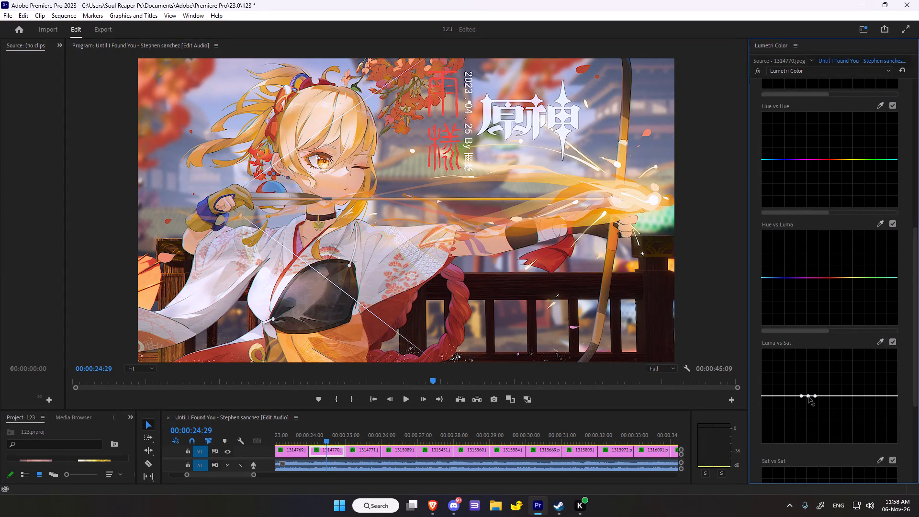
drag(808, 397, 804, 400)
drag(804, 400, 807, 384)
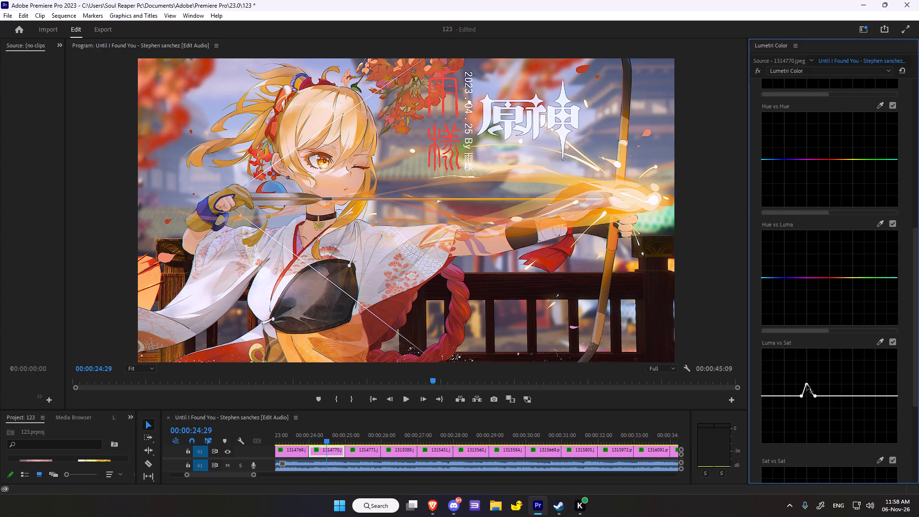
drag(807, 384, 808, 390)
drag(808, 390, 807, 390)
On the Sat vs Sat curve, sample the background beside the glowing arrow tip and raise the sampled point moderately.
scroll(860, 377, down, 7)
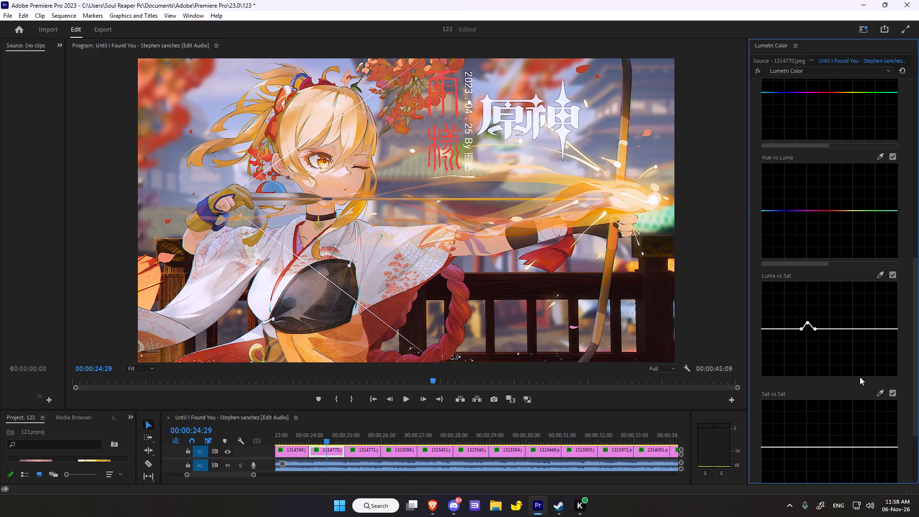
scroll(860, 377, down, 4)
click(880, 355)
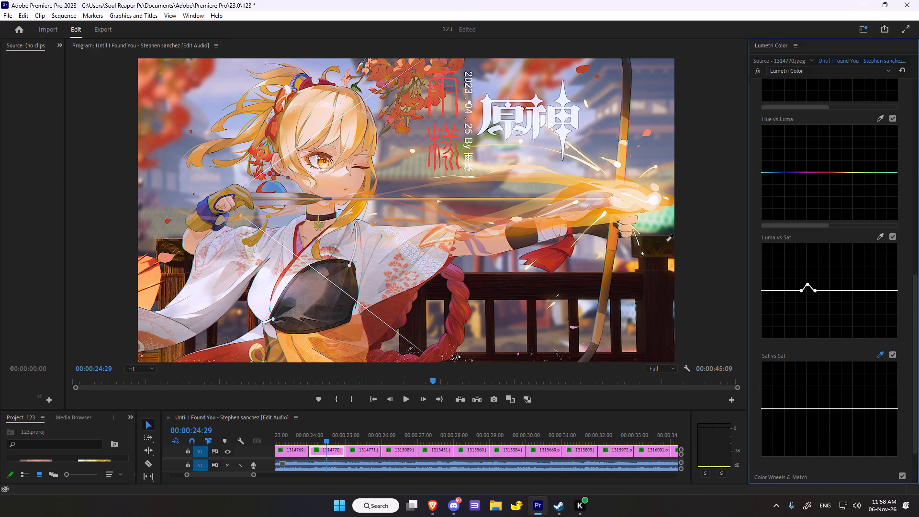
click(669, 222)
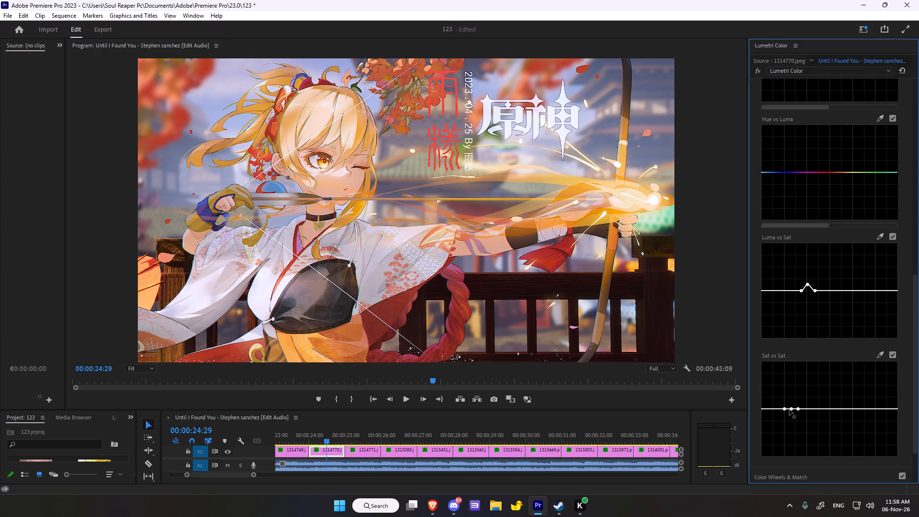
drag(791, 408, 788, 381)
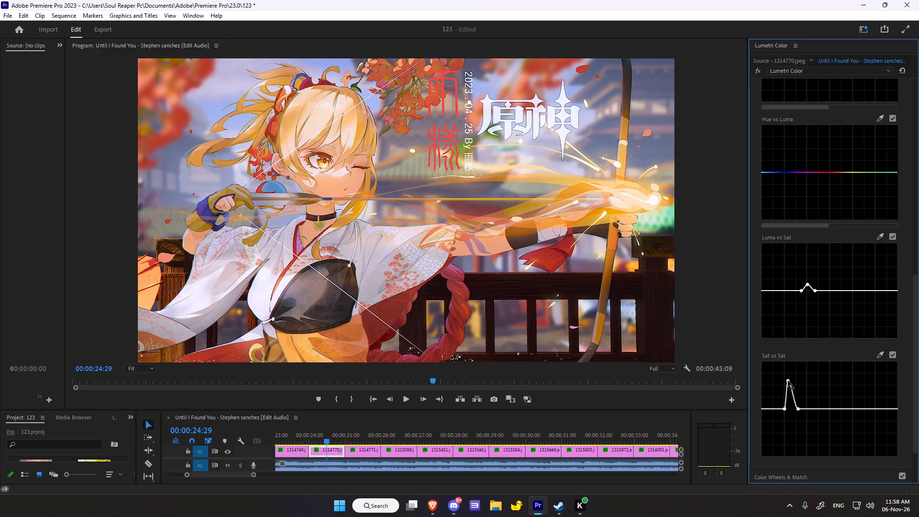
drag(788, 381, 785, 383)
drag(785, 383, 791, 398)
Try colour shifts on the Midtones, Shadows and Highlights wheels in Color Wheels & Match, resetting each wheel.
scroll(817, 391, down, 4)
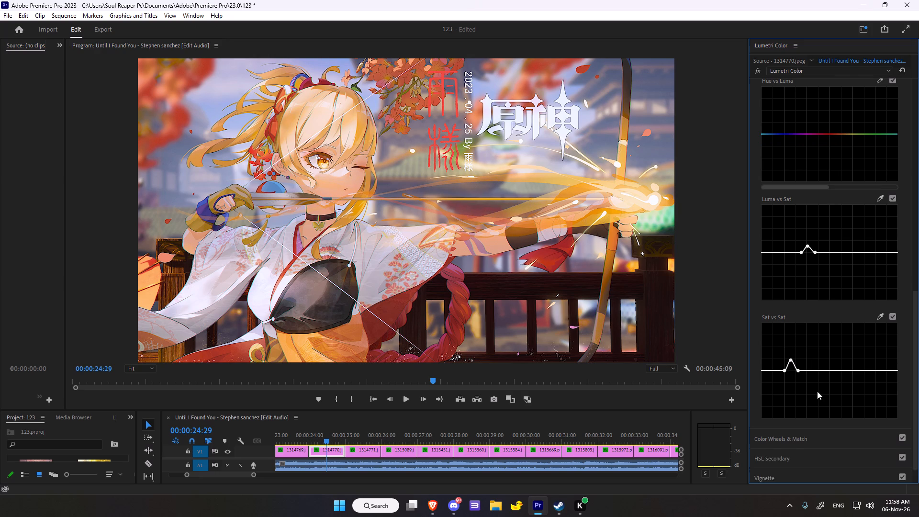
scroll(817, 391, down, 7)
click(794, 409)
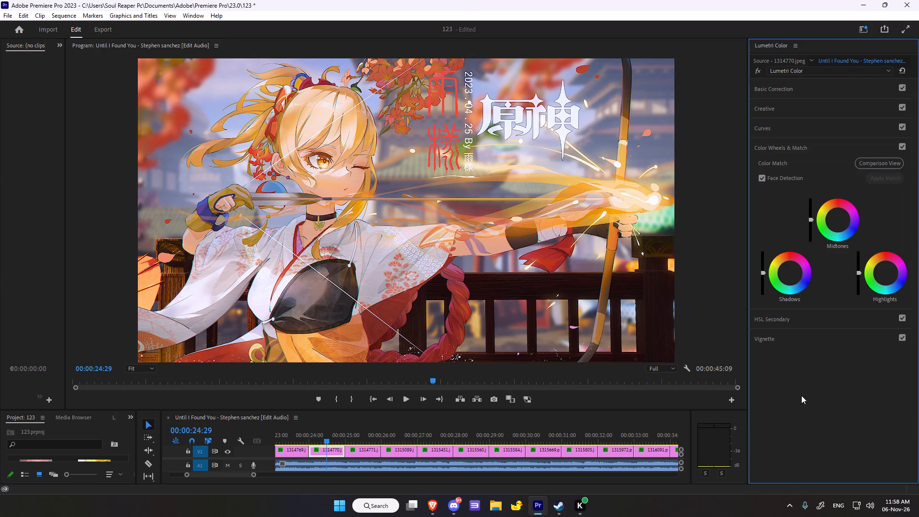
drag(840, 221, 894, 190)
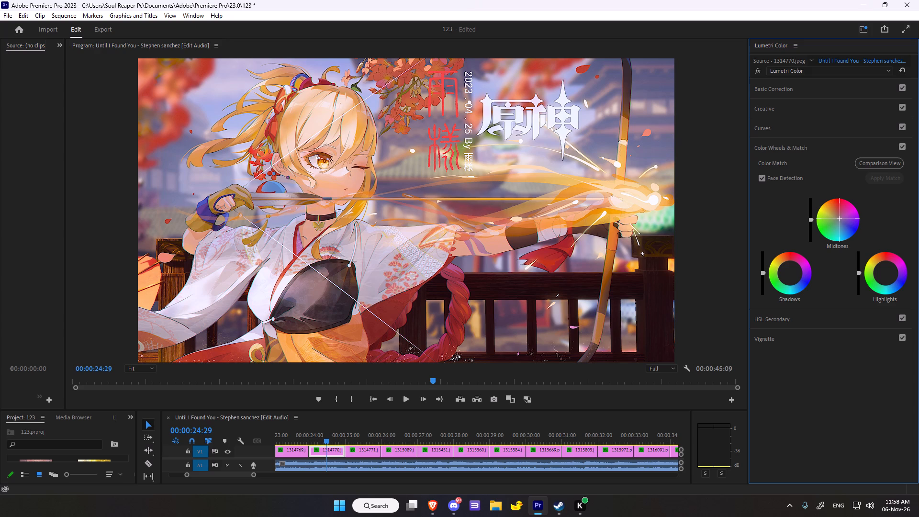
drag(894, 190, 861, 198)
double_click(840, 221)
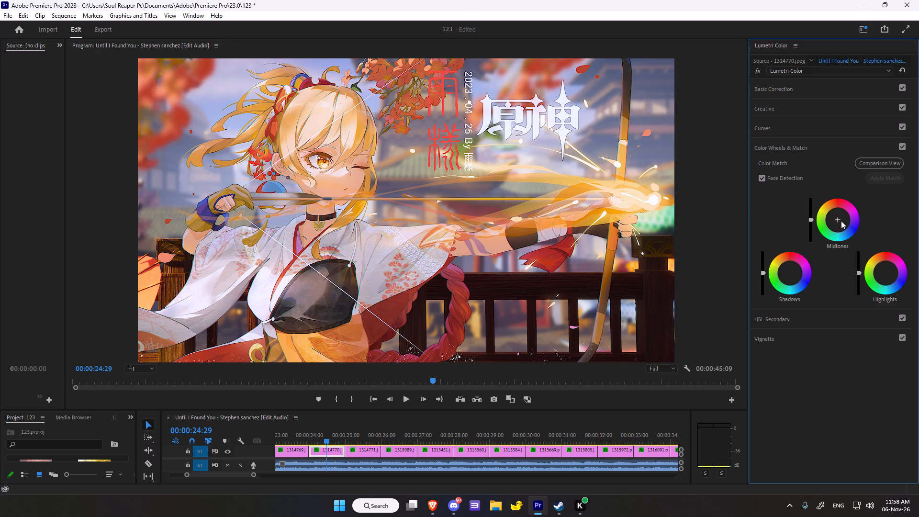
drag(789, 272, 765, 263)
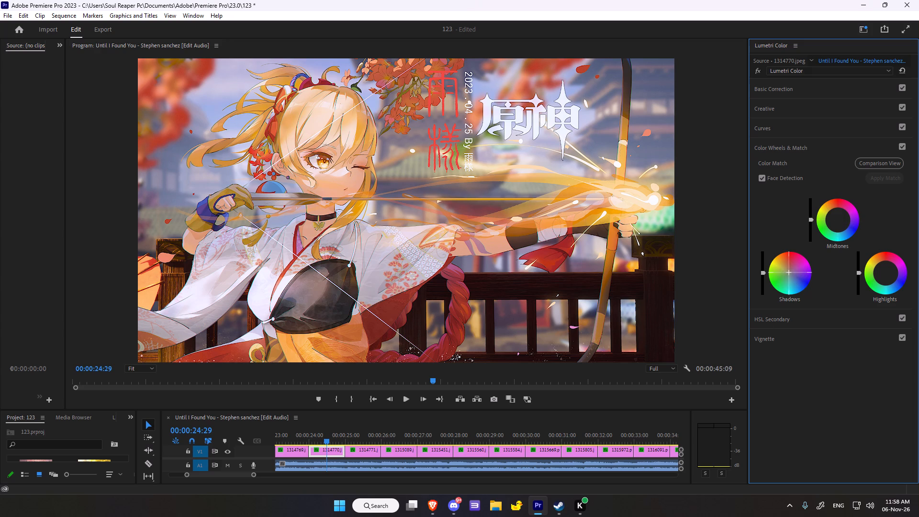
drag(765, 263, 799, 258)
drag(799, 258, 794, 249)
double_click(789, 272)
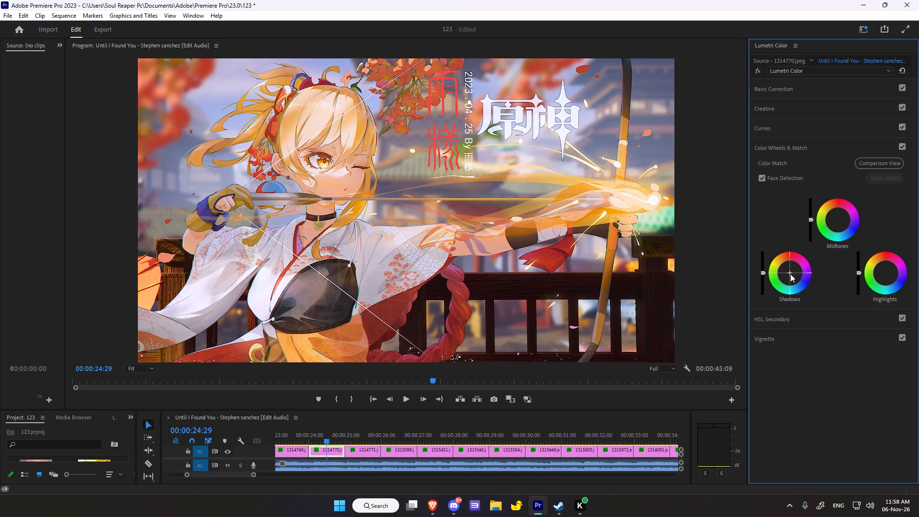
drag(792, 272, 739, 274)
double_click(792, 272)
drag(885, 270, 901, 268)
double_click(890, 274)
Add a dark vignette with Amount -0.8, Midpoint 0.0, Roundness 6.5 and Feather 81.5.
click(777, 340)
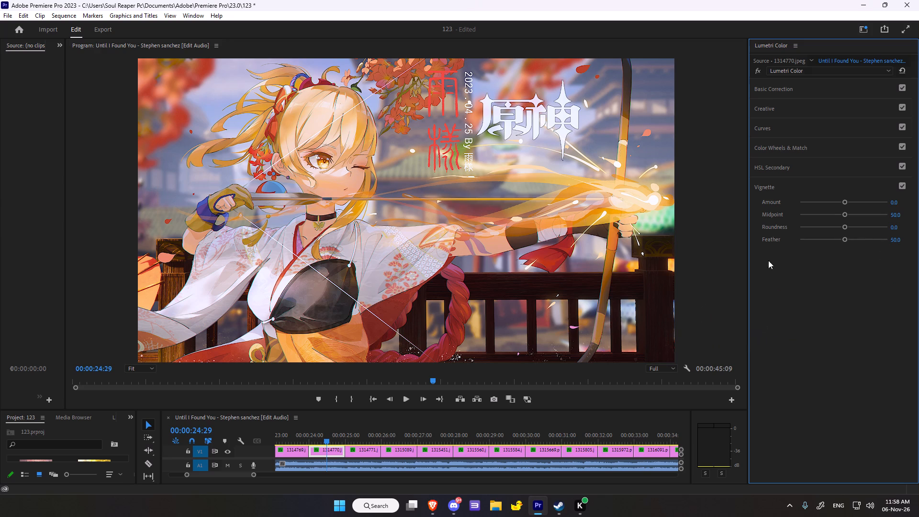
drag(846, 200, 837, 199)
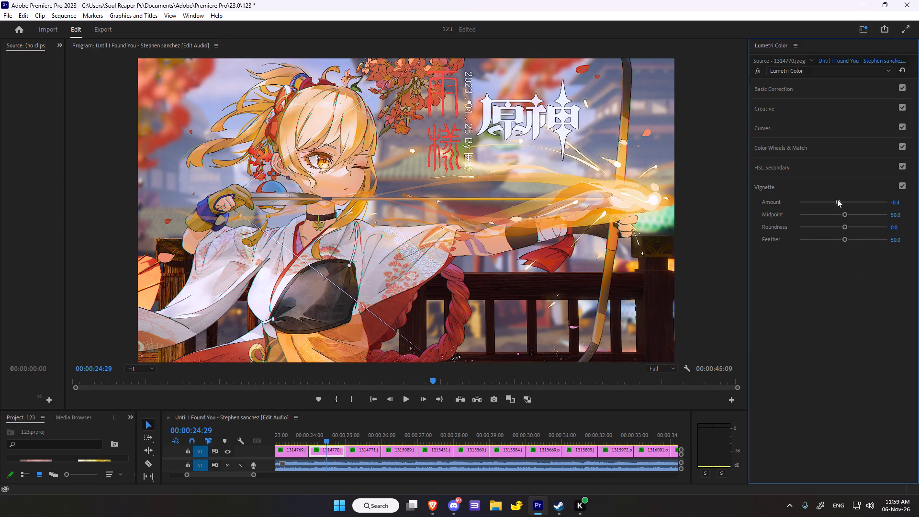
drag(837, 199, 830, 204)
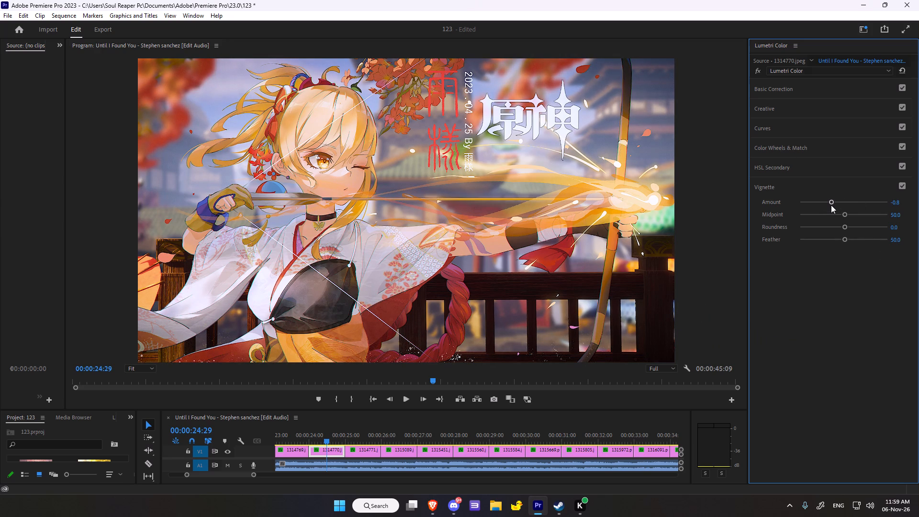
drag(843, 213, 830, 214)
drag(846, 225, 830, 225)
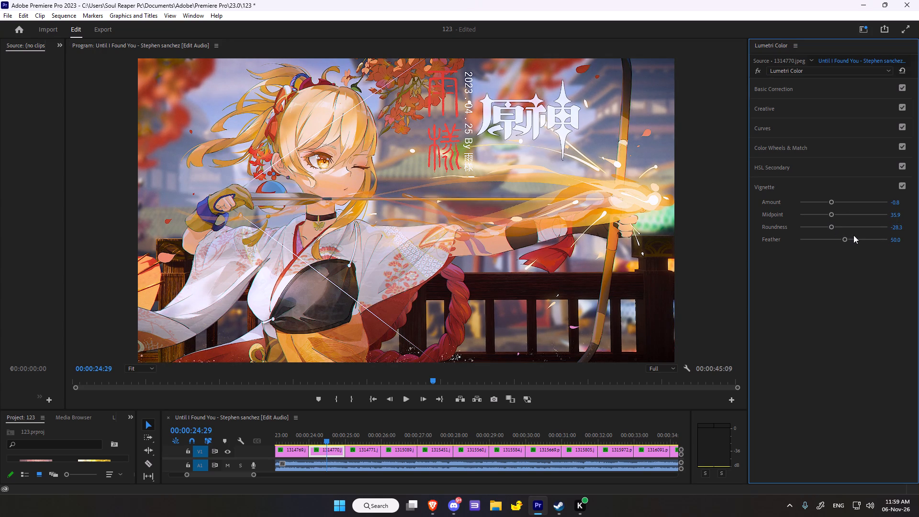
drag(840, 236, 834, 233)
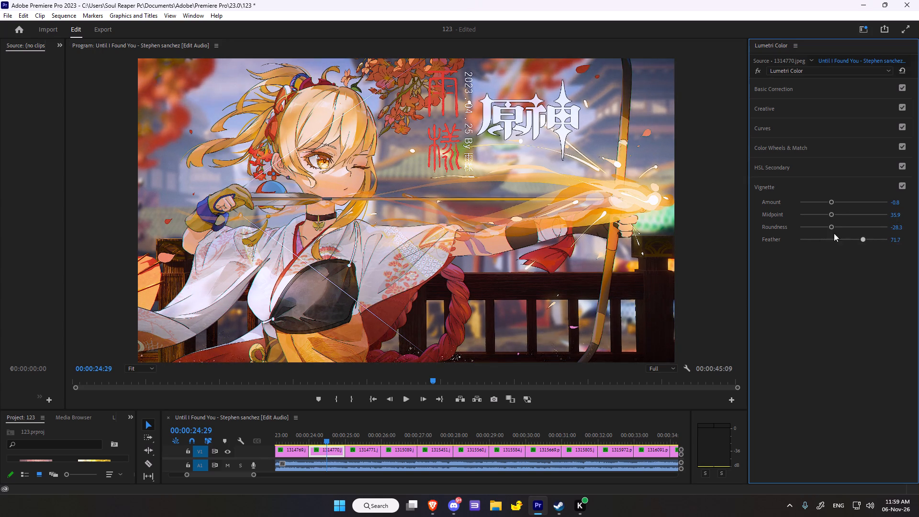
drag(834, 233, 730, 229)
drag(833, 226, 832, 225)
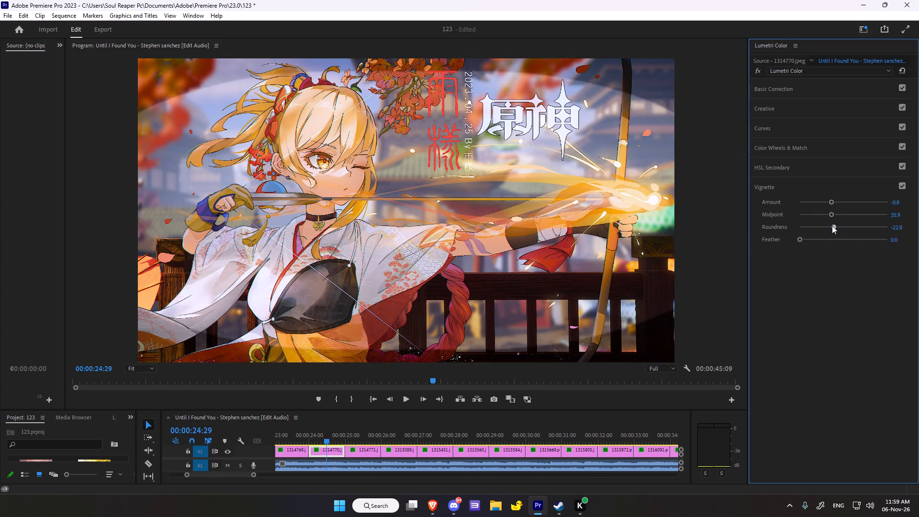
drag(832, 225, 867, 217)
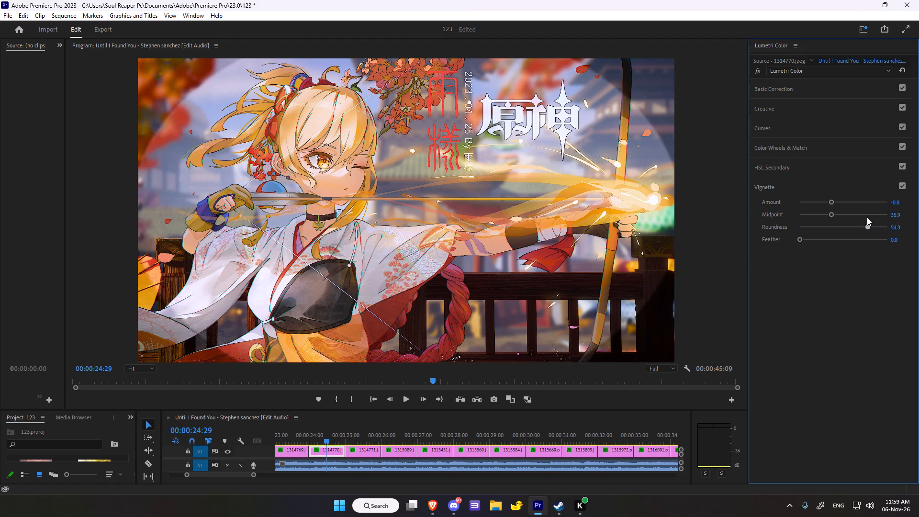
drag(867, 217, 918, 221)
drag(830, 213, 770, 211)
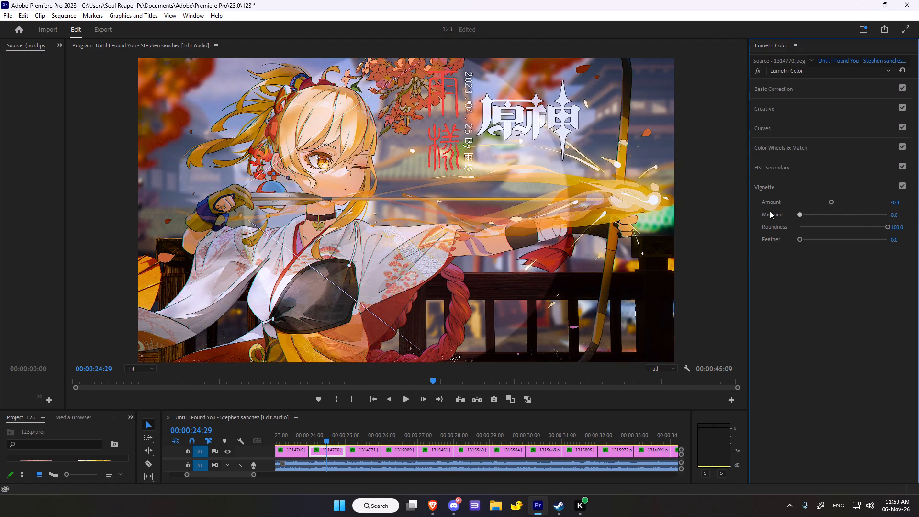
drag(770, 211, 769, 211)
drag(889, 226, 846, 226)
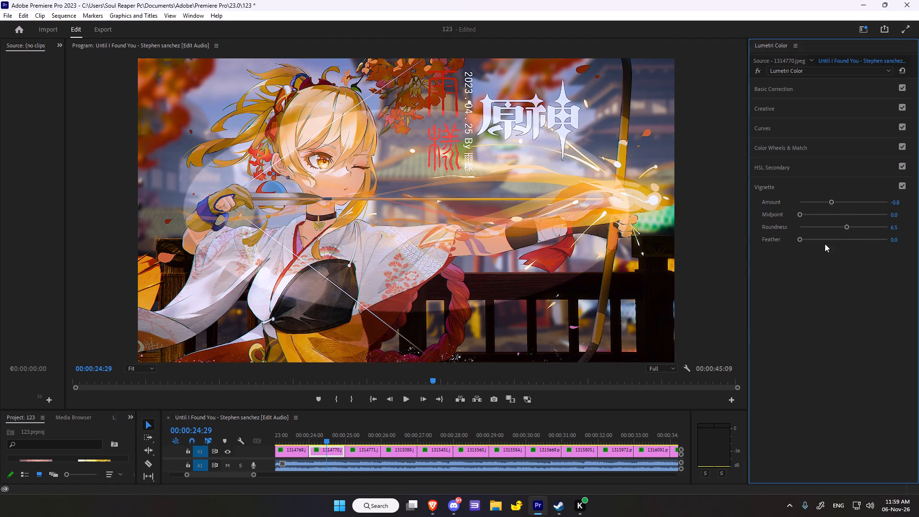
drag(798, 237, 871, 241)
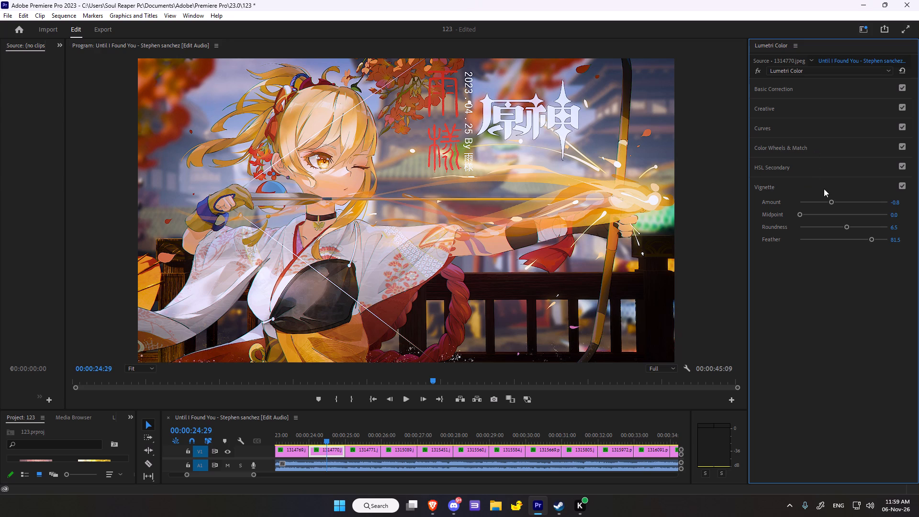
Compare the graded 1314770.jpeg clip with its original look by switching Lumetri Color off and on, leaving it enabled.
scroll(824, 186, up, 4)
scroll(824, 186, down, 4)
scroll(479, 383, down, 4)
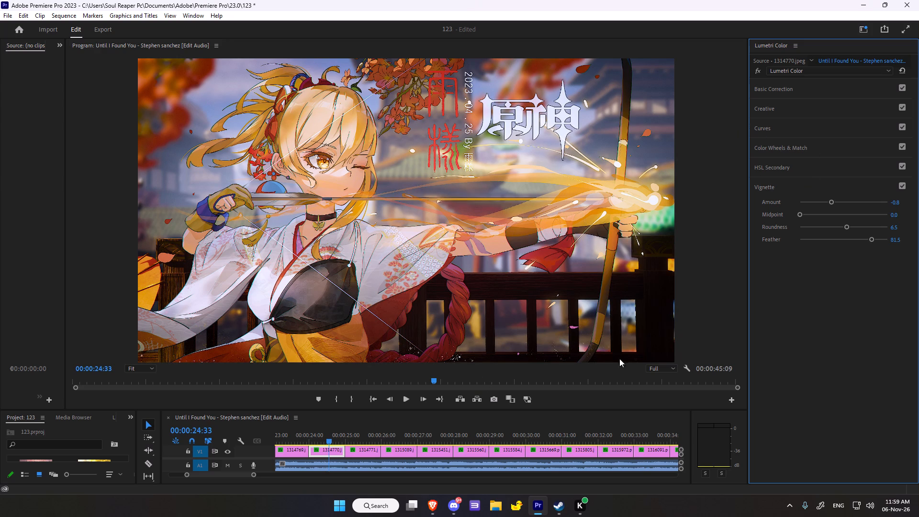
scroll(632, 353, up, 1)
click(758, 73)
double_click(758, 73)
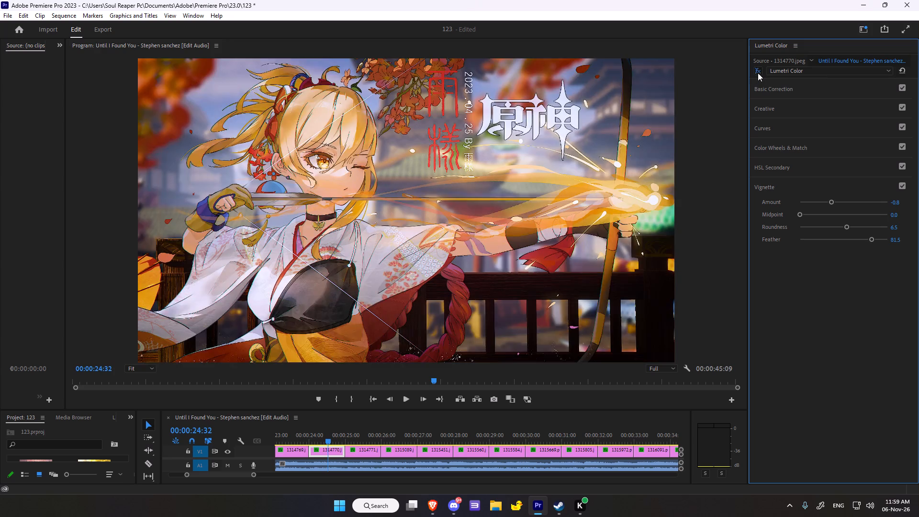
click(758, 73)
click(758, 73)
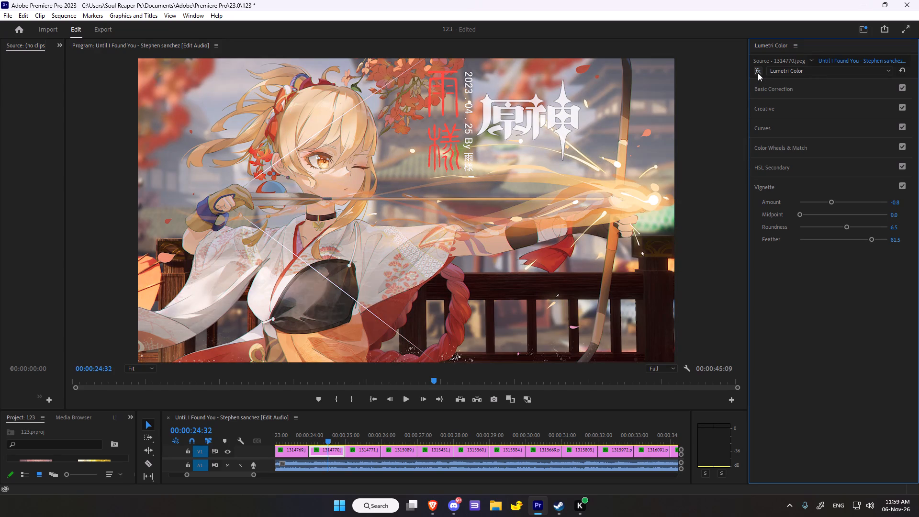
click(758, 73)
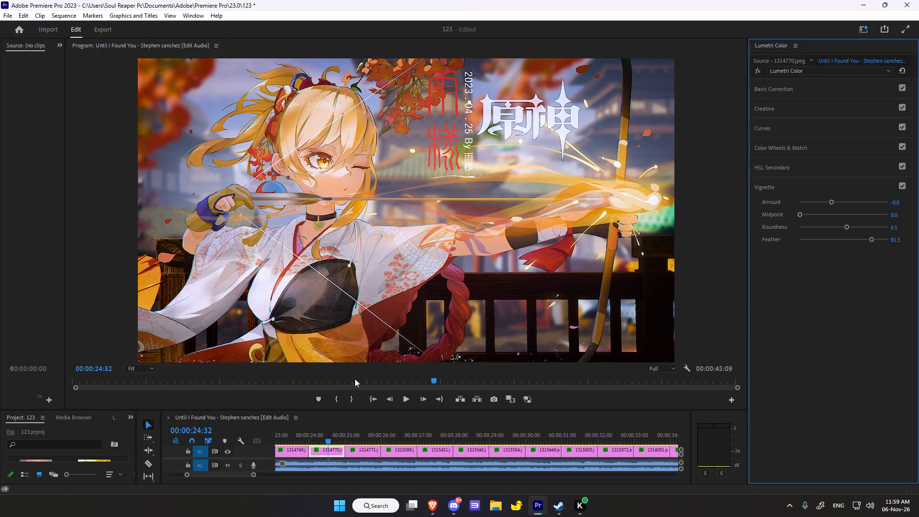
Move the playhead forward to the following clip, 1314771.jpeg.
scroll(355, 368, down, 9)
scroll(356, 370, down, 19)
scroll(356, 370, down, 6)
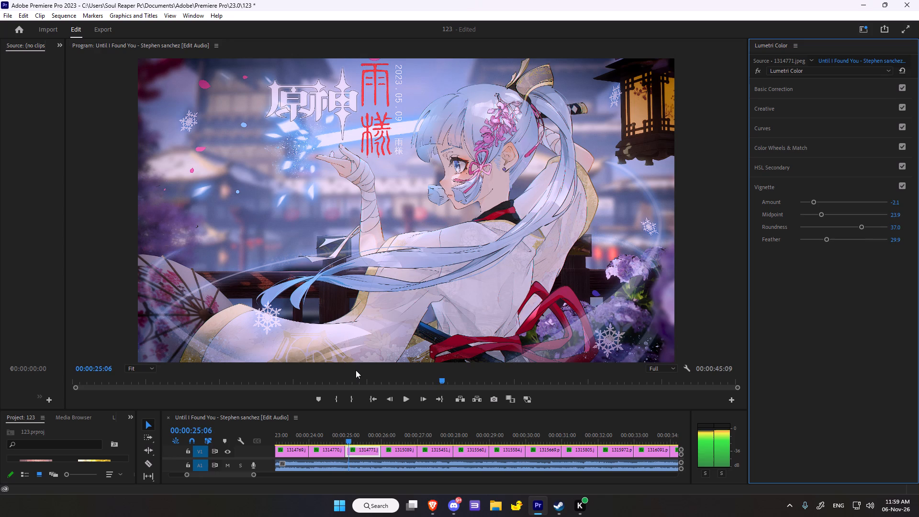
Reset the Lumetri Color settings on the 1314771.jpeg clip after comparing its existing grade off and on, leaving the effect enabled.
scroll(356, 370, down, 18)
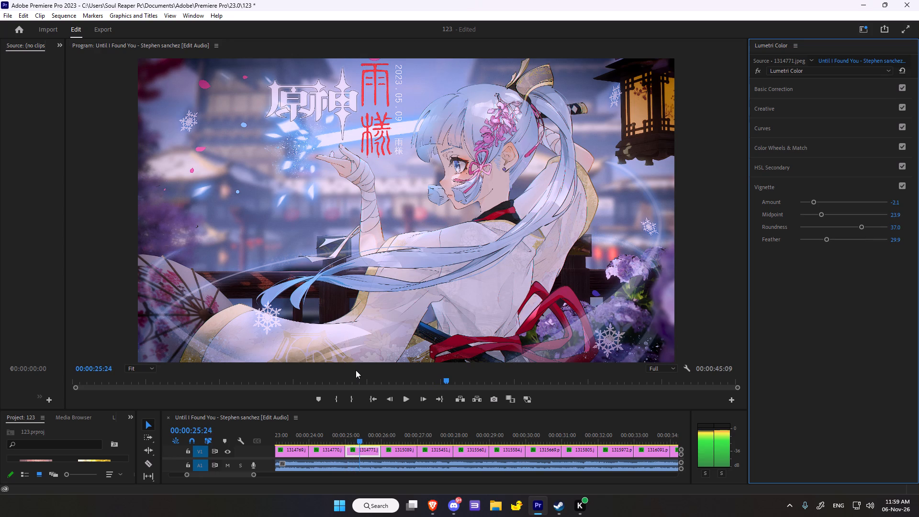
scroll(356, 370, down, 5)
scroll(356, 370, up, 2)
scroll(773, 331, up, 2)
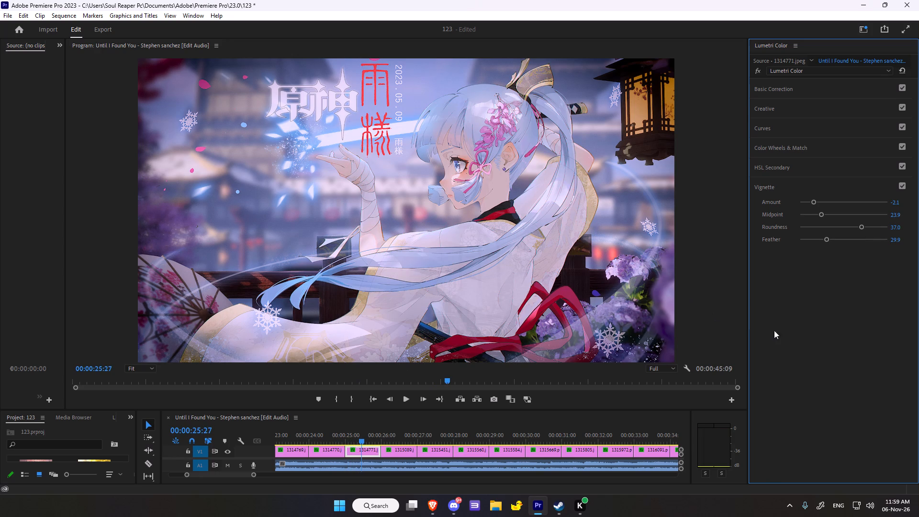
click(762, 67)
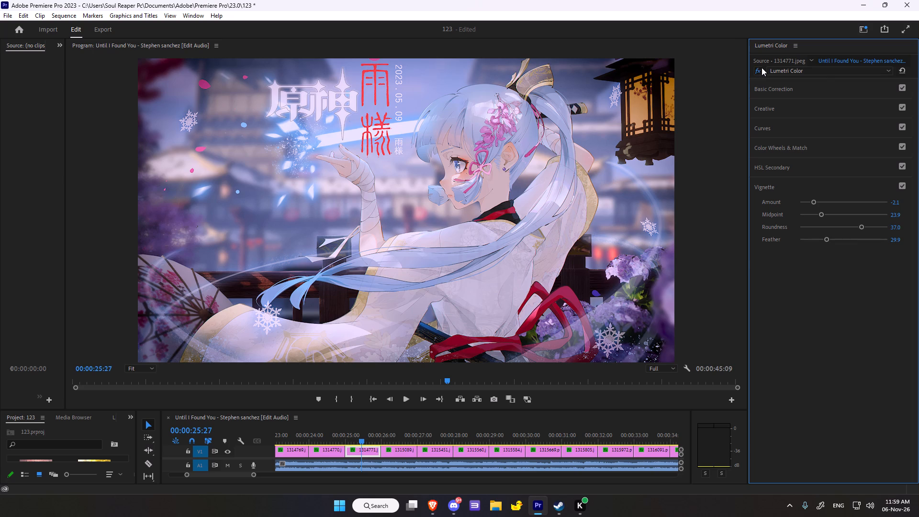
click(762, 67)
click(762, 67)
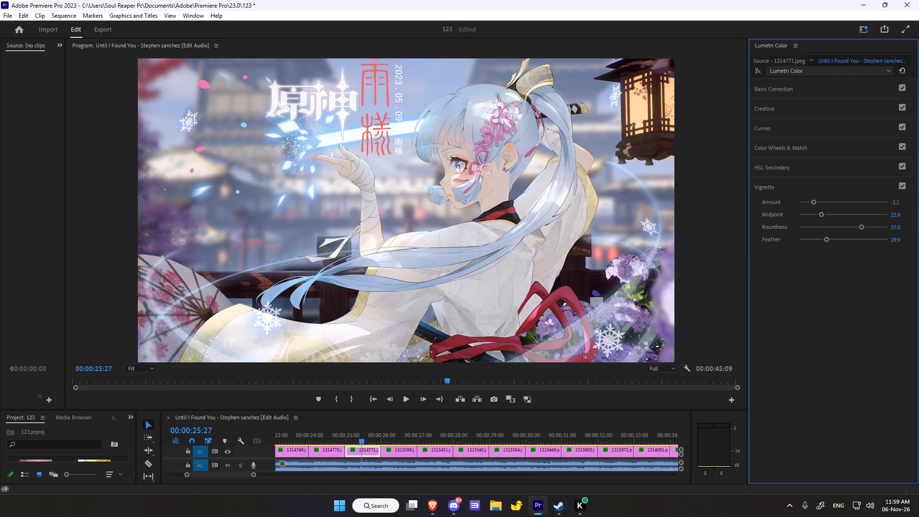
click(903, 70)
click(758, 73)
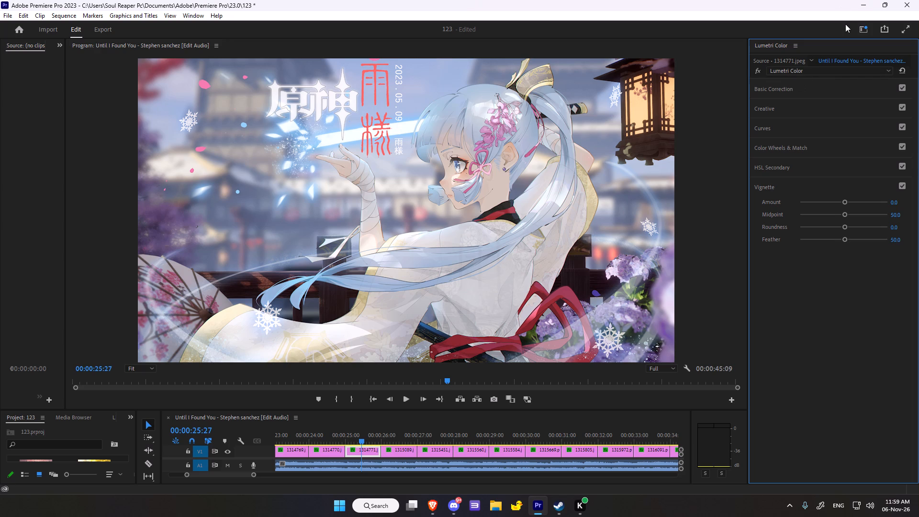
In Basic Correction, set Temperature to -12.0 and Saturation to 132.6, with Tint at 0.0.
click(782, 87)
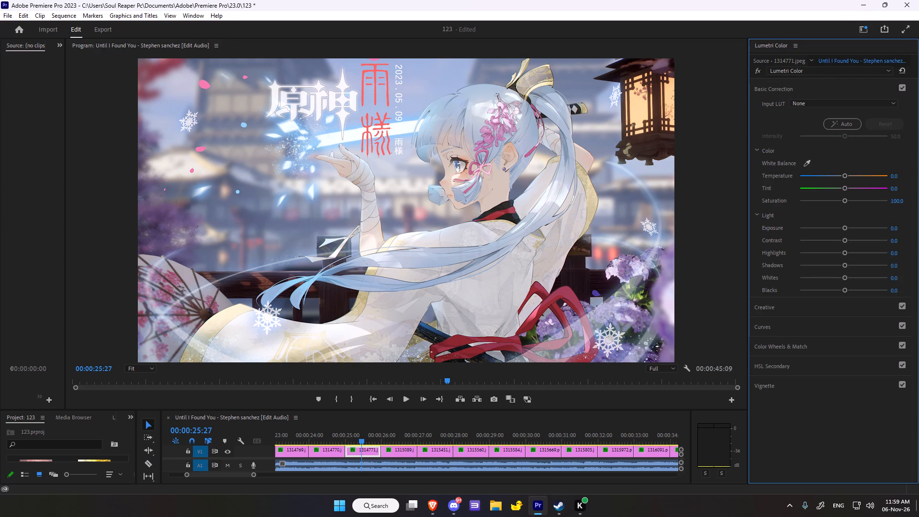
drag(843, 176, 841, 177)
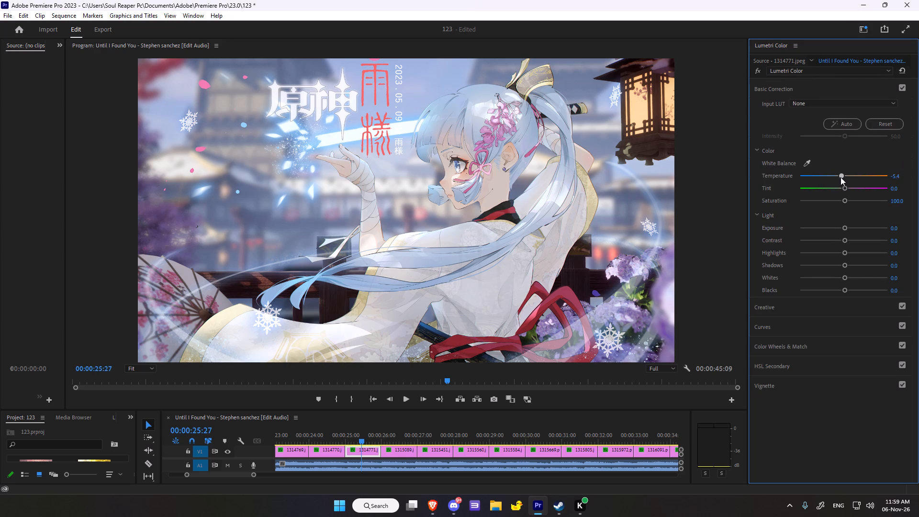
drag(841, 177, 836, 180)
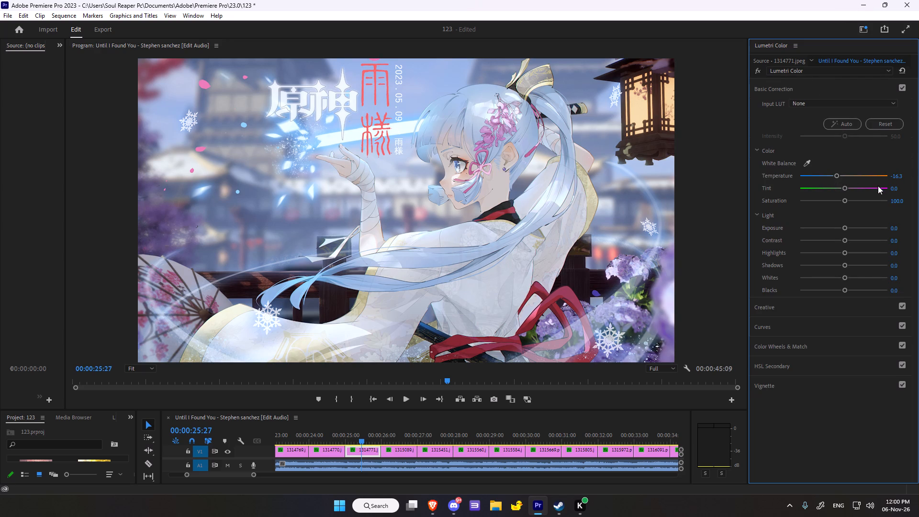
drag(843, 189, 851, 187)
drag(835, 174, 848, 173)
double_click(853, 190)
drag(849, 173, 848, 175)
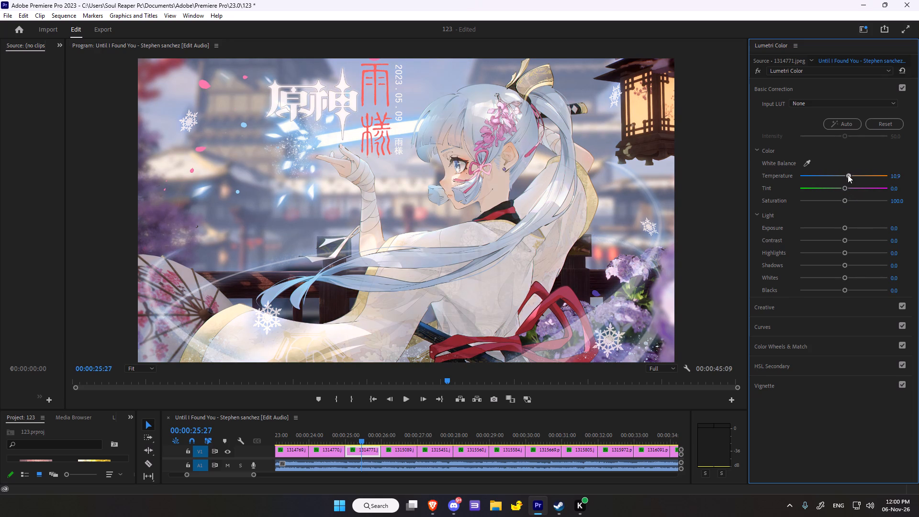
drag(848, 175, 838, 179)
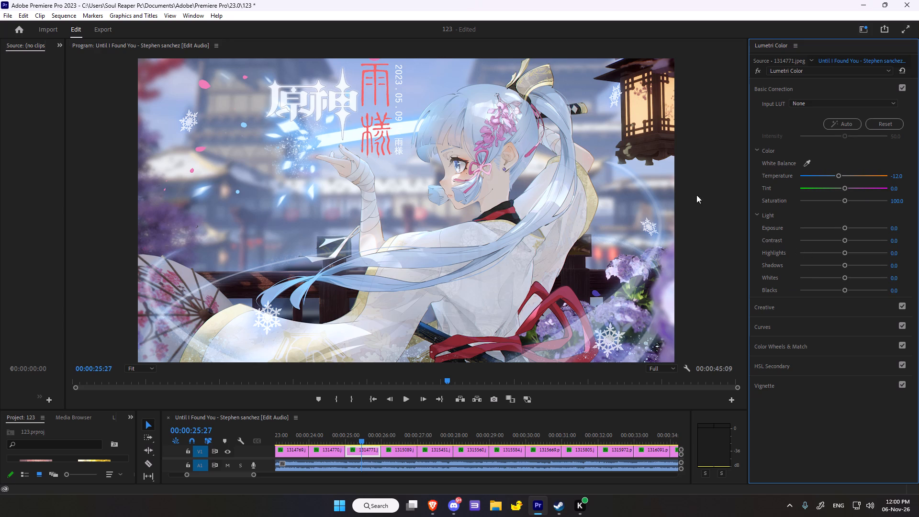
drag(844, 202, 851, 201)
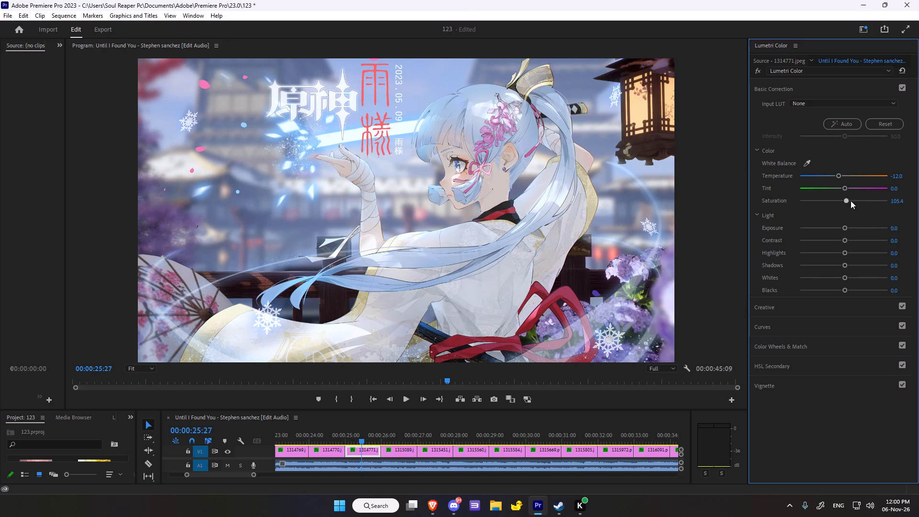
drag(851, 201, 857, 197)
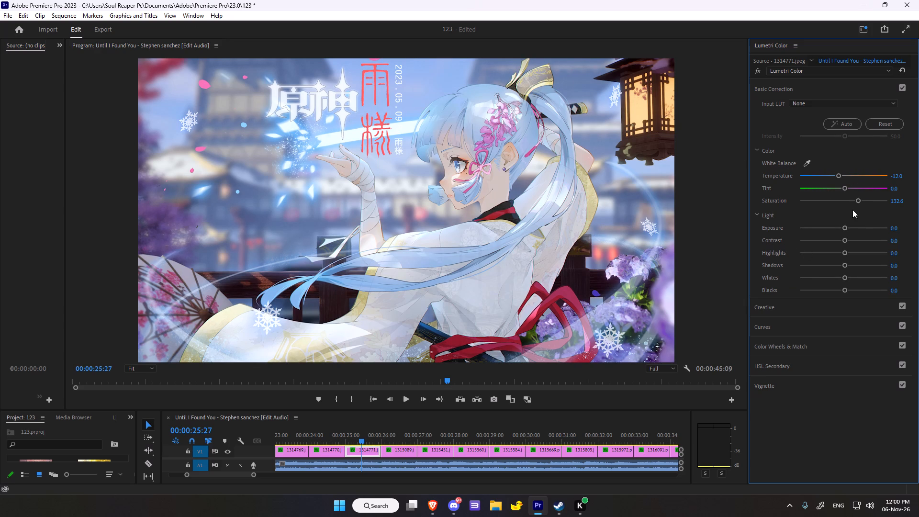
Adjust the Light values to Exposure -0.1, Contrast 38.0, Highlights -8.7, Shadows 20.7, Whites -1.1 and Blacks about 4.3.
click(846, 227)
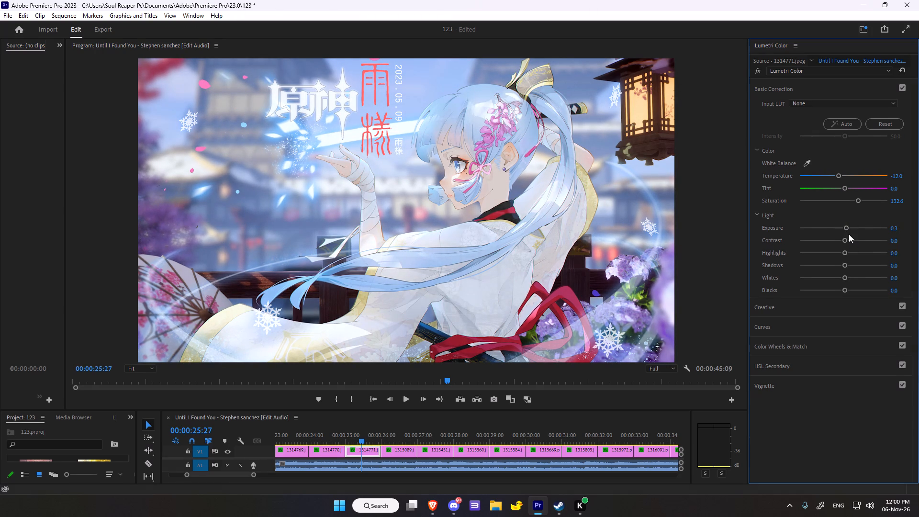
drag(849, 230, 842, 231)
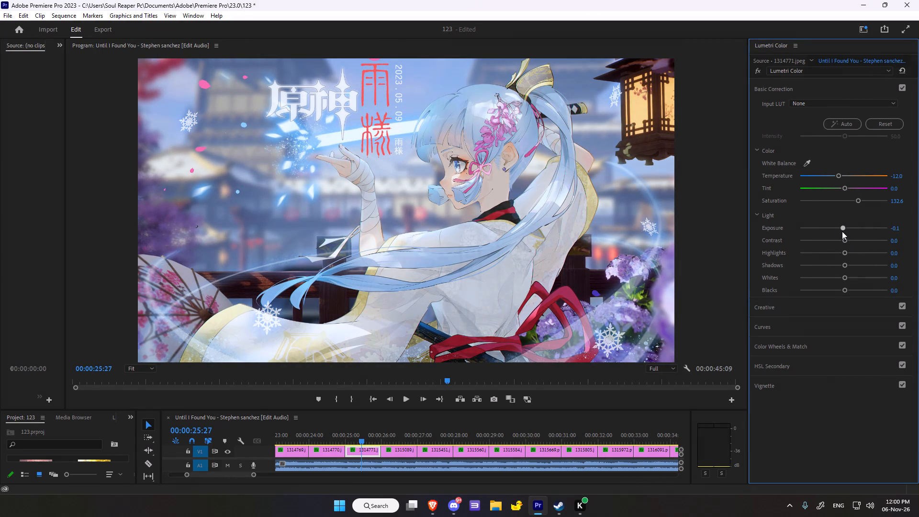
drag(842, 231, 842, 231)
drag(843, 239, 860, 237)
drag(844, 253, 839, 250)
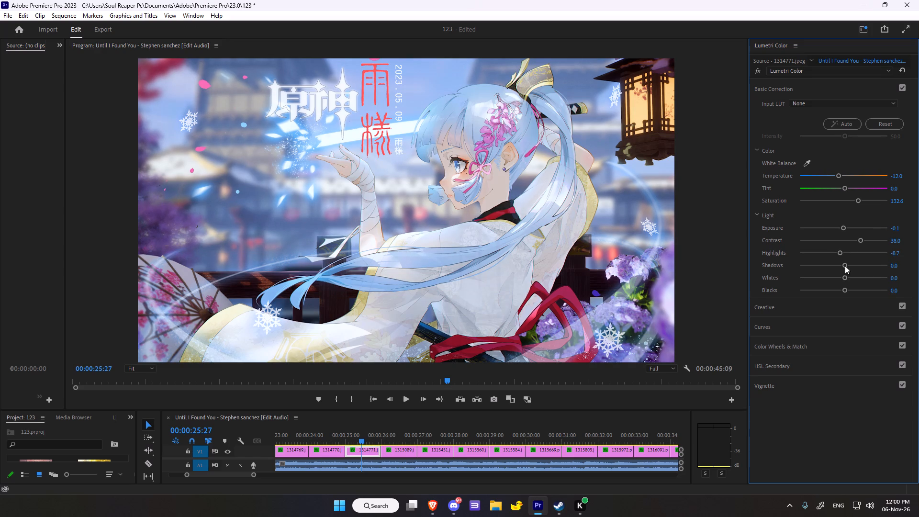
drag(845, 266, 852, 267)
click(846, 279)
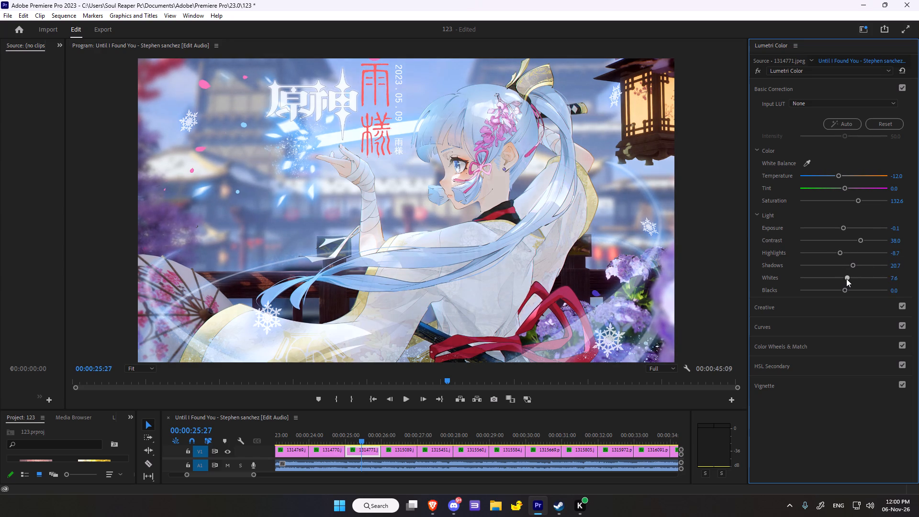
click(844, 291)
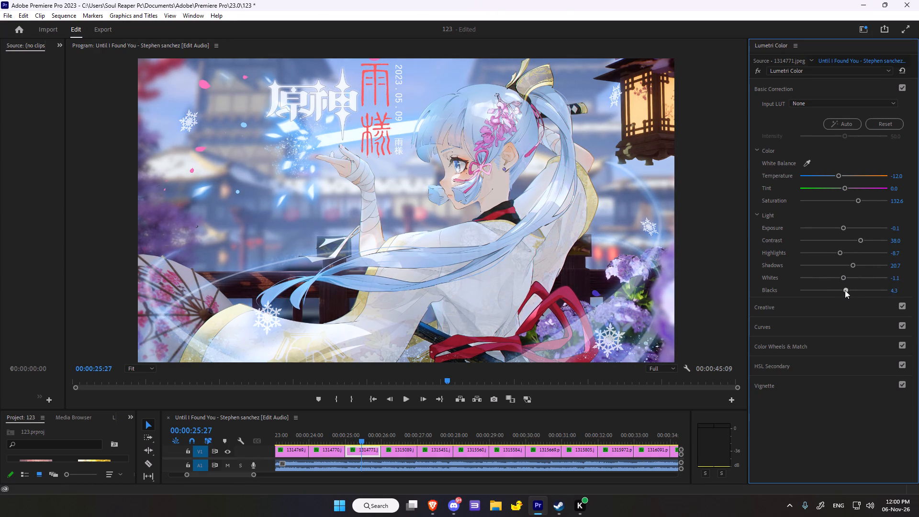
In the Creative adjustments, set Sharpen to 35.9, Vibrance to 20.7 and Saturation to 145.7.
click(783, 299)
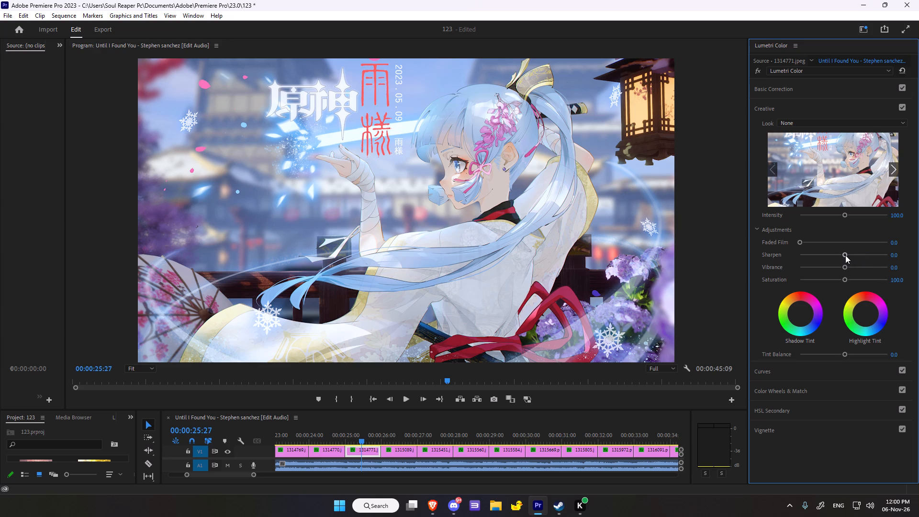
drag(845, 255, 854, 263)
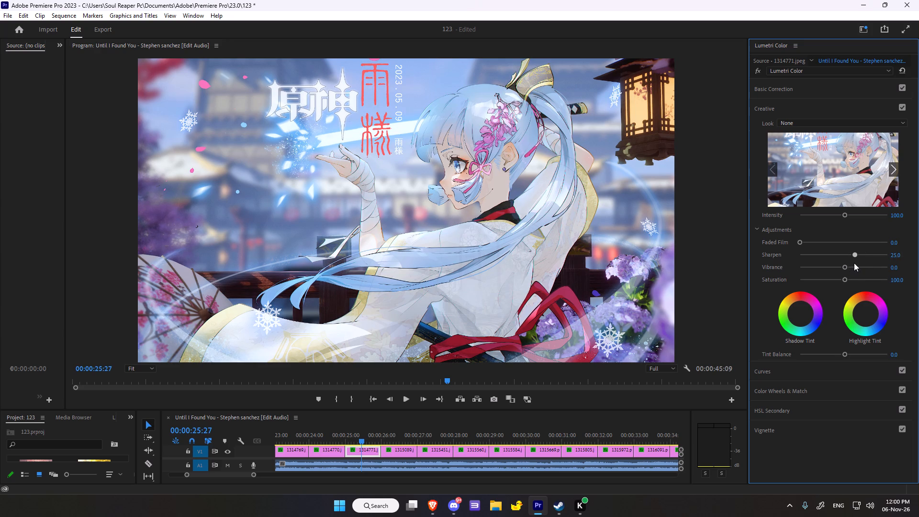
drag(854, 263, 859, 260)
drag(848, 269, 857, 266)
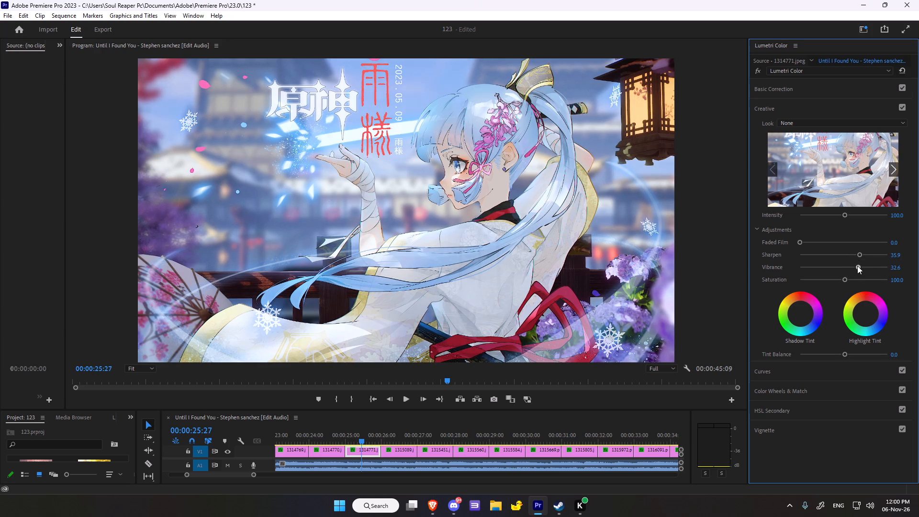
drag(857, 266, 852, 266)
drag(845, 277, 853, 281)
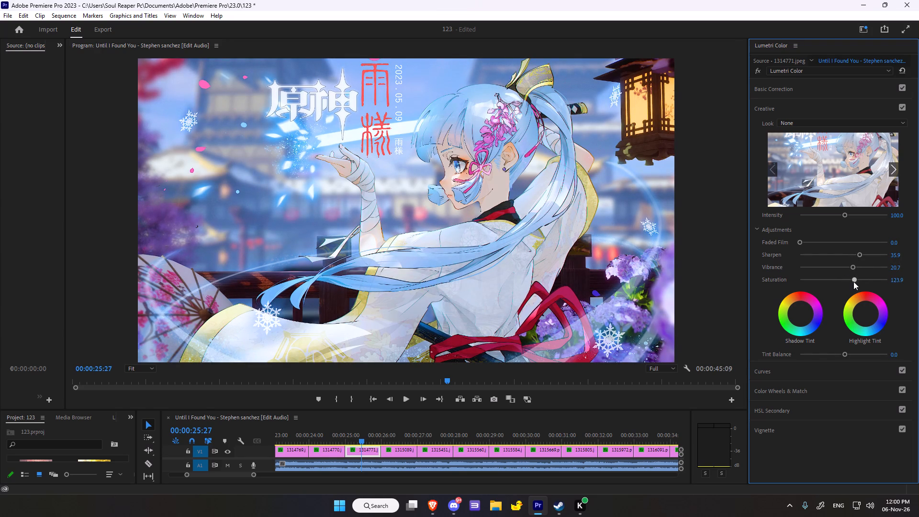
drag(853, 281, 863, 277)
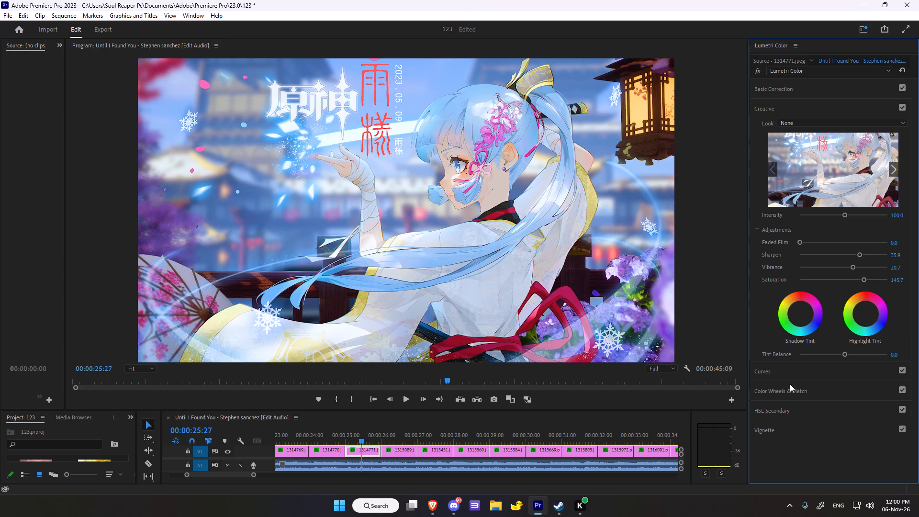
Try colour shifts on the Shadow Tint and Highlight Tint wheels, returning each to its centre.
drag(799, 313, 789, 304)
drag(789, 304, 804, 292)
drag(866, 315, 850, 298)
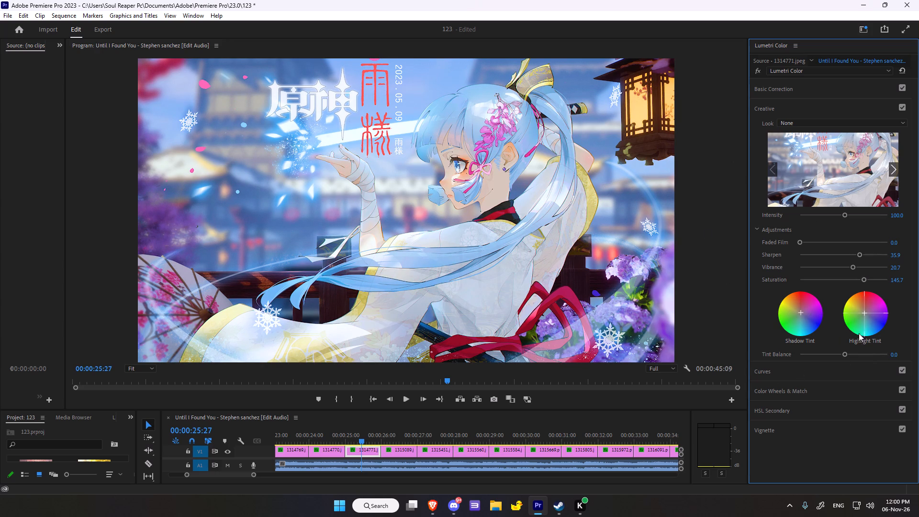
Pull the midpoint of the white RGB curve slightly downward to darken the midtones.
click(785, 369)
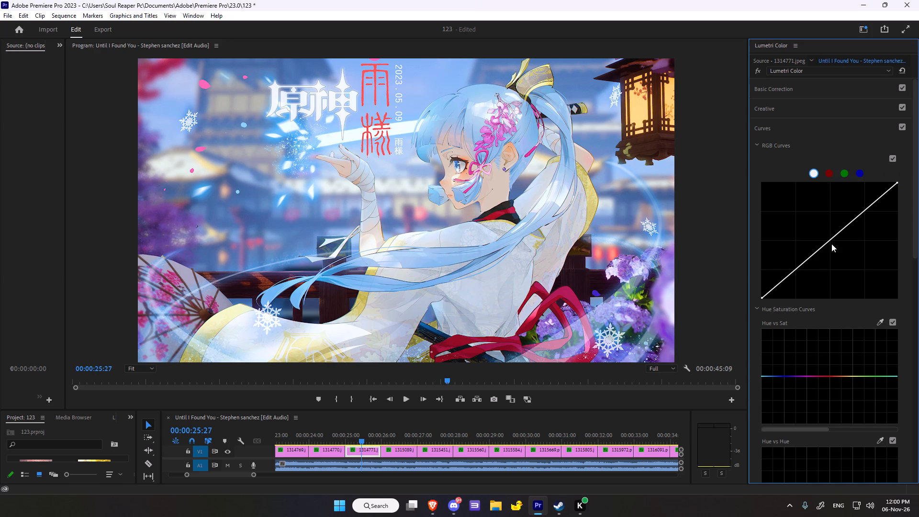
drag(830, 238, 832, 250)
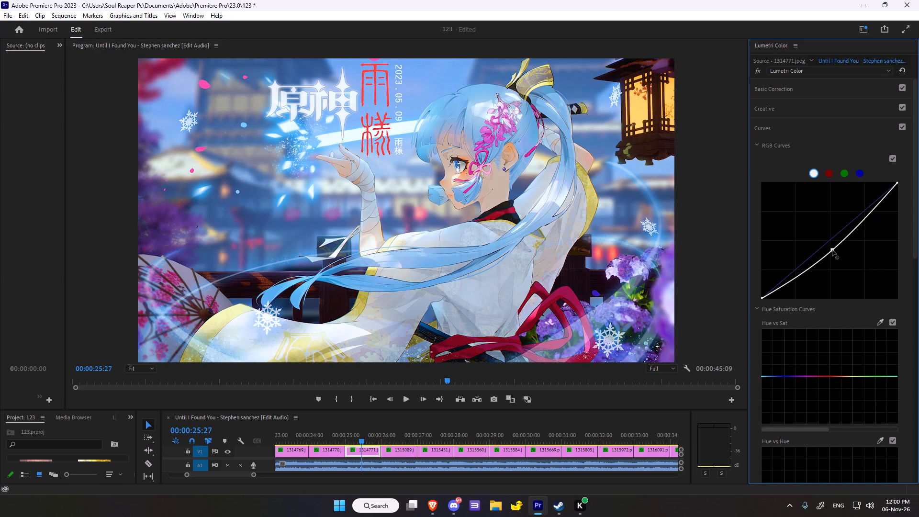
drag(832, 250, 835, 245)
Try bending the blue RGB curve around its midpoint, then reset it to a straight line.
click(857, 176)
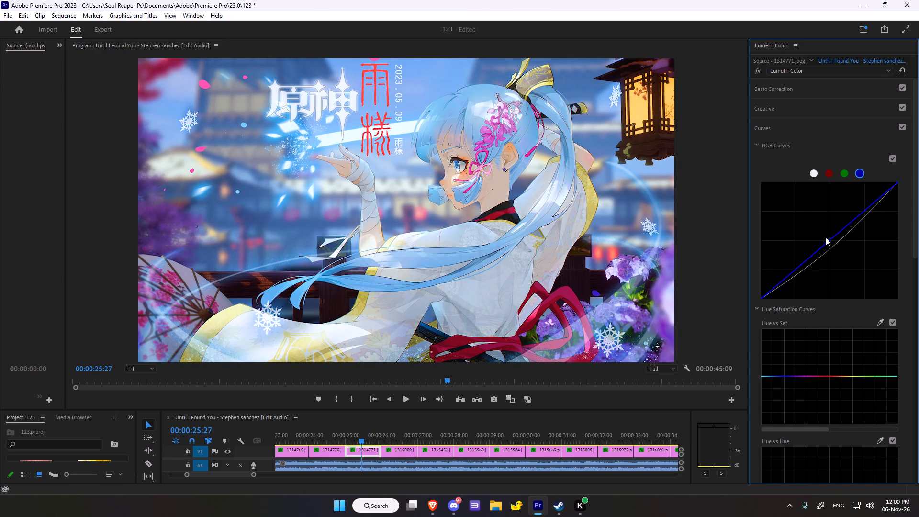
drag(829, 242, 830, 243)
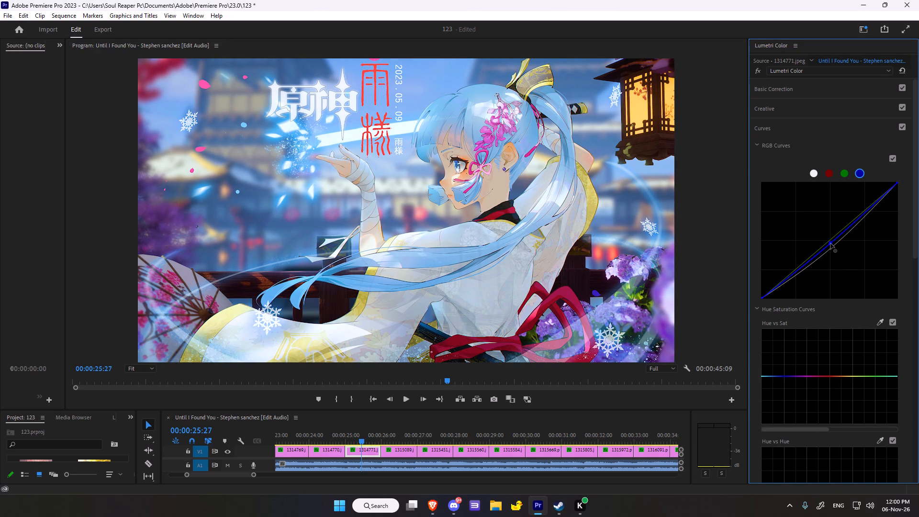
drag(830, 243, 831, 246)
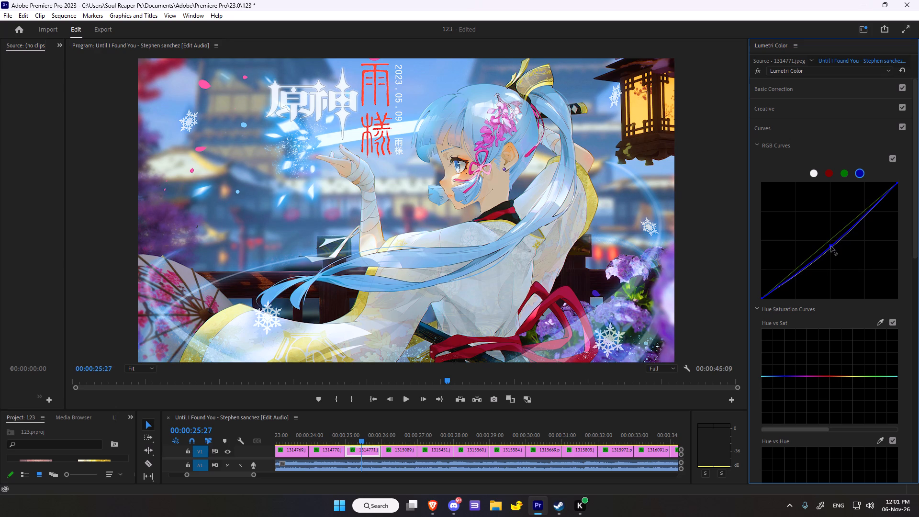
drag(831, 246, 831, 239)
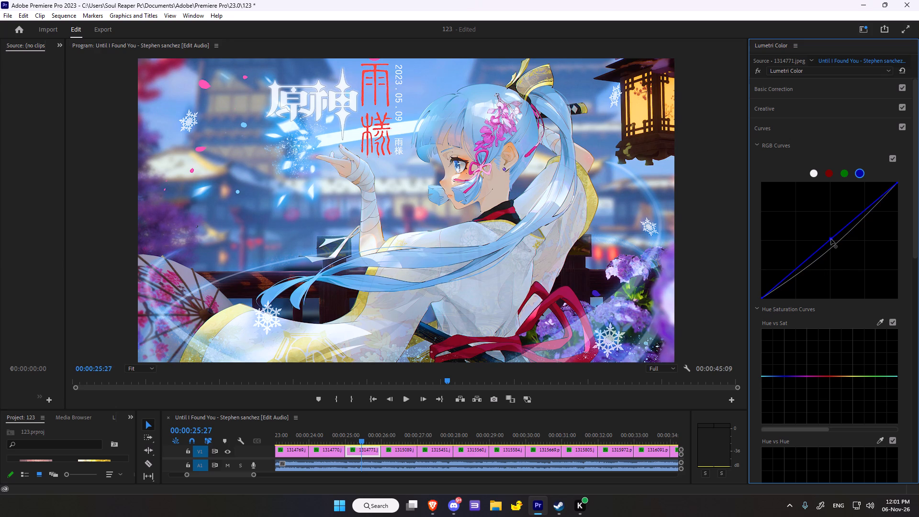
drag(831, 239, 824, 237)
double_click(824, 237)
On the Hue vs Sat curve, sample the purple flowers beside the figure and raise the sampled blue-violet point slightly above the line.
scroll(807, 272, down, 5)
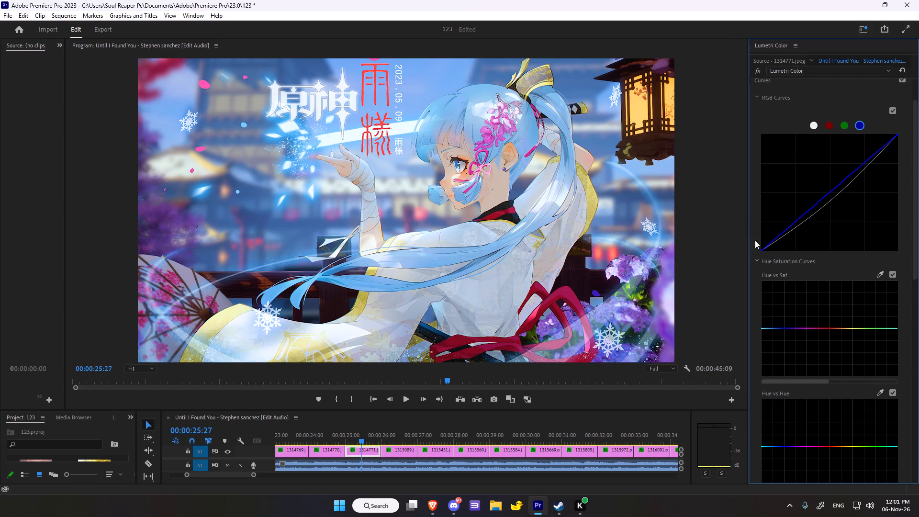
scroll(762, 260, down, 6)
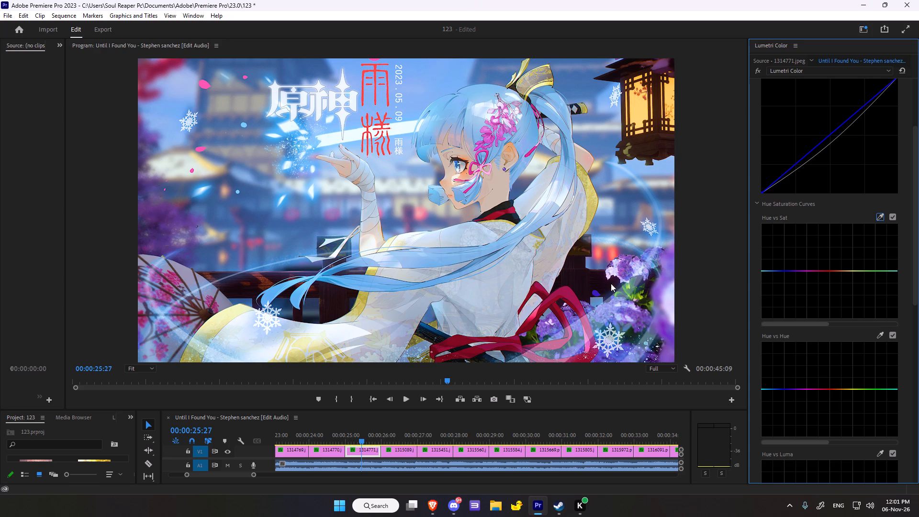
click(880, 216)
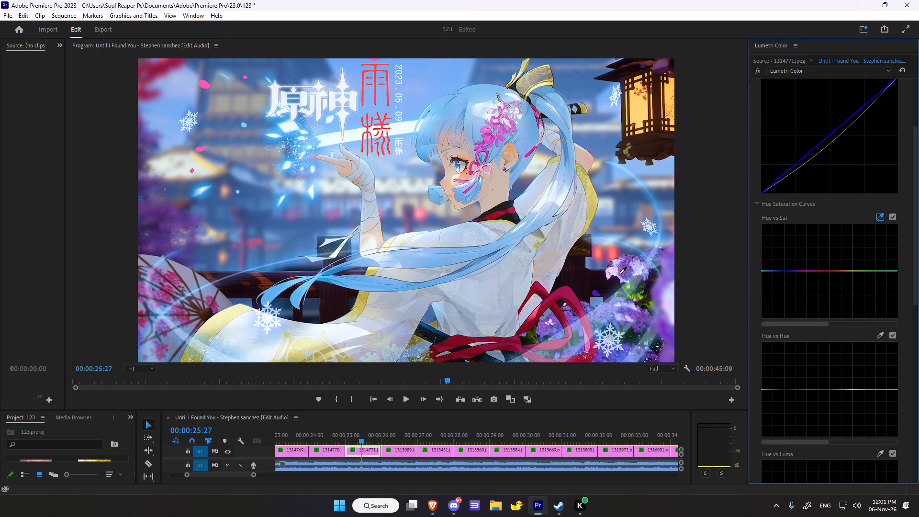
click(624, 267)
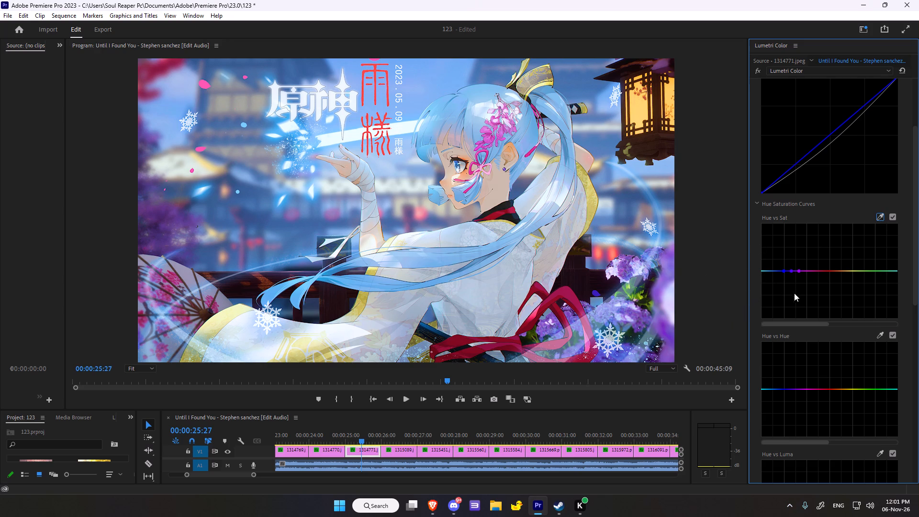
drag(790, 271, 790, 272)
drag(790, 272, 782, 247)
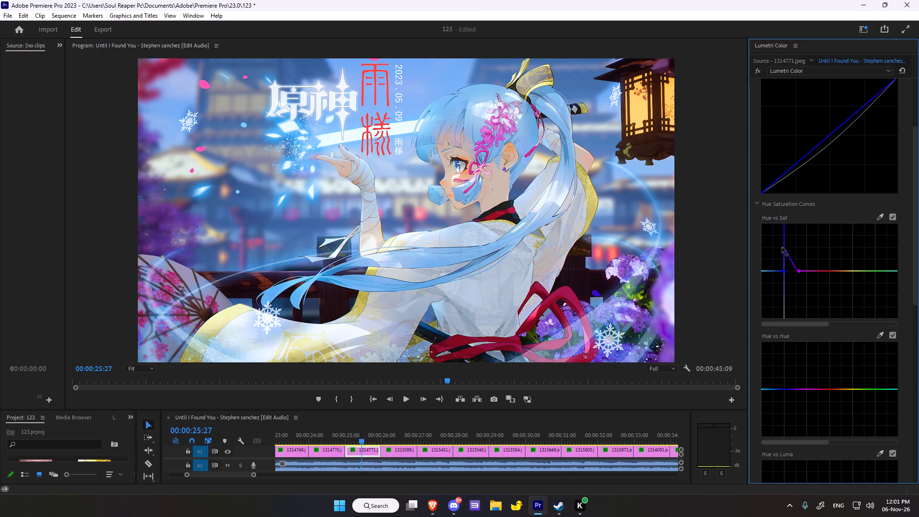
drag(782, 247, 794, 263)
drag(794, 263, 791, 259)
On the Hue vs Hue curve, sample the glowing lantern's yellow, try lowering its middle point, and settle it slightly above the line.
scroll(892, 265, down, 5)
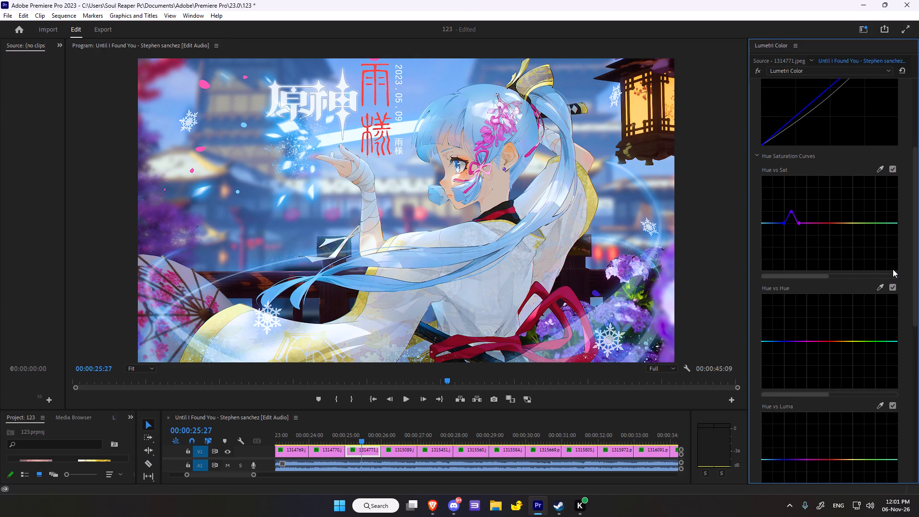
scroll(890, 273, down, 2)
click(879, 266)
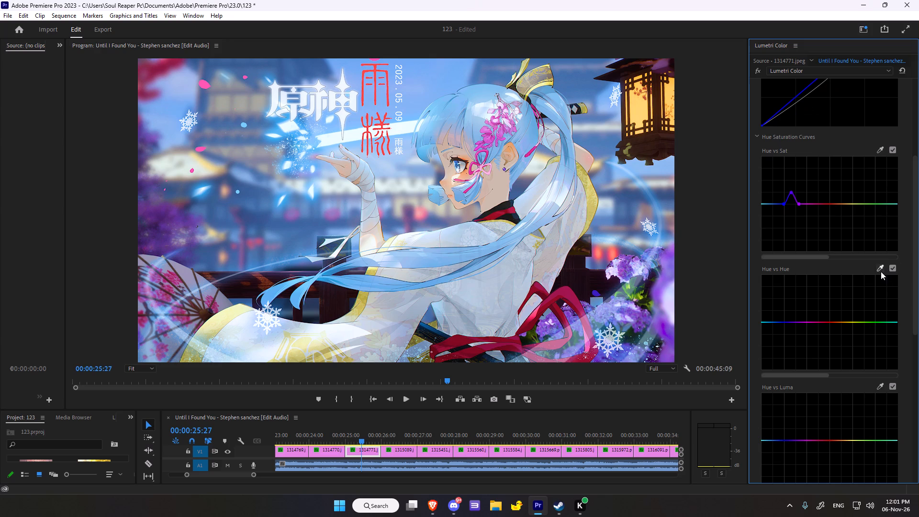
click(881, 271)
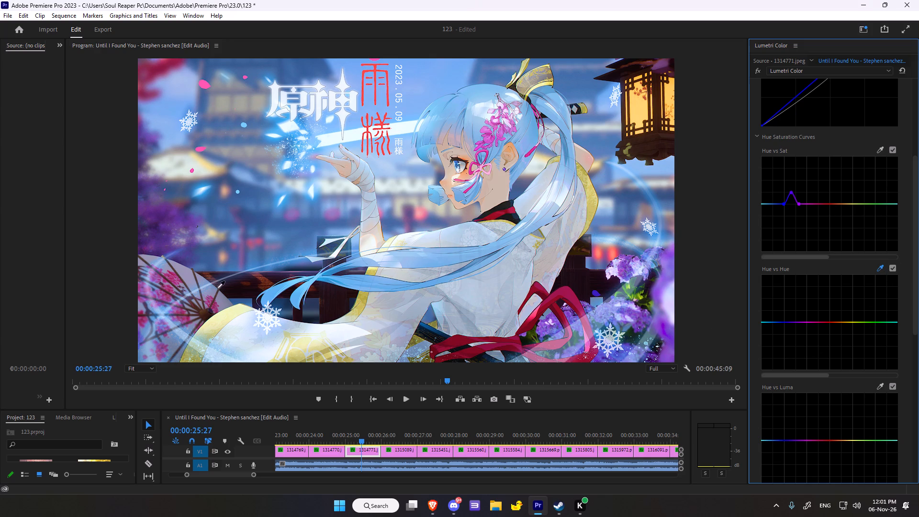
click(641, 109)
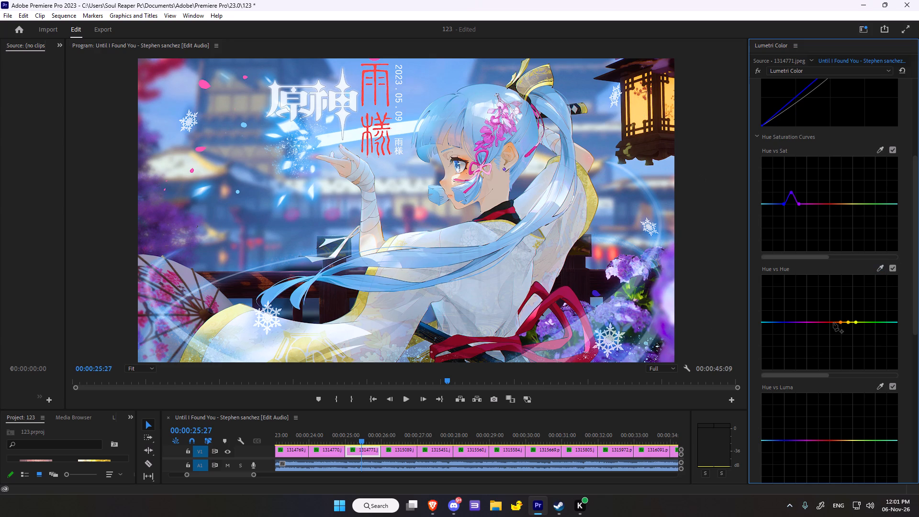
drag(848, 323, 850, 330)
drag(850, 330, 854, 327)
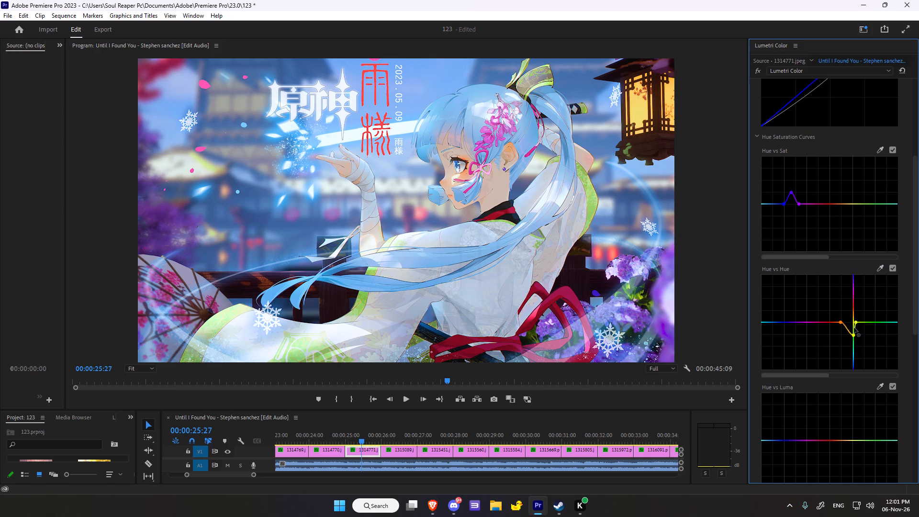
drag(854, 327, 852, 330)
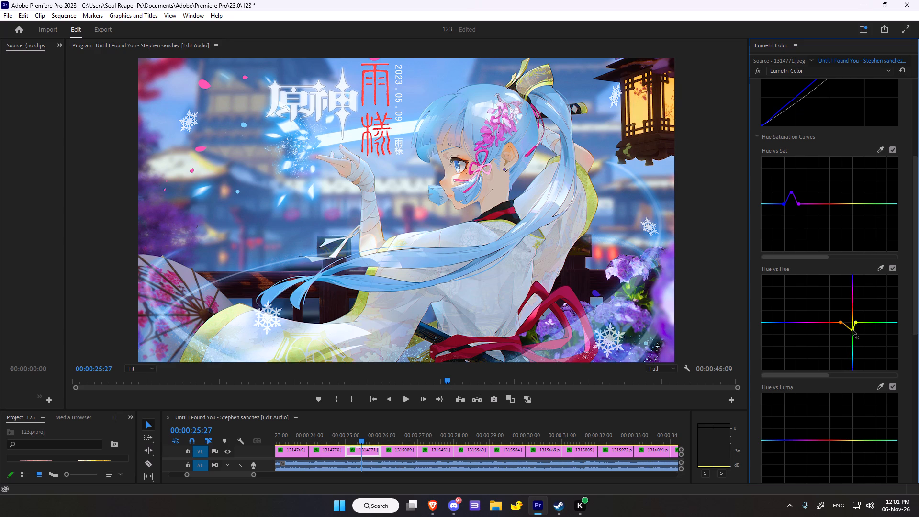
drag(852, 330, 850, 317)
On the Hue vs Luma curve, sample the large red lettering and raise the middle red point slightly to brighten the reds.
scroll(849, 317, down, 5)
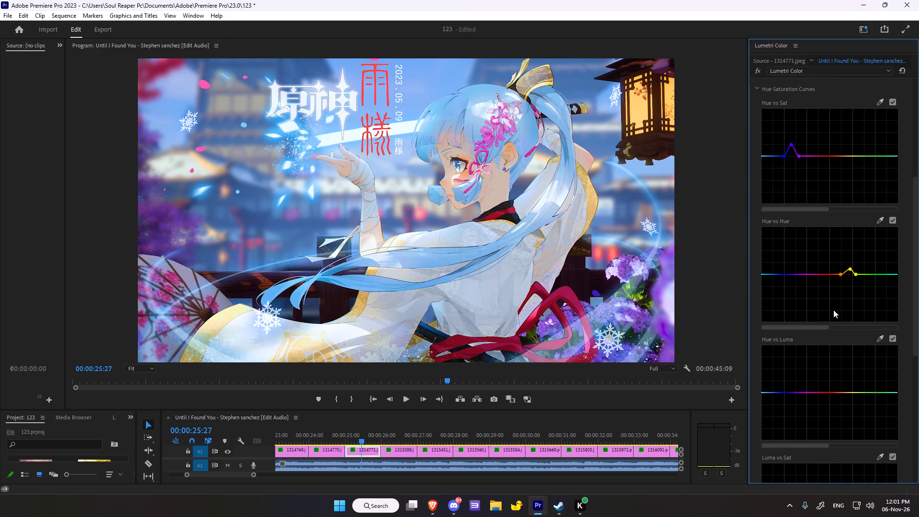
scroll(820, 308, down, 9)
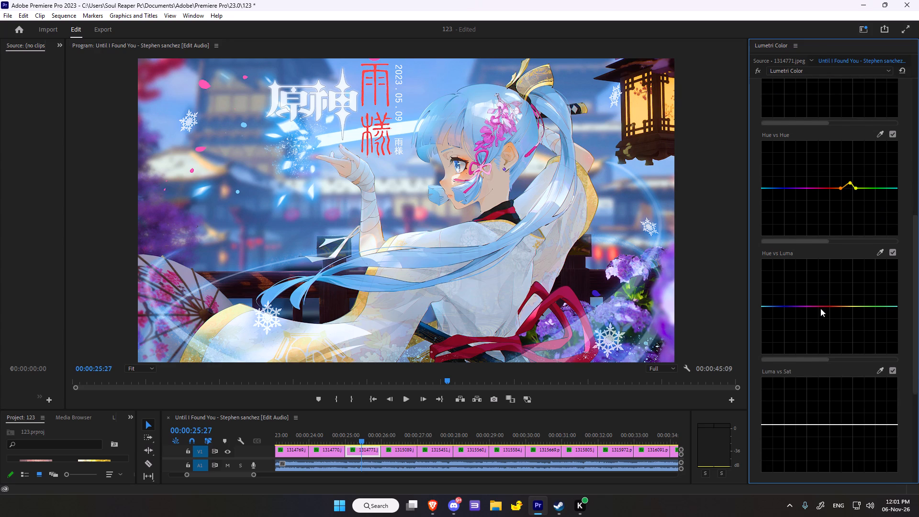
scroll(820, 308, down, 2)
click(881, 235)
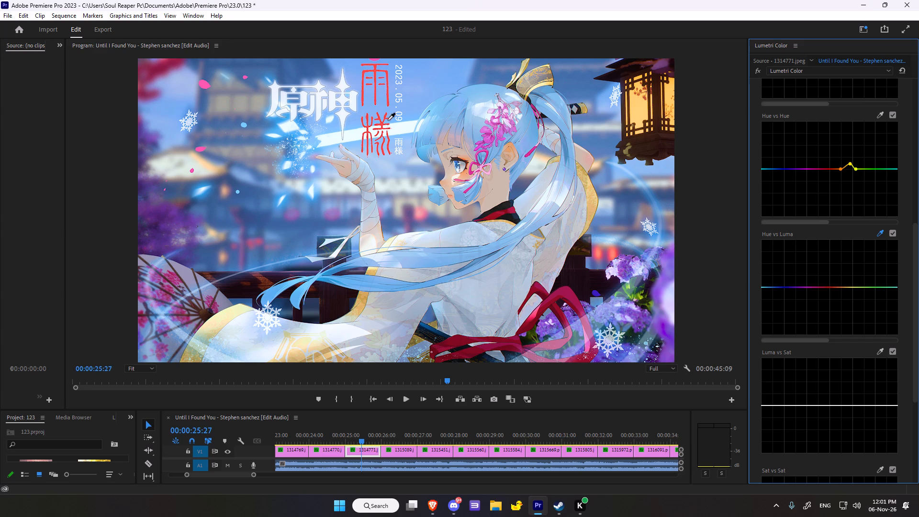
click(387, 96)
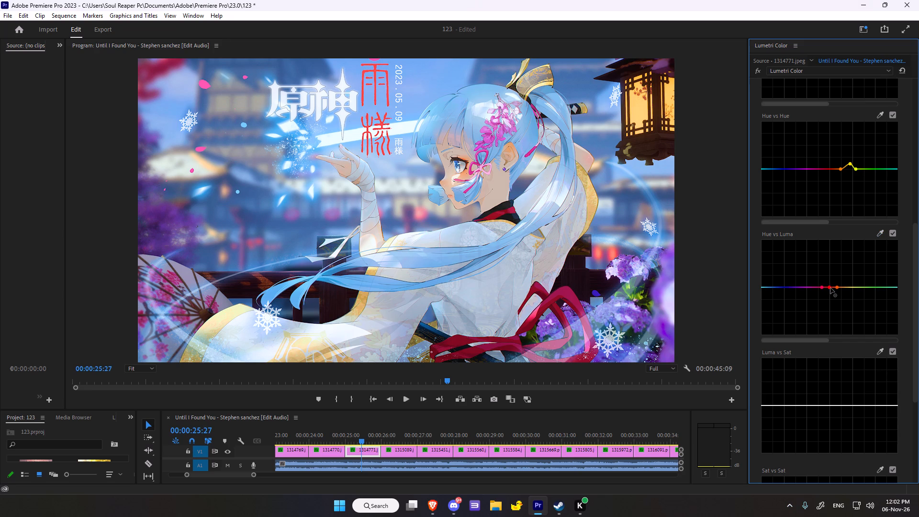
drag(830, 288, 835, 276)
drag(835, 276, 832, 284)
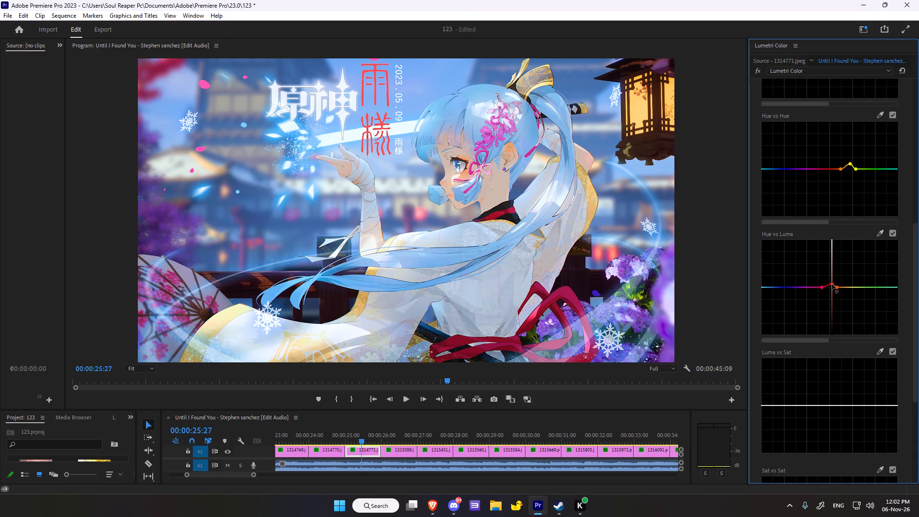
drag(832, 284, 829, 287)
drag(829, 287, 830, 282)
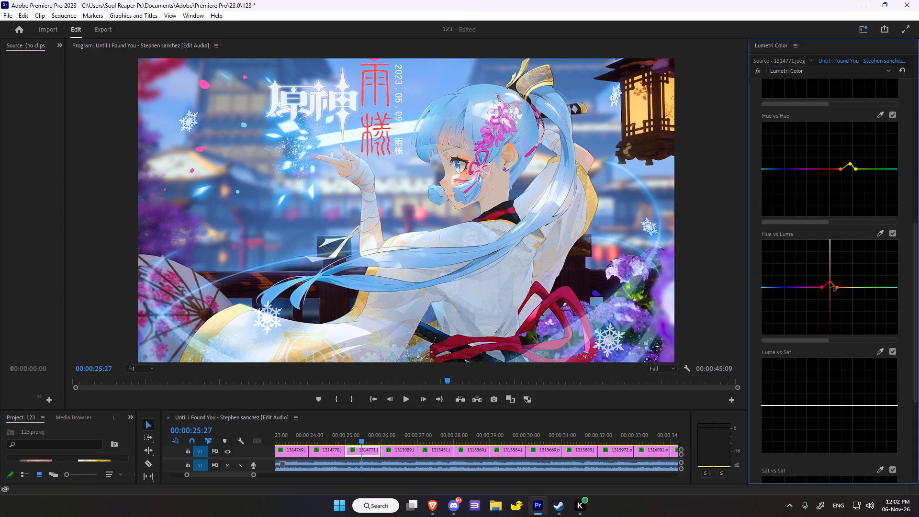
drag(830, 282, 829, 282)
On the Luma vs Sat curve, sample the dark railing by the hair tips and raise the middle point slightly above the line.
scroll(854, 317, down, 6)
scroll(884, 367, down, 5)
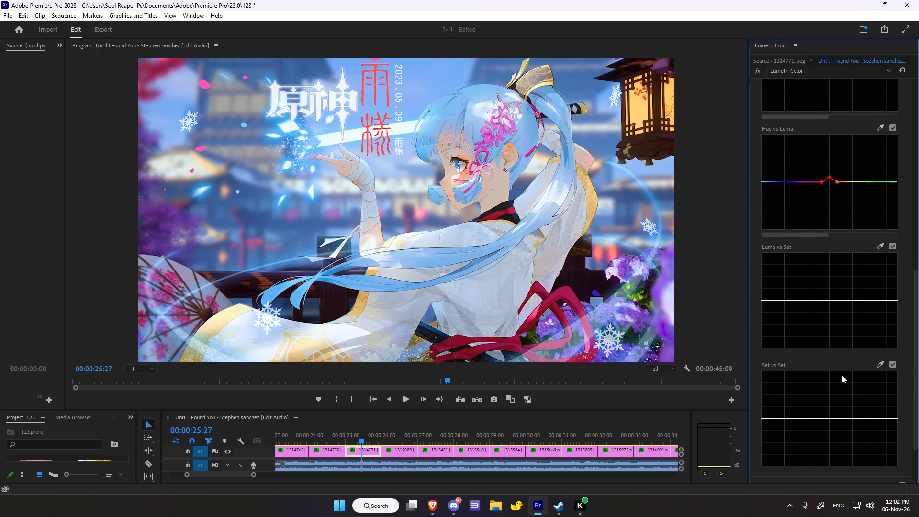
scroll(842, 389, down, 4)
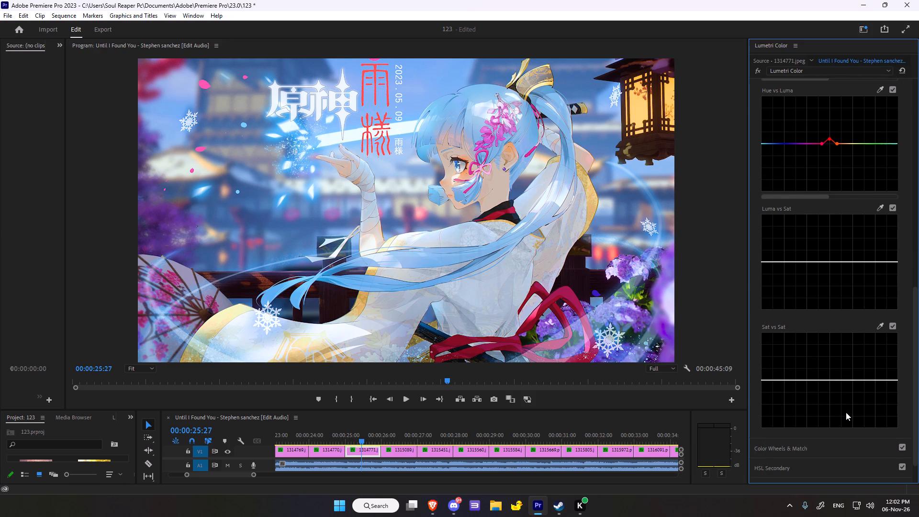
click(880, 210)
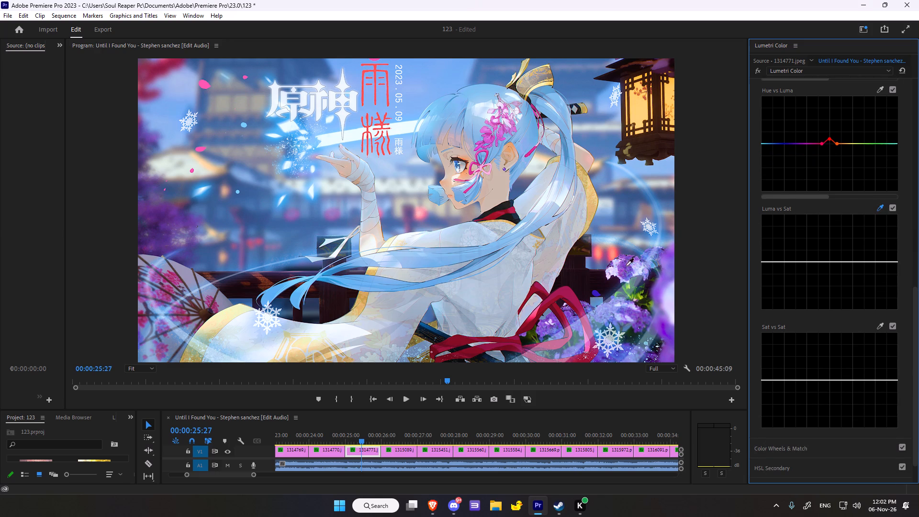
click(265, 279)
drag(791, 261, 789, 226)
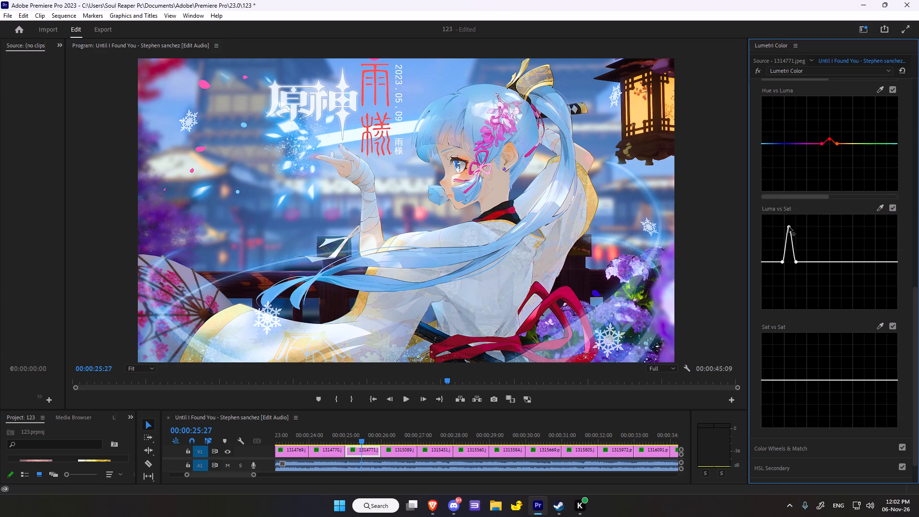
drag(789, 226, 779, 251)
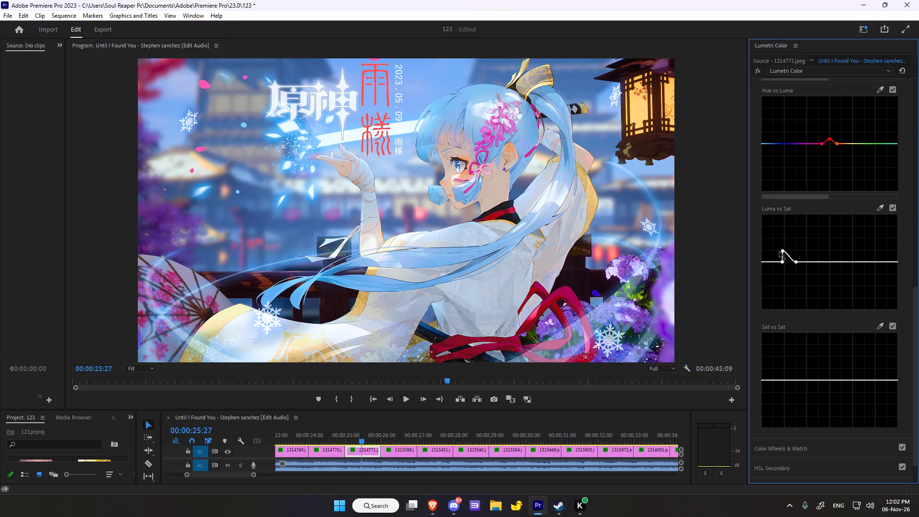
drag(779, 251, 796, 247)
drag(796, 247, 790, 249)
drag(790, 249, 787, 257)
On the Sat vs Sat curve, sample the pink petal beside the white lettering and lower the middle point slightly below the line.
click(881, 325)
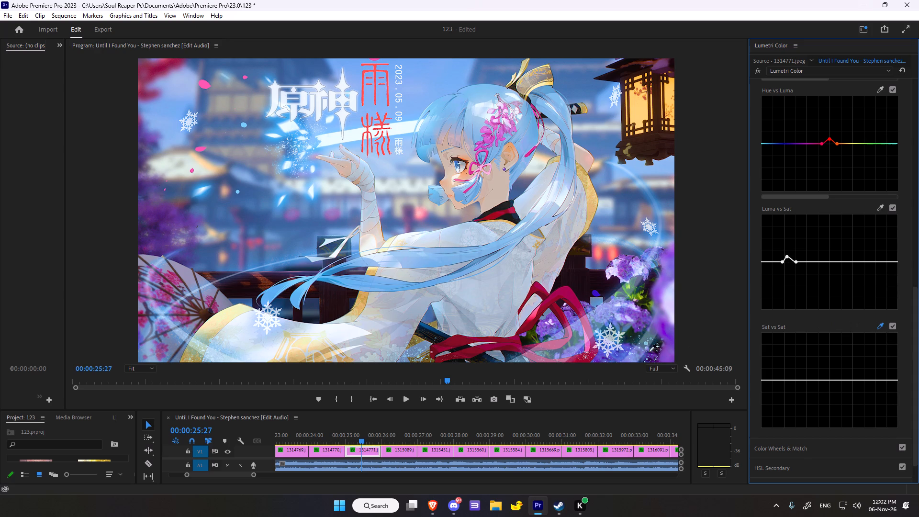
click(201, 83)
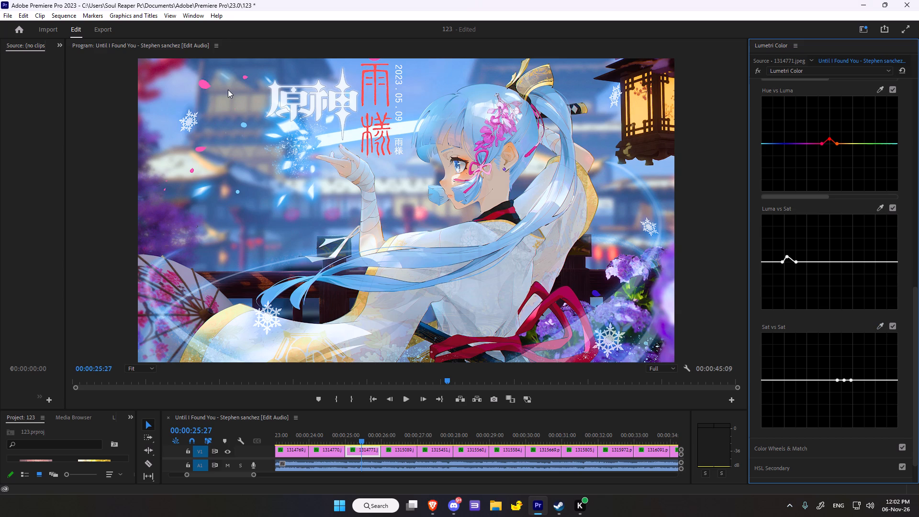
click(845, 381)
In Color Wheels & Match, try shifting the midtones and reset them, and nudge the shadows and highlights wheels very slightly.
scroll(842, 382, down, 15)
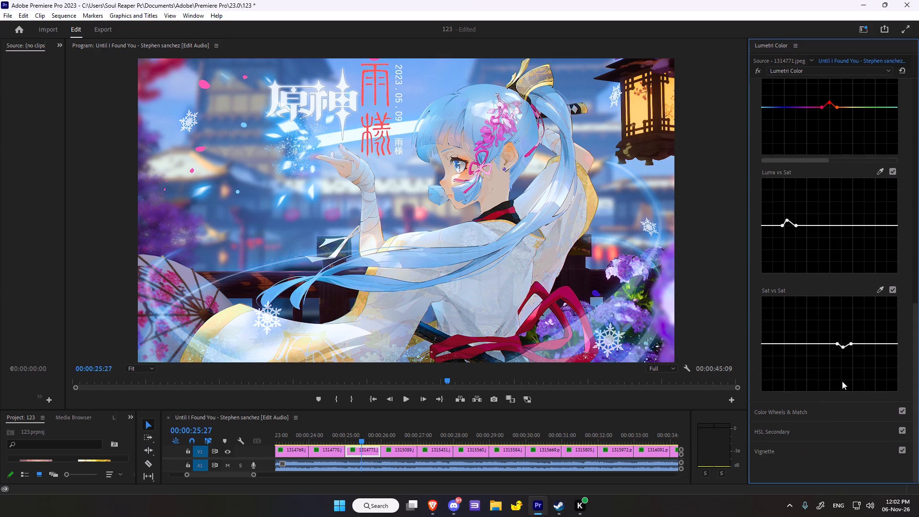
scroll(842, 381, down, 1)
click(779, 410)
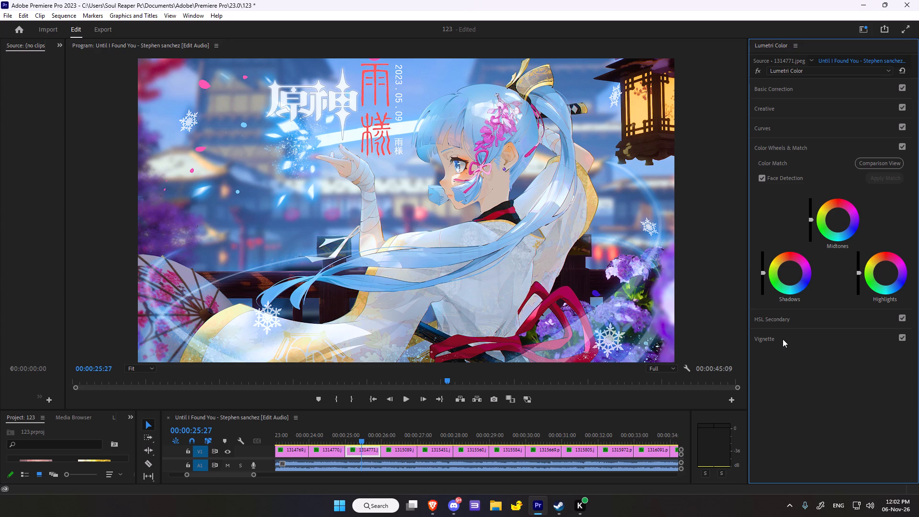
click(838, 220)
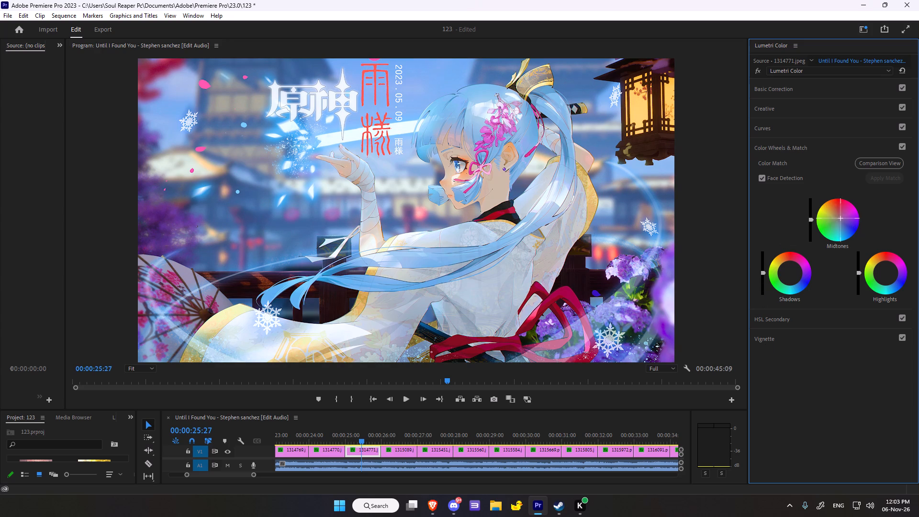
click(817, 222)
double_click(837, 221)
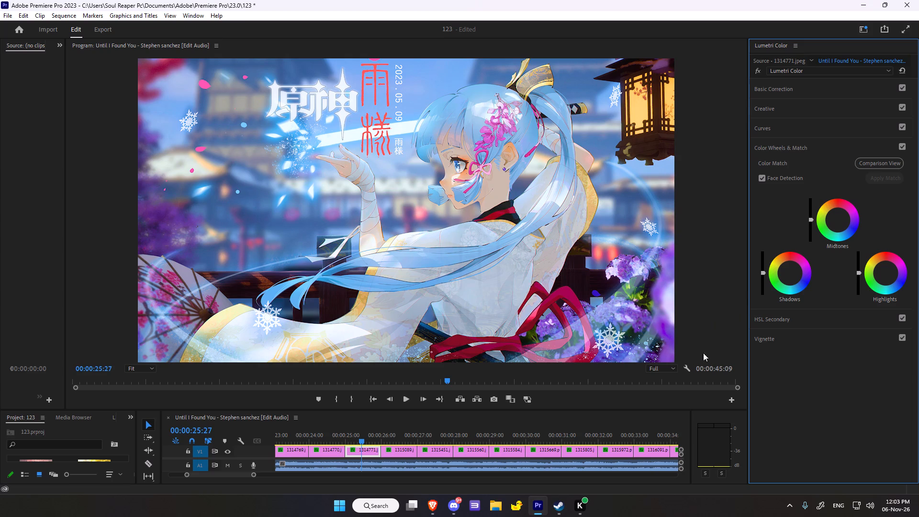
drag(790, 273, 790, 272)
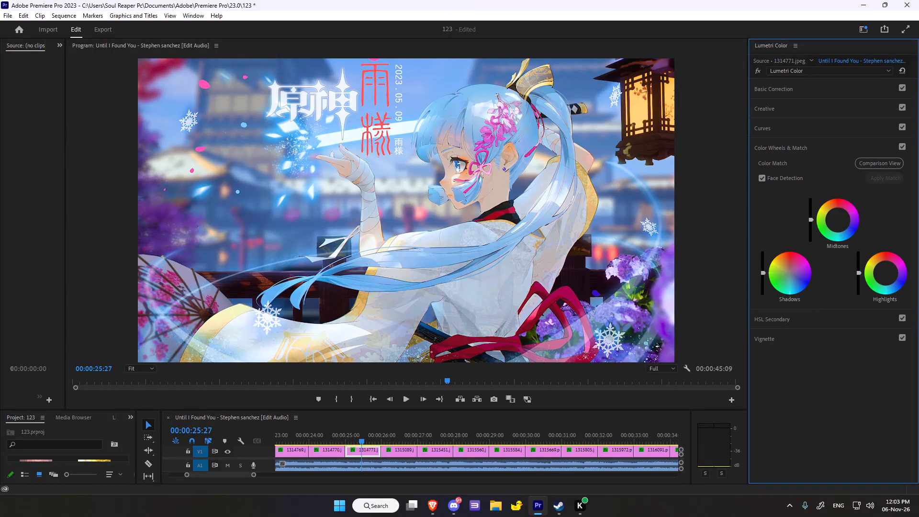
drag(790, 272, 778, 249)
drag(778, 249, 779, 249)
drag(884, 271, 877, 273)
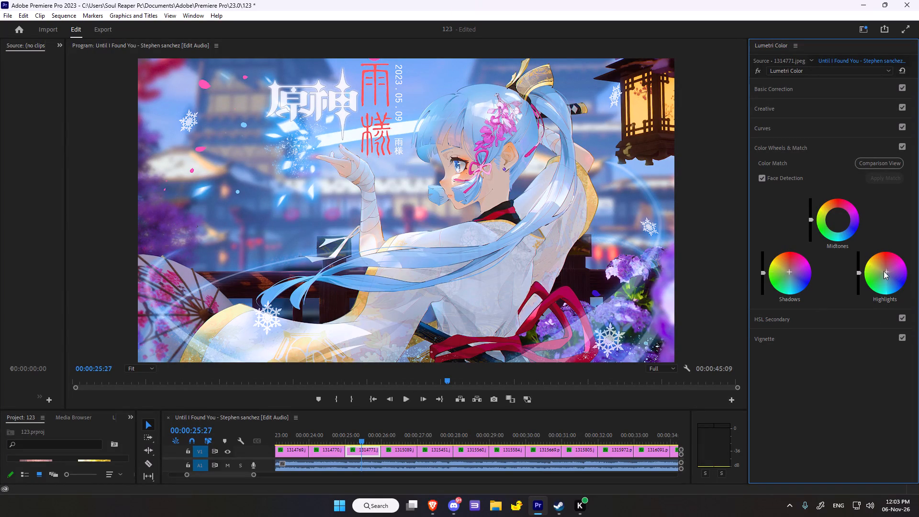
Add a soft dark vignette to 1314771.jpeg with Amount -3.0, Midpoint 40.8, Roundness -9.8 and Feather 51.6.
click(785, 322)
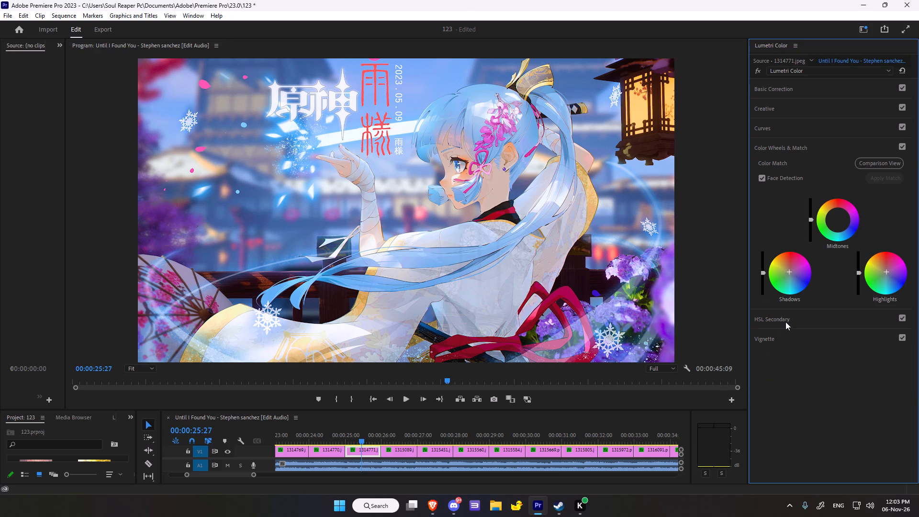
scroll(792, 343, down, 10)
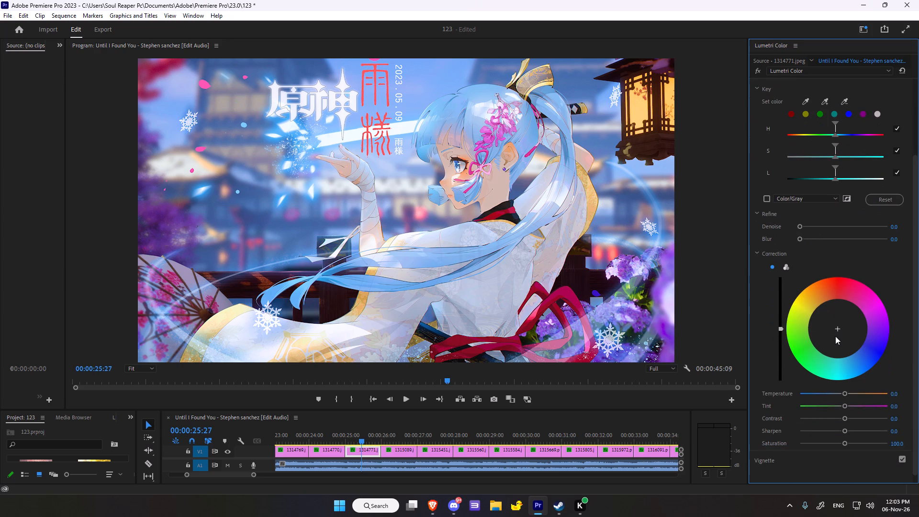
scroll(832, 335, down, 8)
click(771, 453)
click(775, 448)
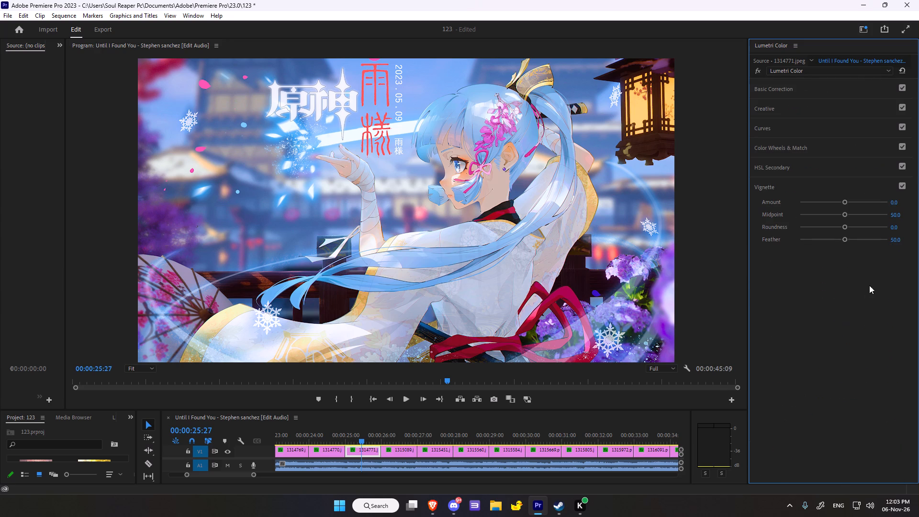
drag(845, 202, 785, 201)
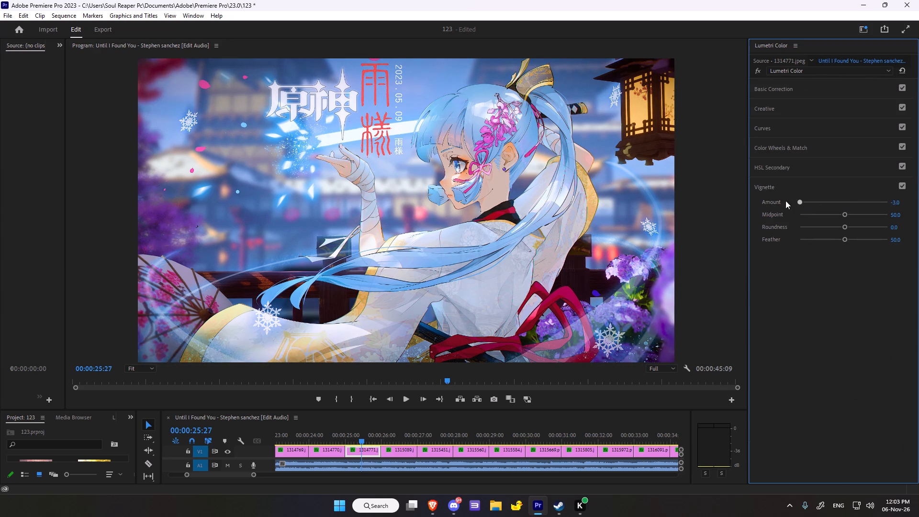
drag(785, 201, 773, 203)
drag(845, 215, 806, 217)
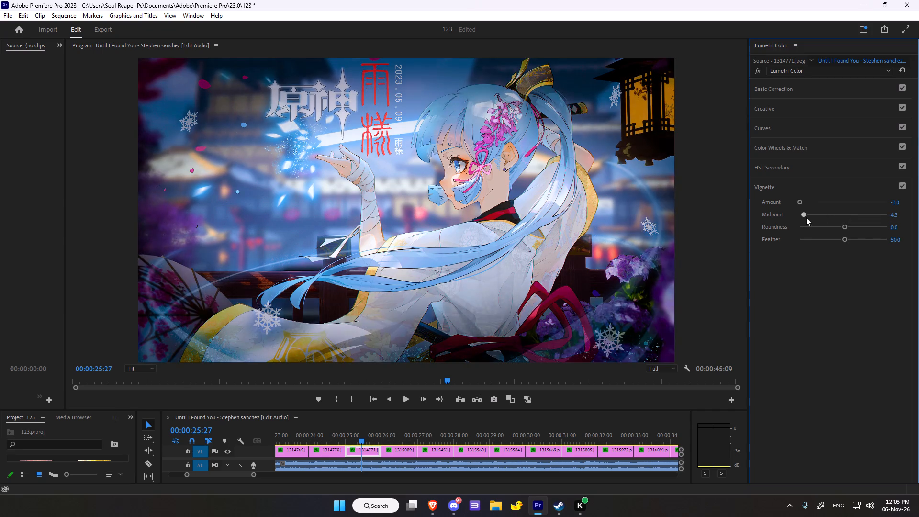
drag(806, 217, 811, 216)
drag(840, 238, 781, 241)
drag(813, 210, 831, 210)
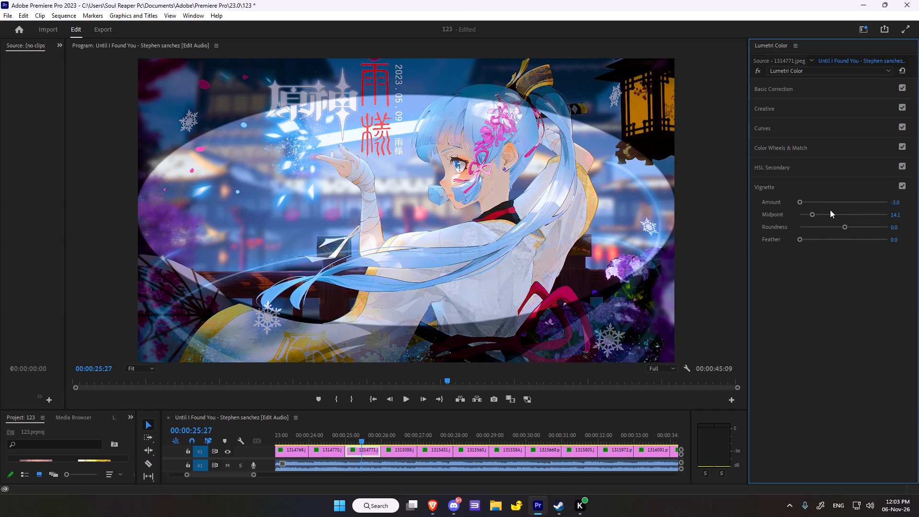
drag(811, 212, 835, 212)
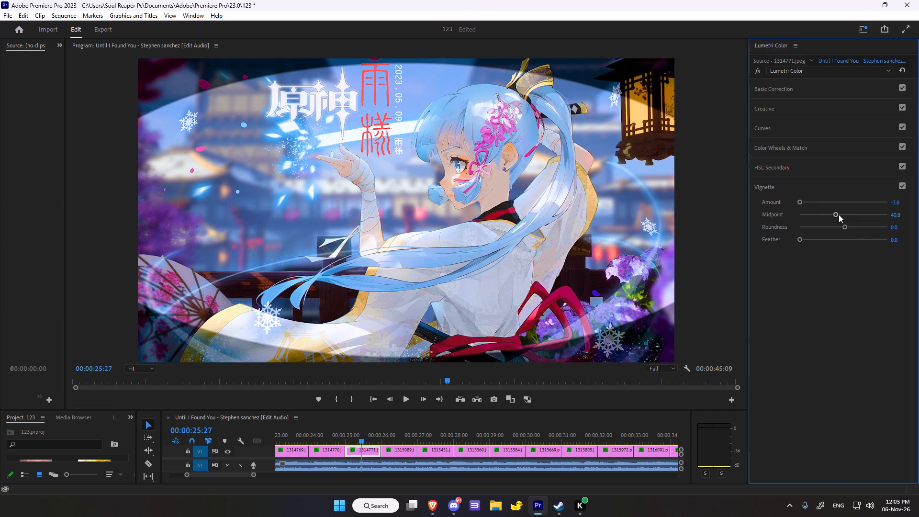
drag(844, 225, 839, 225)
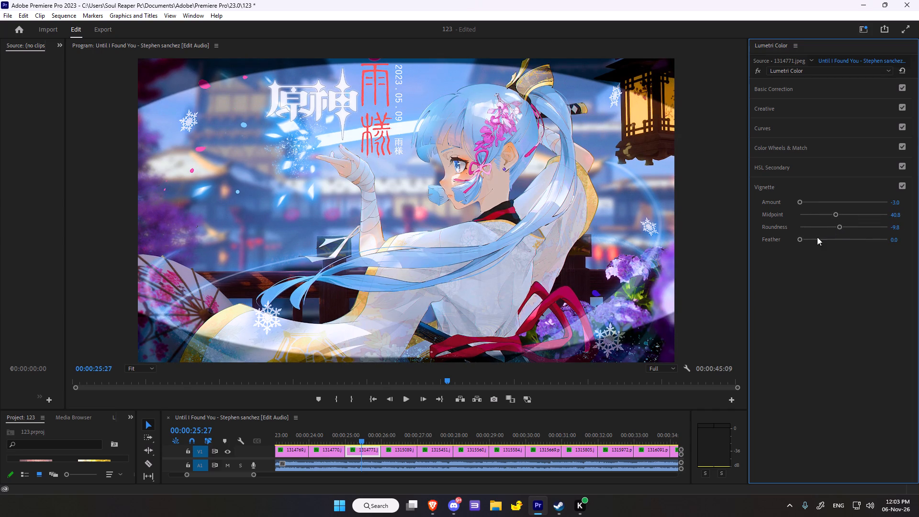
drag(800, 239, 844, 232)
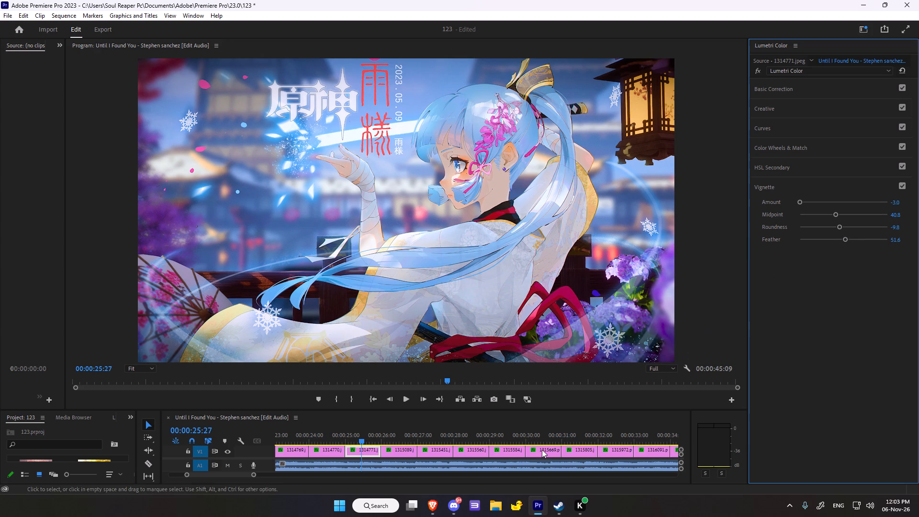
Move the playhead to 00:00:26:25 over the 1315089.jpg clip and reset all of its existing Lumetri Color settings.
scroll(465, 376, down, 1)
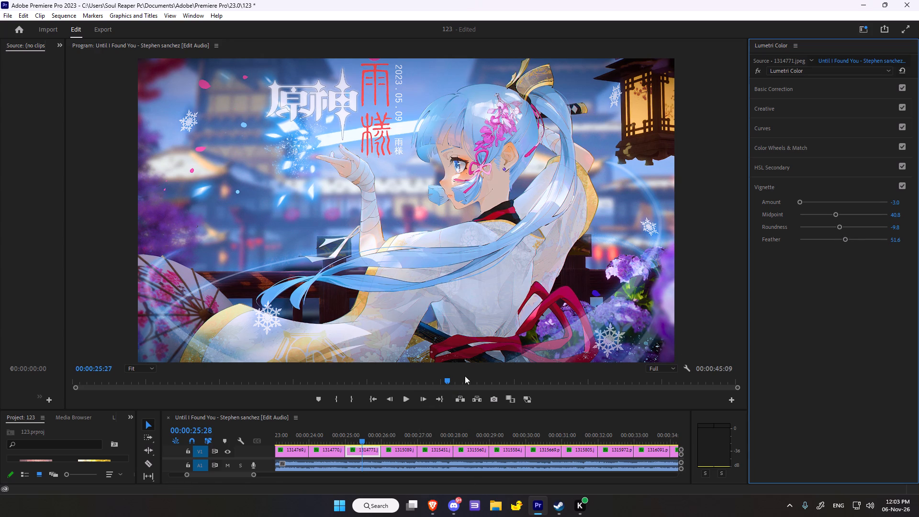
scroll(465, 376, down, 6)
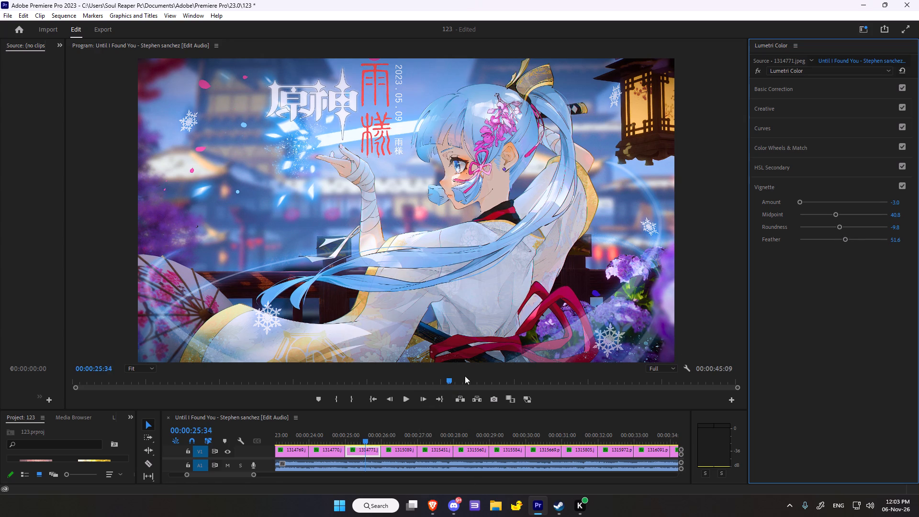
scroll(465, 376, down, 8)
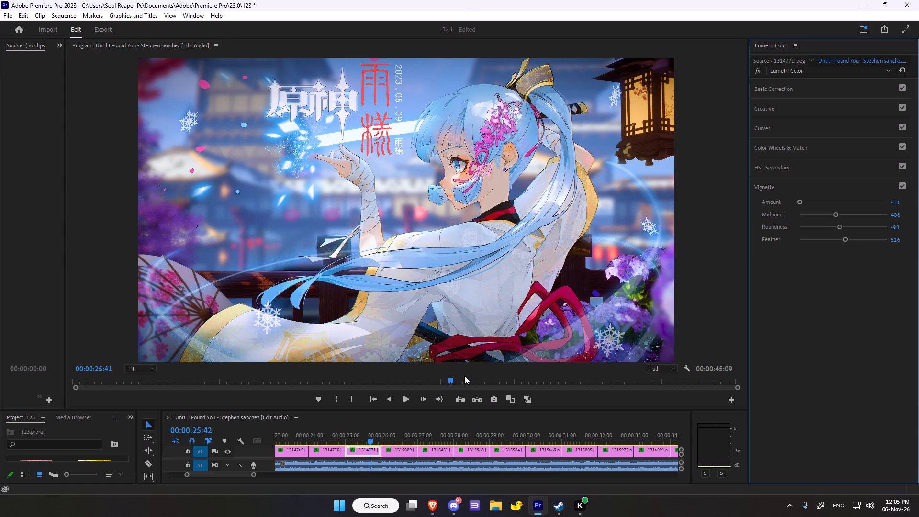
scroll(464, 376, down, 9)
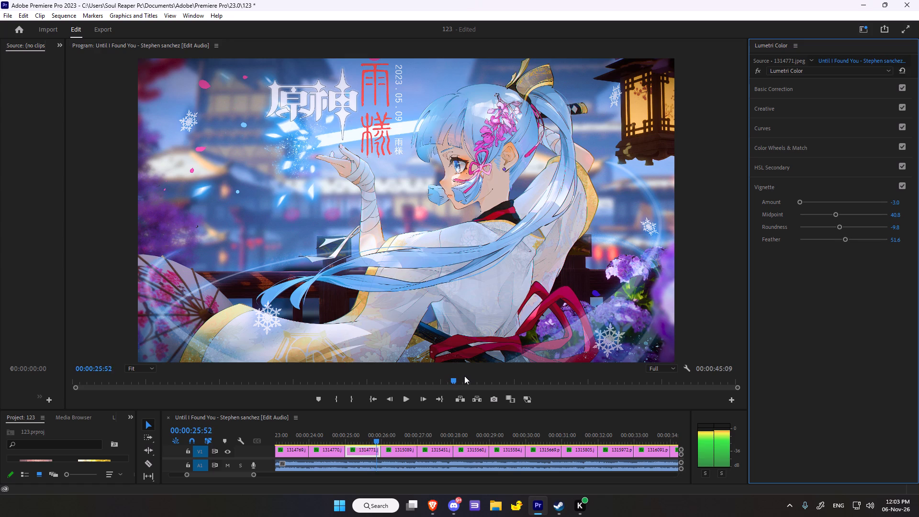
scroll(464, 376, down, 9)
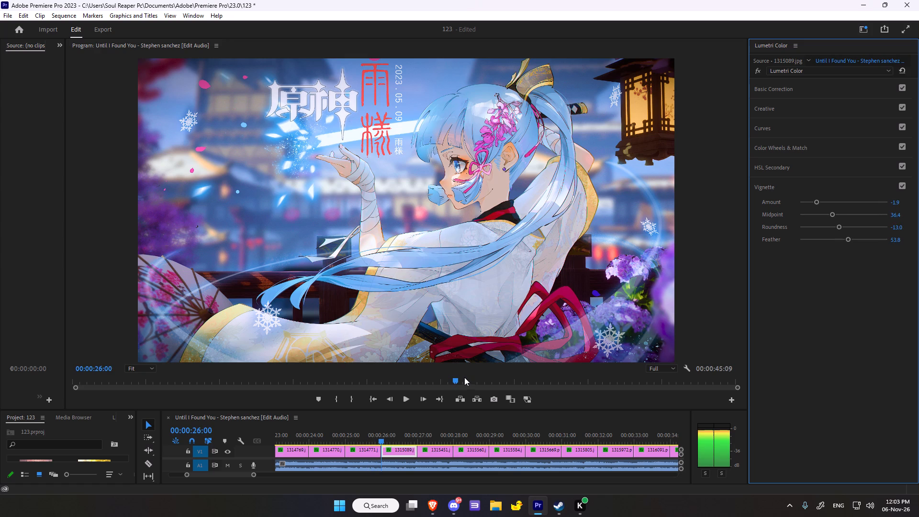
scroll(465, 377, down, 7)
scroll(465, 377, up, 4)
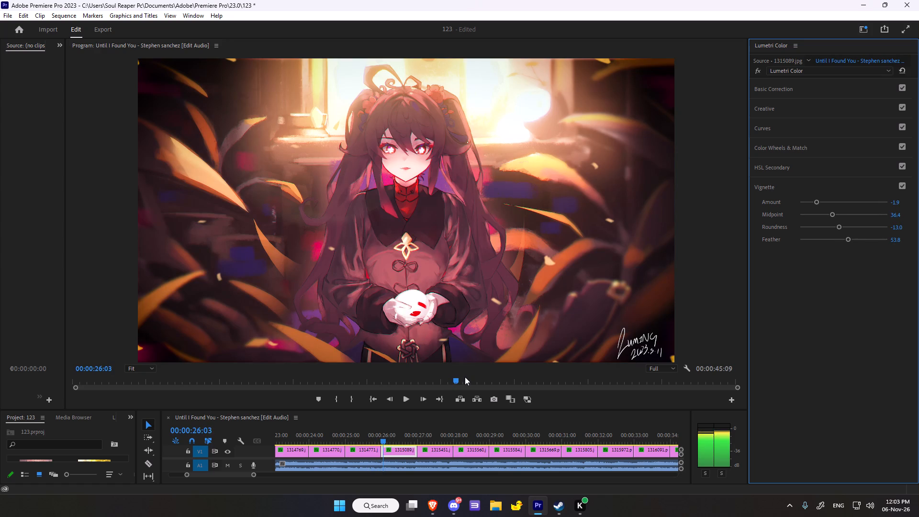
scroll(465, 377, up, 9)
scroll(465, 377, down, 5)
scroll(465, 377, up, 1)
scroll(464, 381, down, 6)
scroll(464, 381, down, 19)
scroll(464, 382, down, 2)
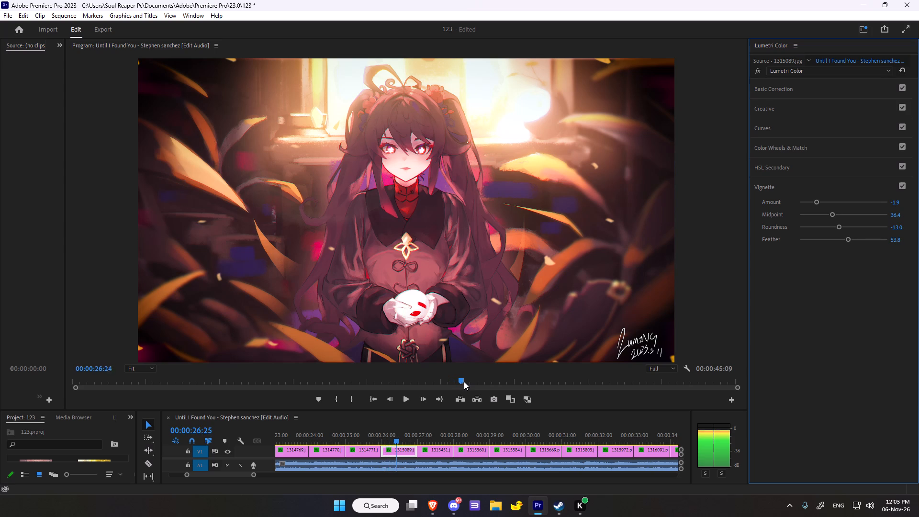
click(755, 67)
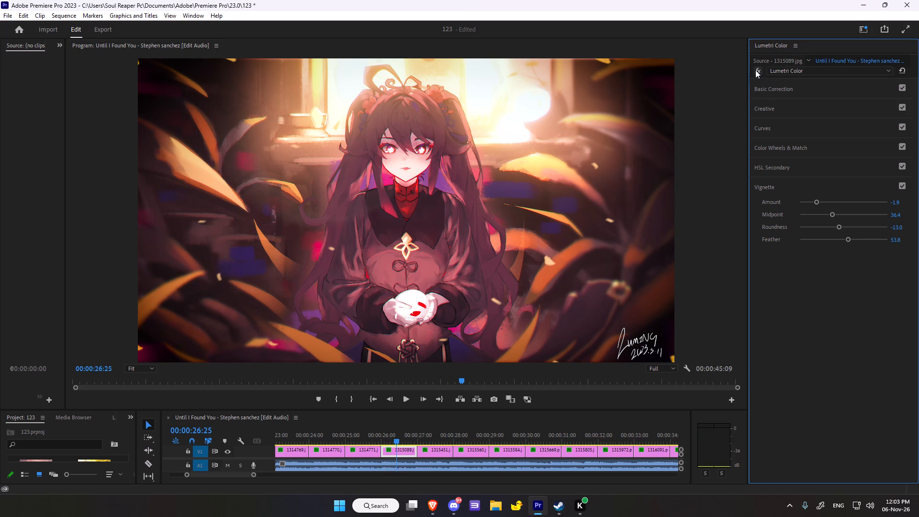
click(755, 70)
click(755, 70)
click(905, 65)
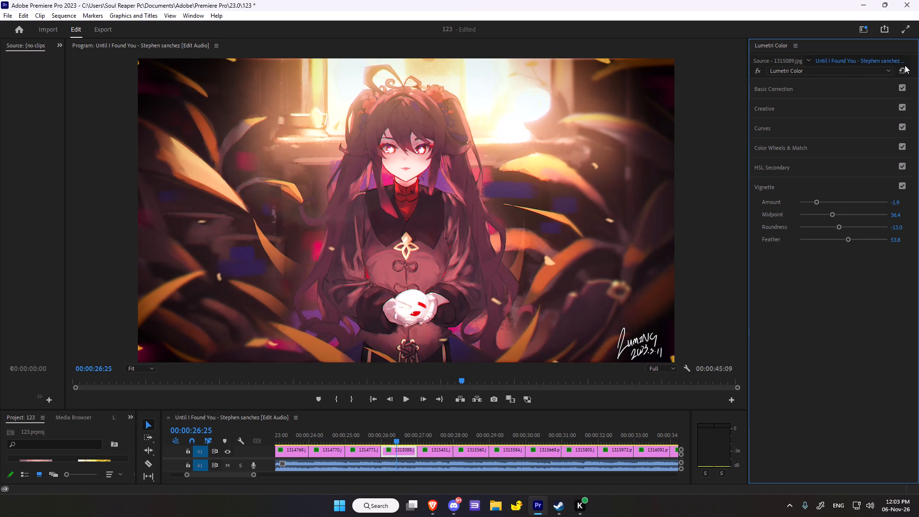
click(906, 71)
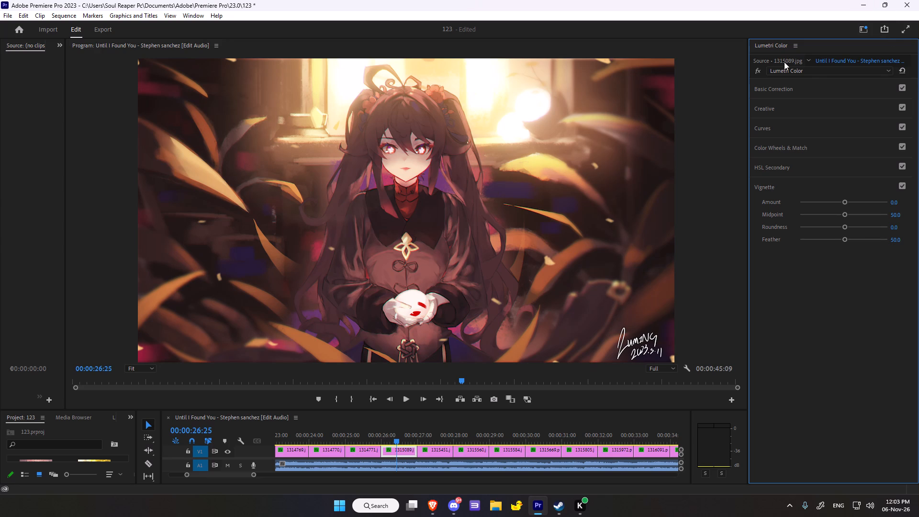
In Basic Correction for 1315089.jpg, set Temperature to 4.3, Tint to -8.7, Saturation to 96.7 and Exposure to -0.4.
click(779, 89)
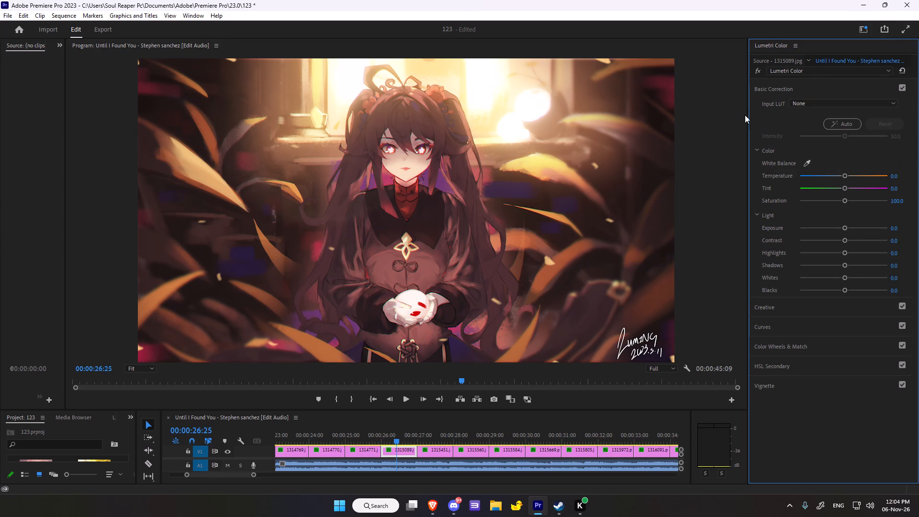
click(845, 174)
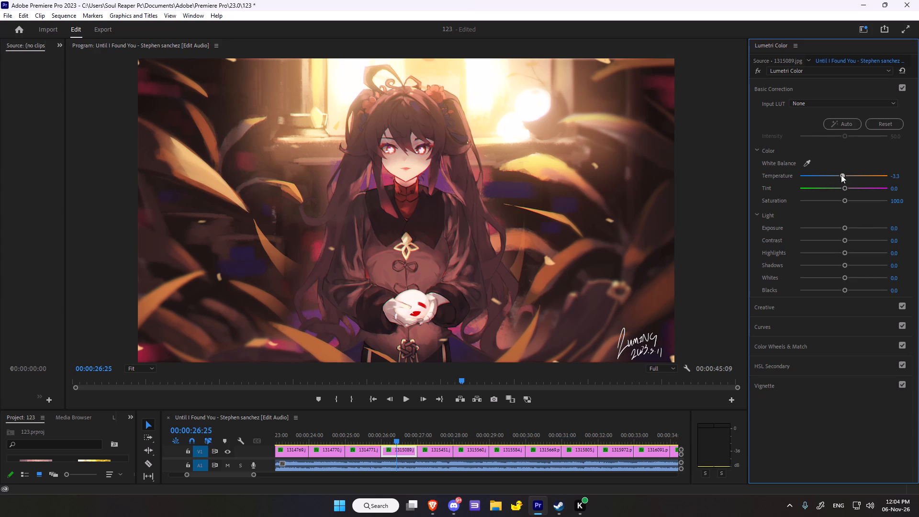
drag(846, 186, 849, 186)
drag(849, 186, 839, 188)
click(844, 200)
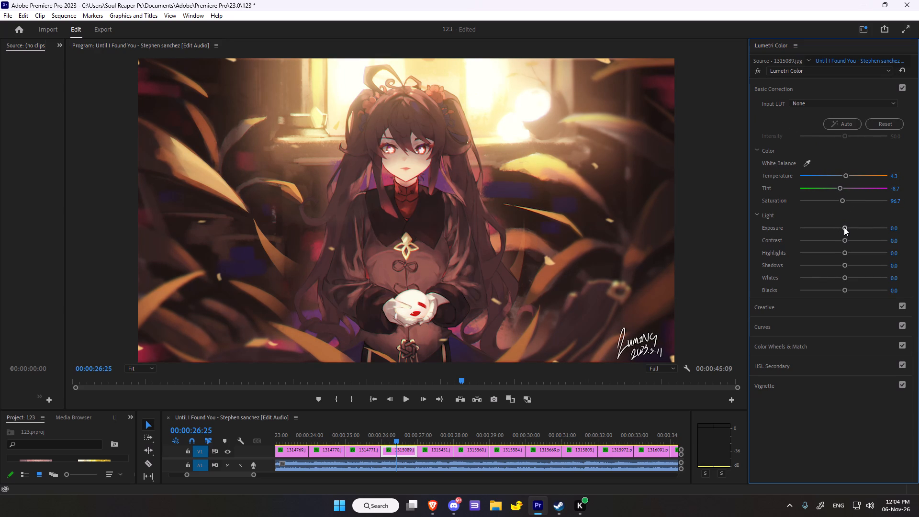
drag(844, 227, 831, 228)
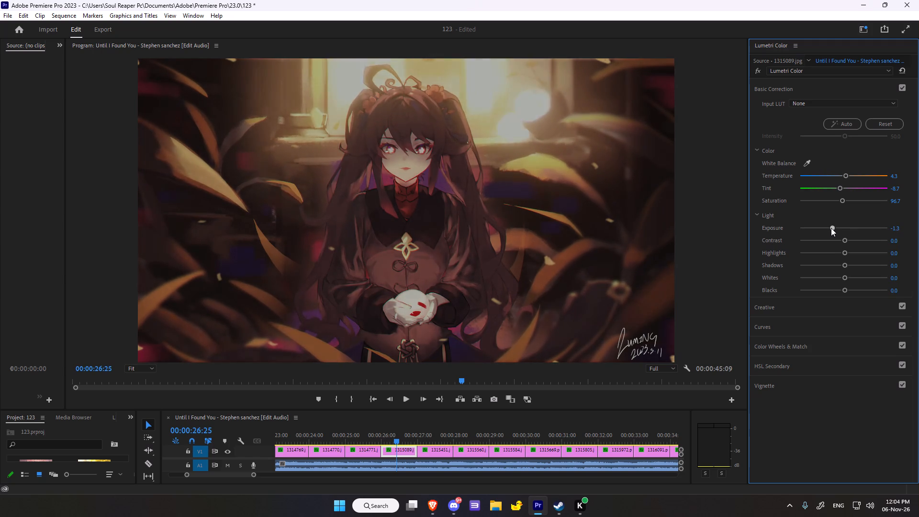
drag(831, 228, 840, 224)
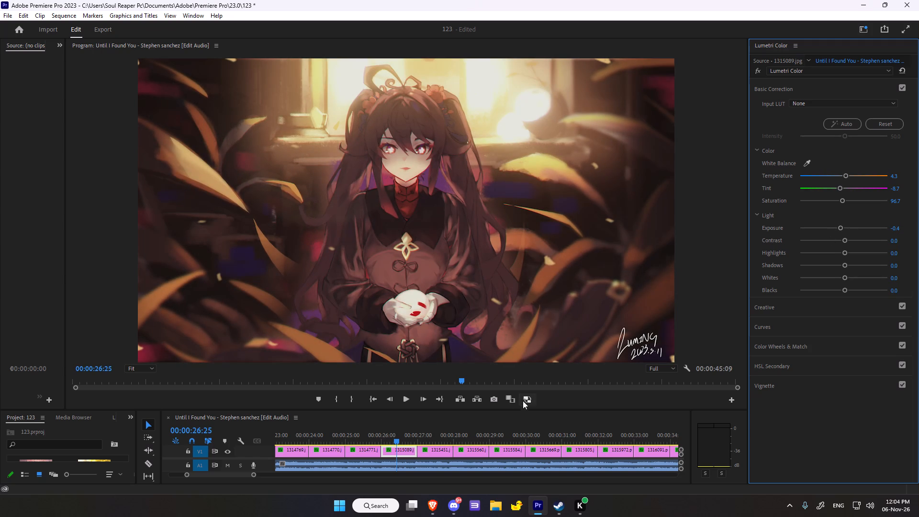
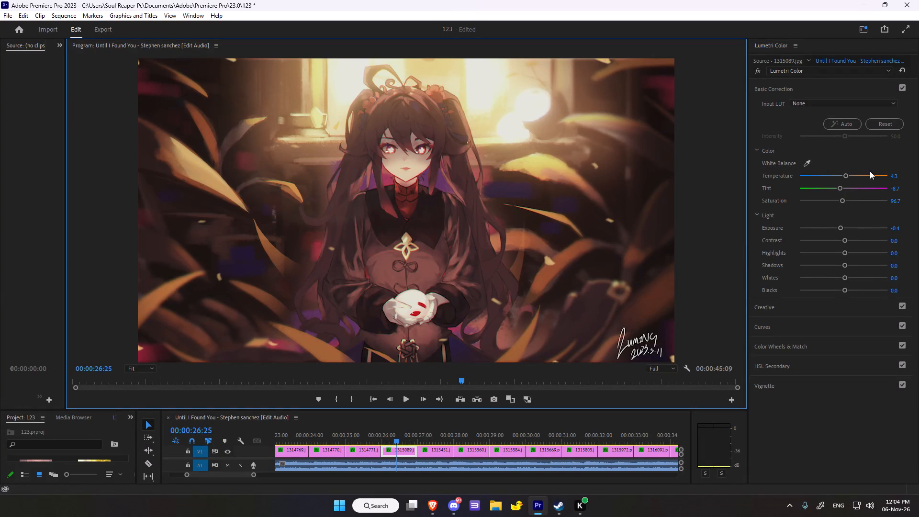
Set the basic colour correction of clip 1315089 to Temperature 1.1, Tint -1.1 and Saturation 95.7.
click(844, 173)
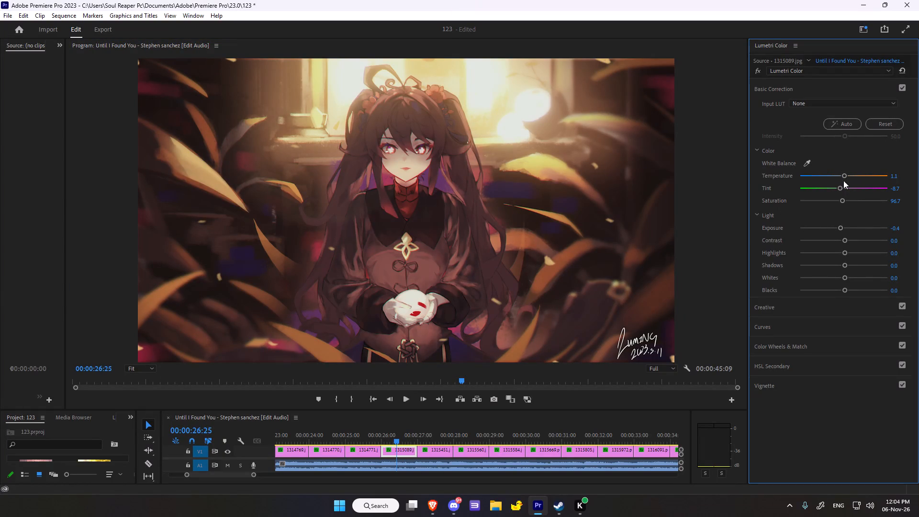
click(843, 189)
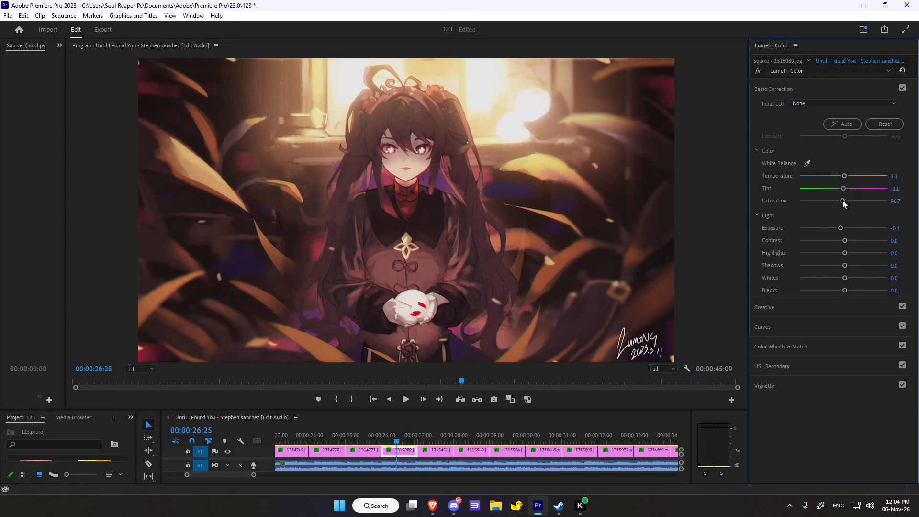
click(842, 200)
Adjust the light values to about Exposure -0.8, Contrast 9.8, Highlights -7.6, Shadows 5.4, Whites -12.0 and Blacks -1.1.
click(840, 227)
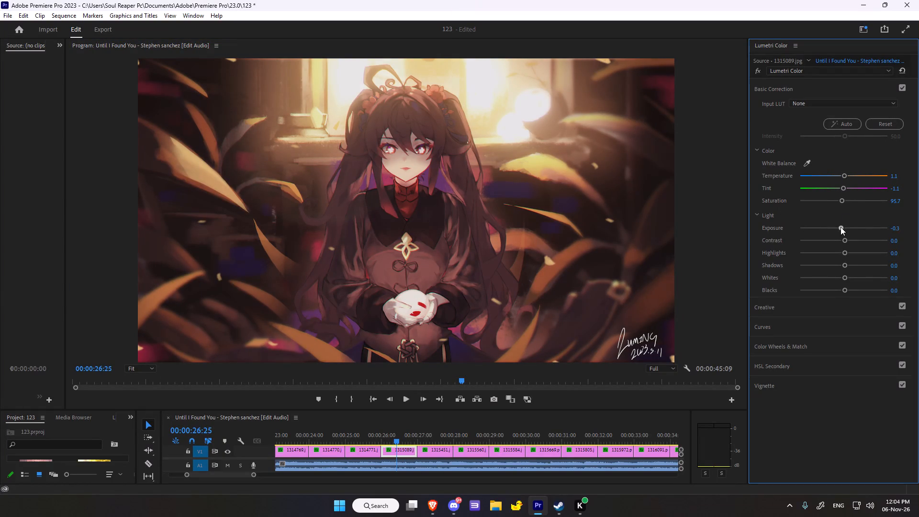
click(846, 240)
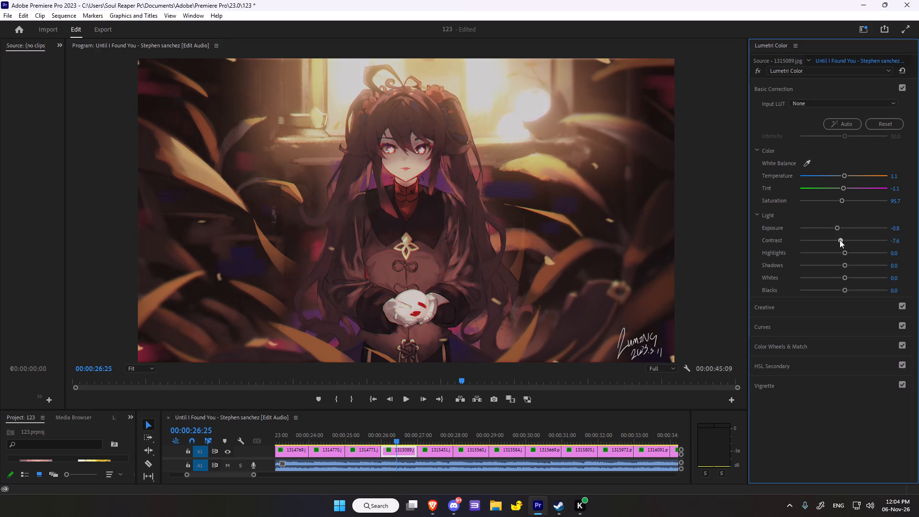
drag(846, 251, 837, 250)
drag(837, 250, 840, 254)
click(845, 265)
drag(846, 277, 831, 275)
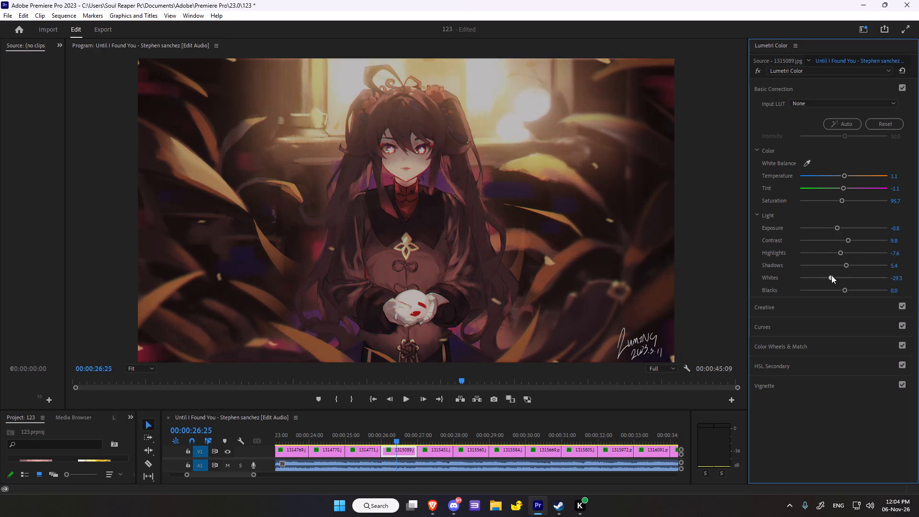
drag(831, 275, 838, 275)
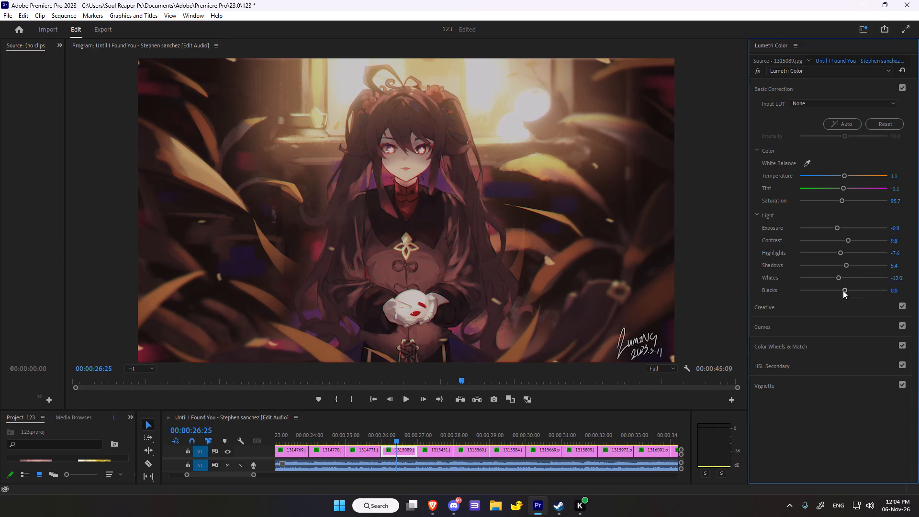
click(844, 291)
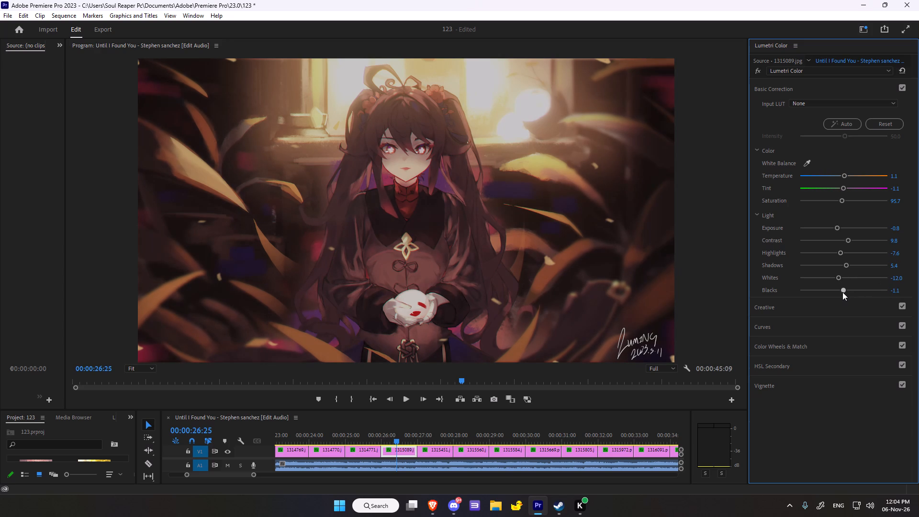
In the Creative adjustments, set Sharpen to 100, Vibrance to about 27.2 and Saturation to about 94.6.
click(784, 304)
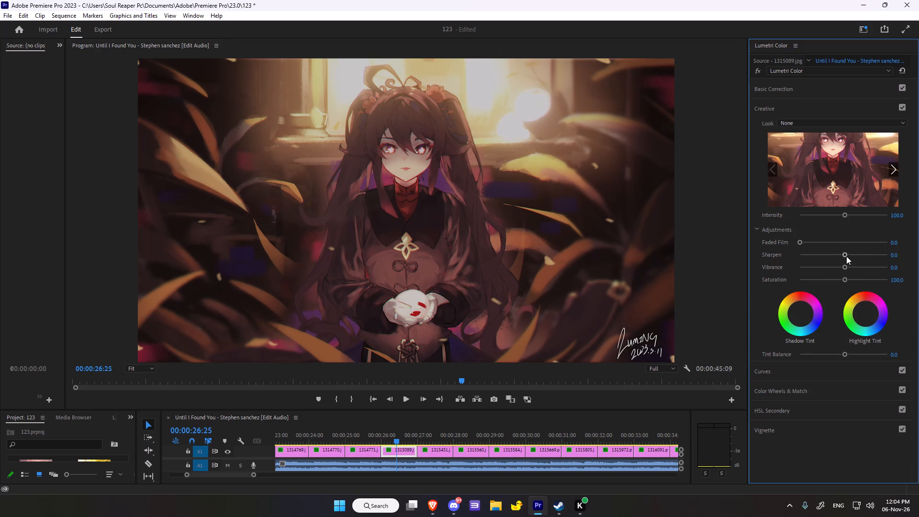
drag(846, 254, 898, 258)
drag(848, 267, 853, 262)
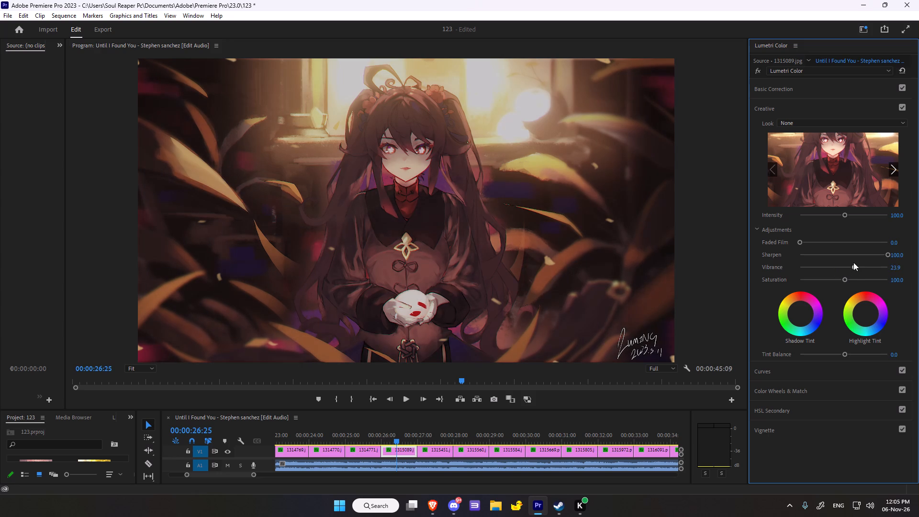
drag(853, 262, 855, 264)
drag(845, 281, 862, 274)
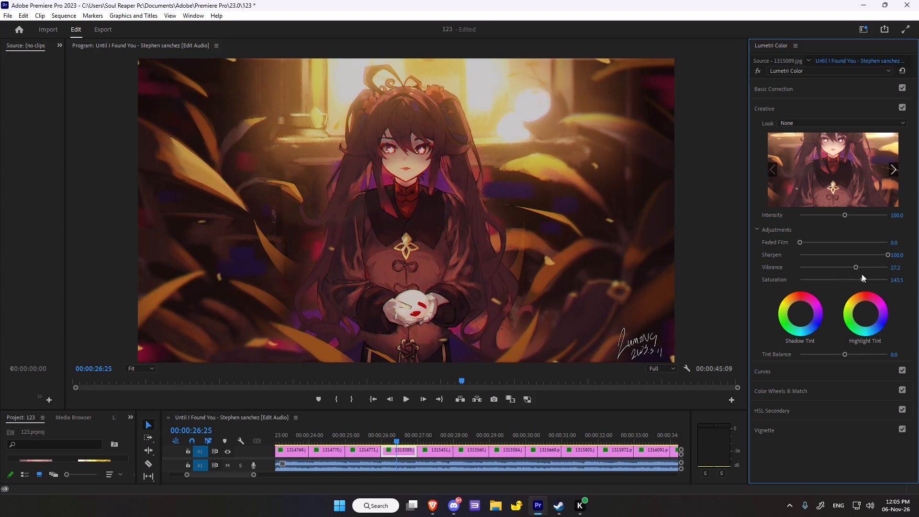
drag(862, 274, 841, 276)
scroll(841, 276, down, 2)
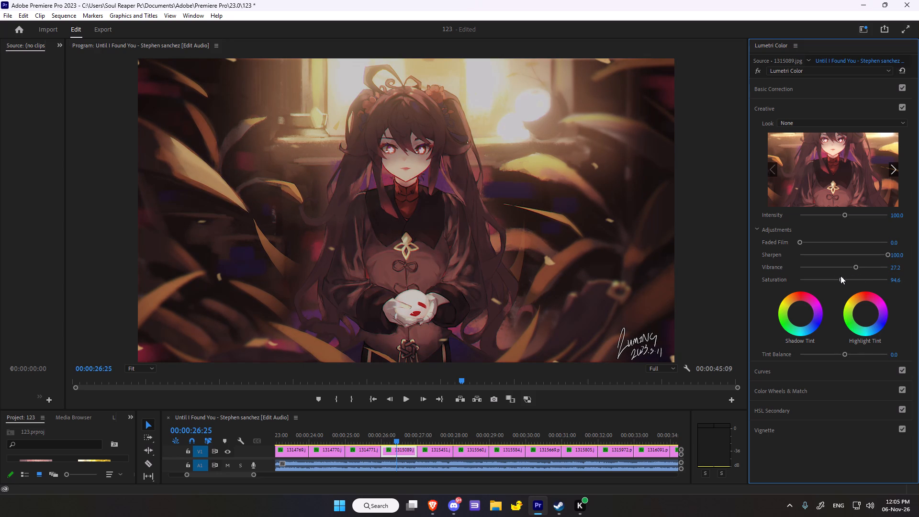
scroll(841, 276, down, 1)
Nudge the Shadow Tint and Highlight Tint wheels slightly toward pink-magenta.
drag(799, 313, 828, 256)
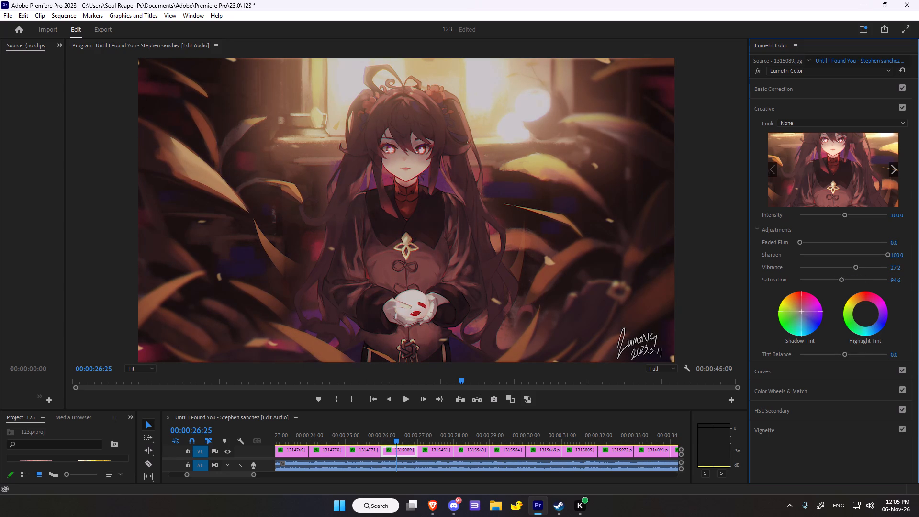
drag(828, 256, 816, 292)
drag(864, 312, 882, 288)
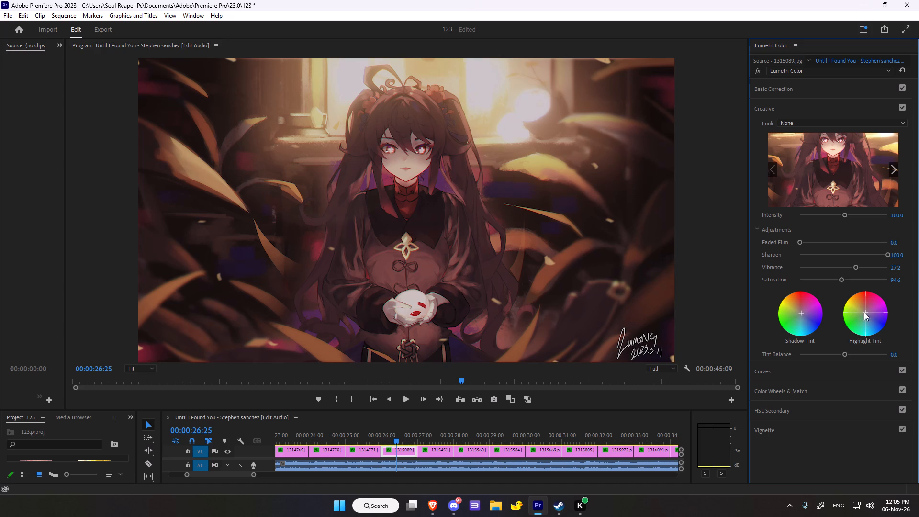
Shape the master RGB curve with a slightly lowered midpoint and a slightly raised point above it.
click(784, 375)
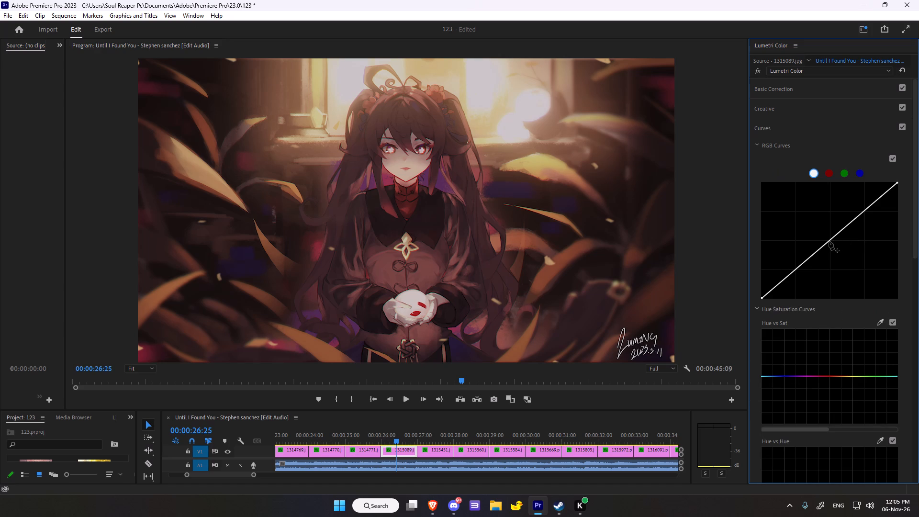
click(829, 241)
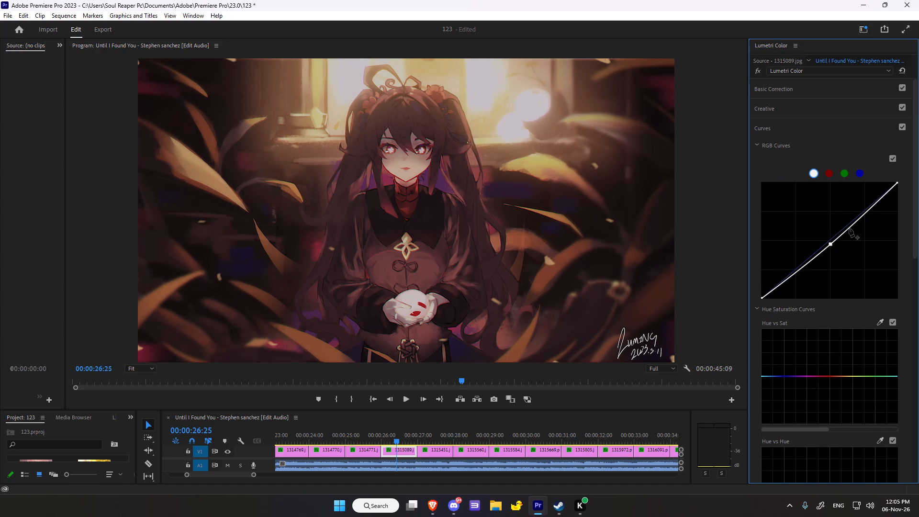
drag(852, 226, 852, 222)
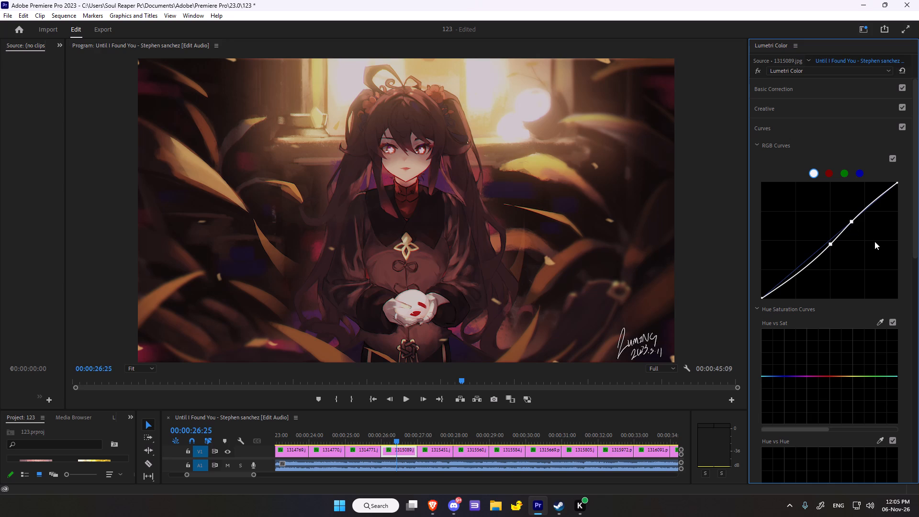
Sample the red mark on the white ghost for the Hue vs Sat curve and slightly raise the saturation of the reds.
scroll(853, 298, down, 5)
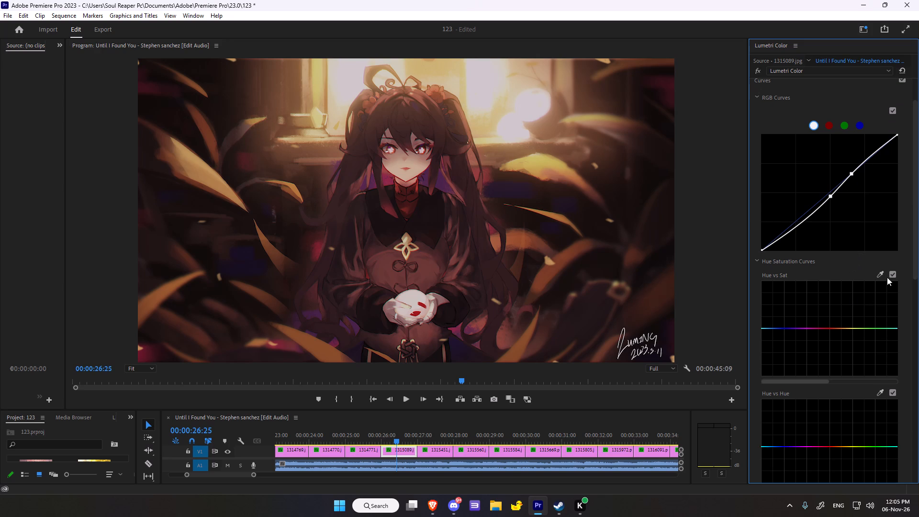
click(882, 276)
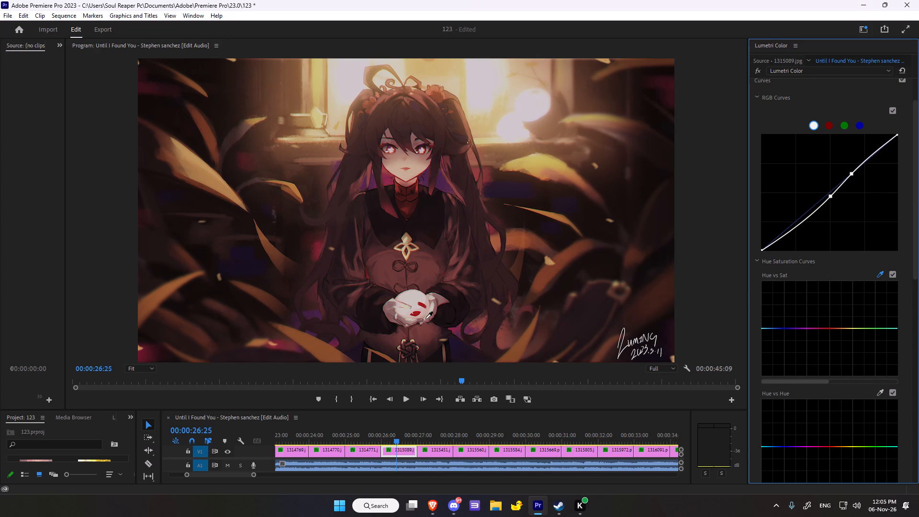
click(417, 314)
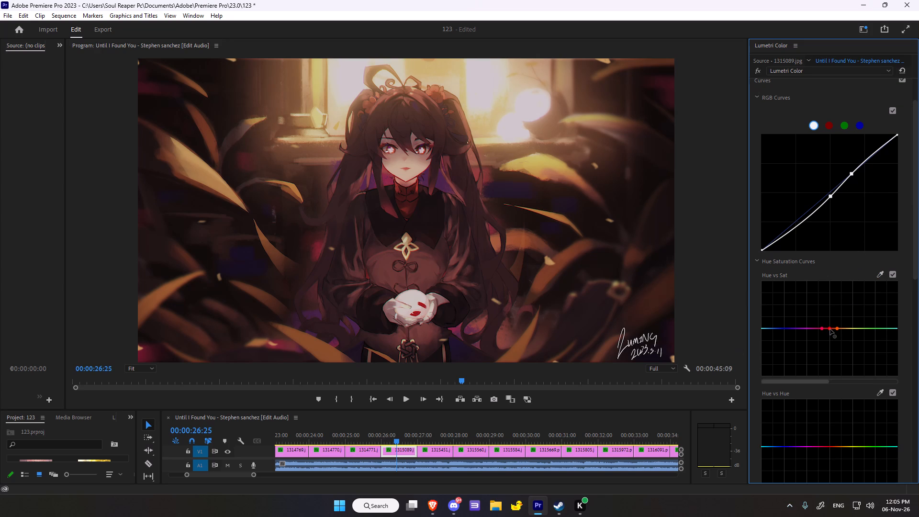
drag(830, 329, 834, 324)
drag(834, 324, 829, 325)
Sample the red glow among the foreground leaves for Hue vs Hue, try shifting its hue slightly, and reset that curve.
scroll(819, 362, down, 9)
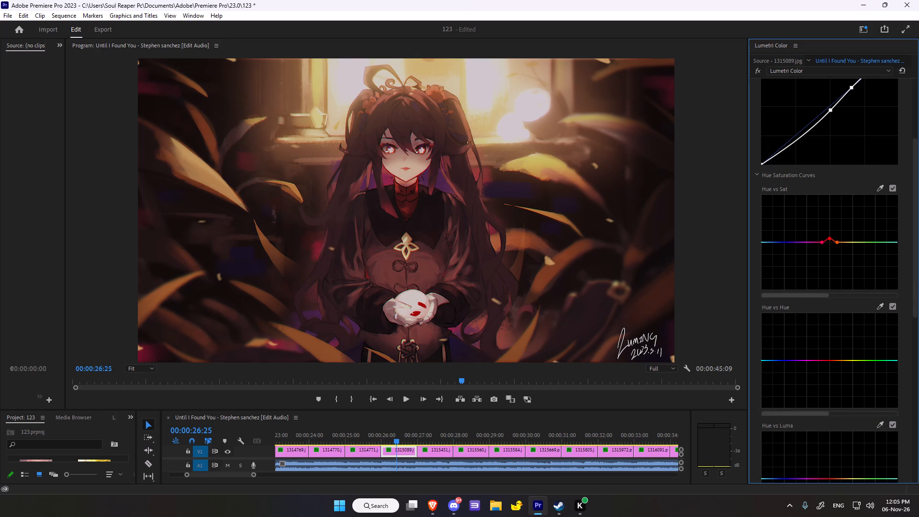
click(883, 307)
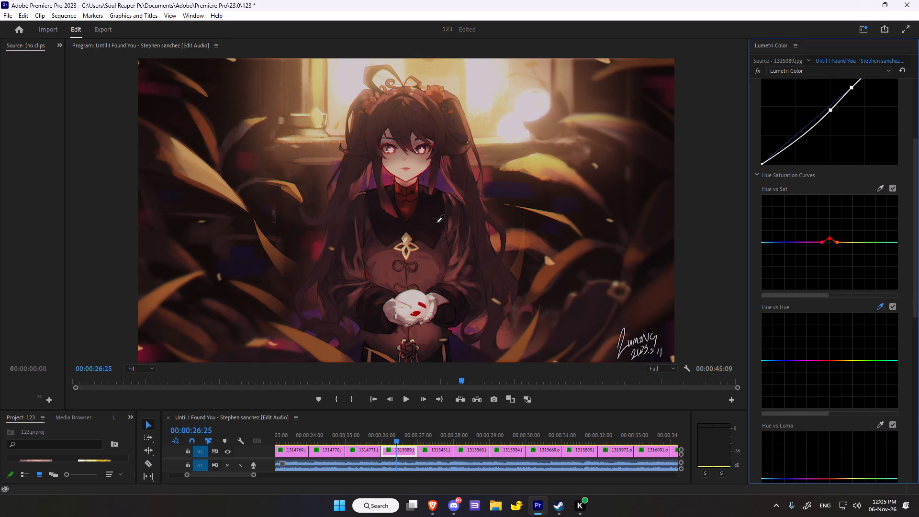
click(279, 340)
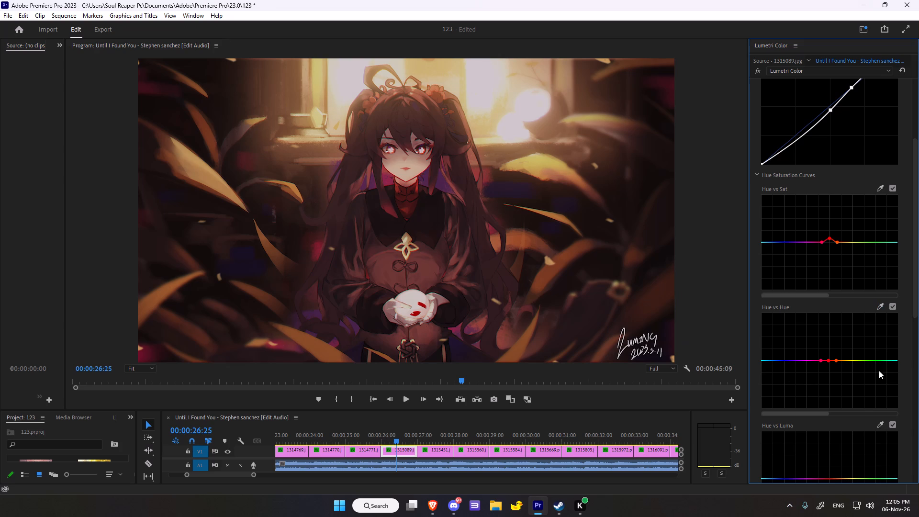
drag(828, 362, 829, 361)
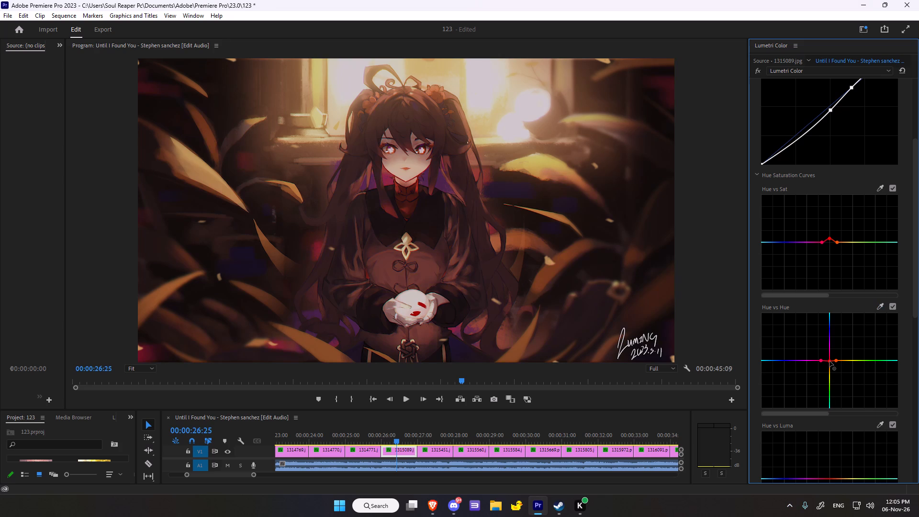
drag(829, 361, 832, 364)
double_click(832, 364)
Sample the character's red collar for the Hue vs Luma curve and slightly raise the brightness of the reds.
scroll(833, 363, down, 6)
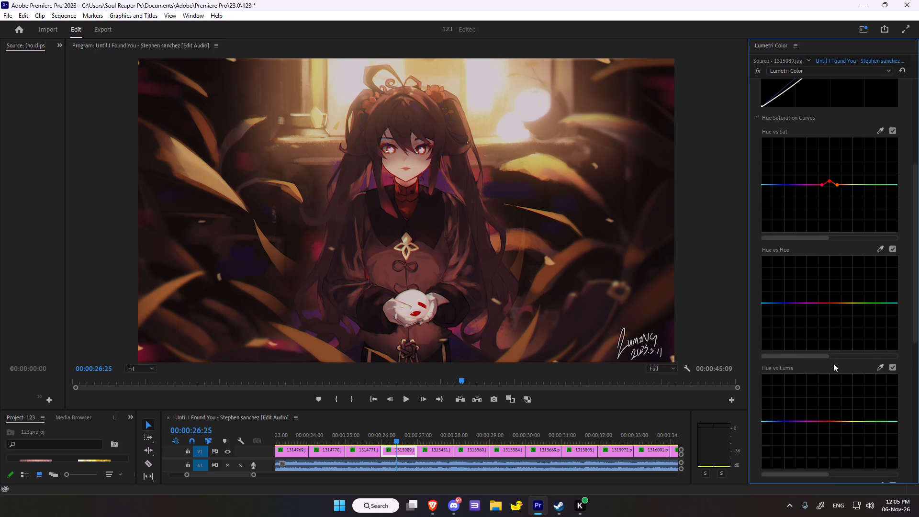
scroll(833, 363, down, 5)
scroll(889, 360, down, 1)
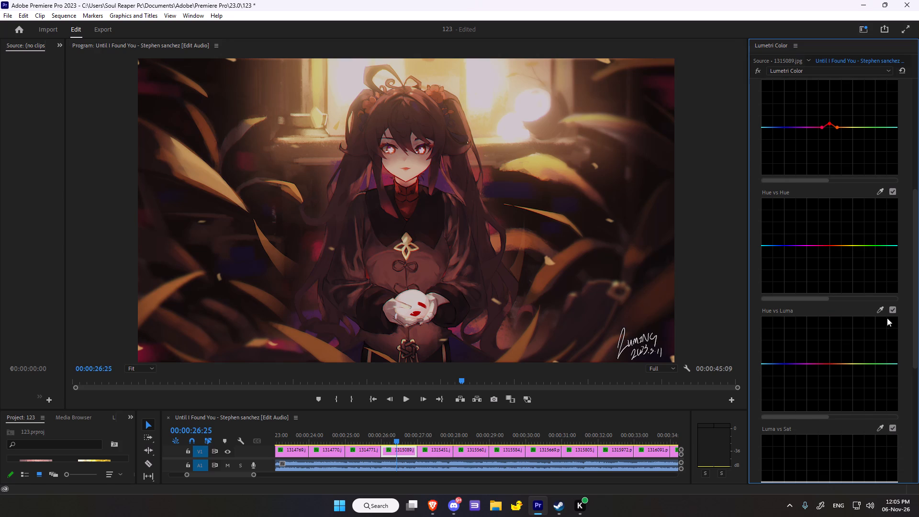
click(879, 314)
click(879, 311)
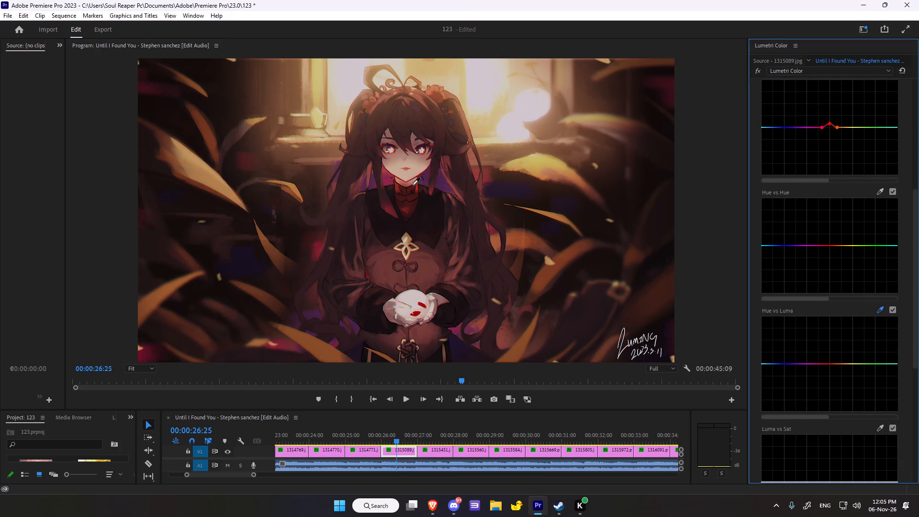
click(404, 204)
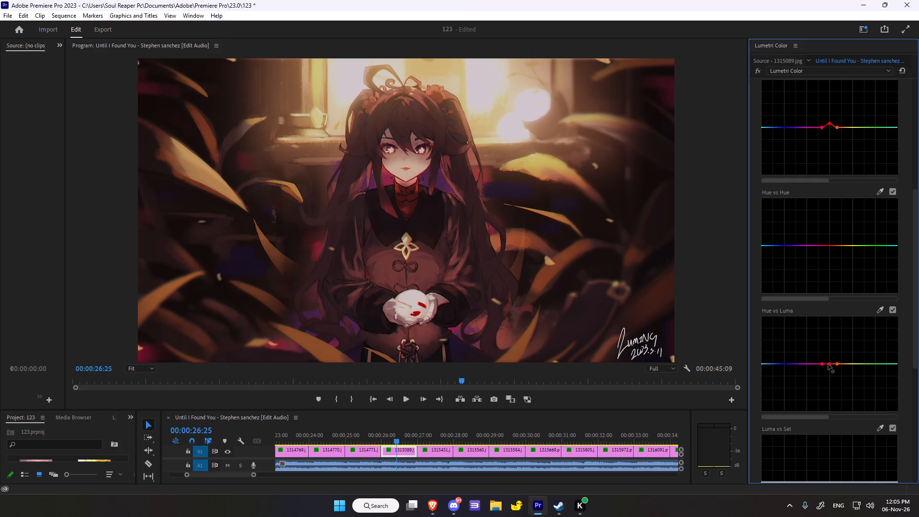
drag(829, 363, 833, 363)
drag(833, 363, 830, 358)
Sample the dark lower-left corner of the image for the Luma vs Sat curve and slightly raise the saturation of the dark tones.
scroll(881, 466, down, 6)
scroll(848, 444, down, 2)
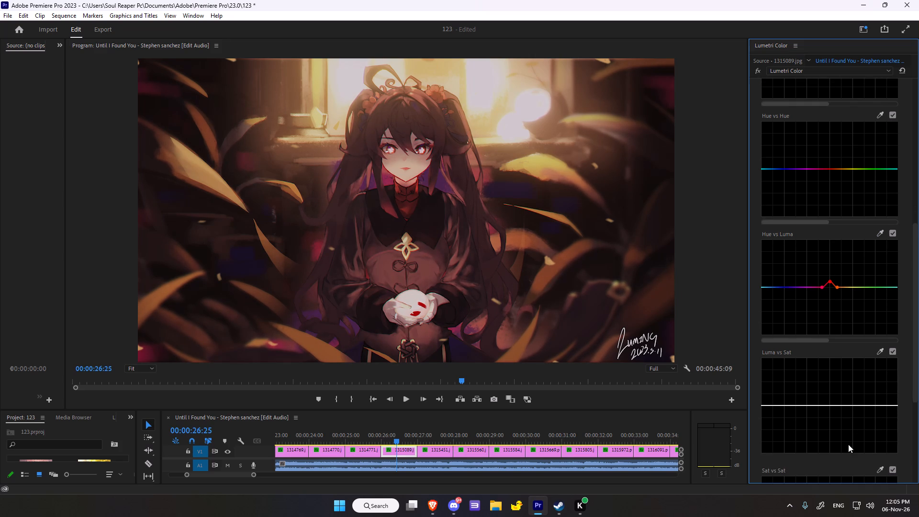
scroll(848, 444, down, 2)
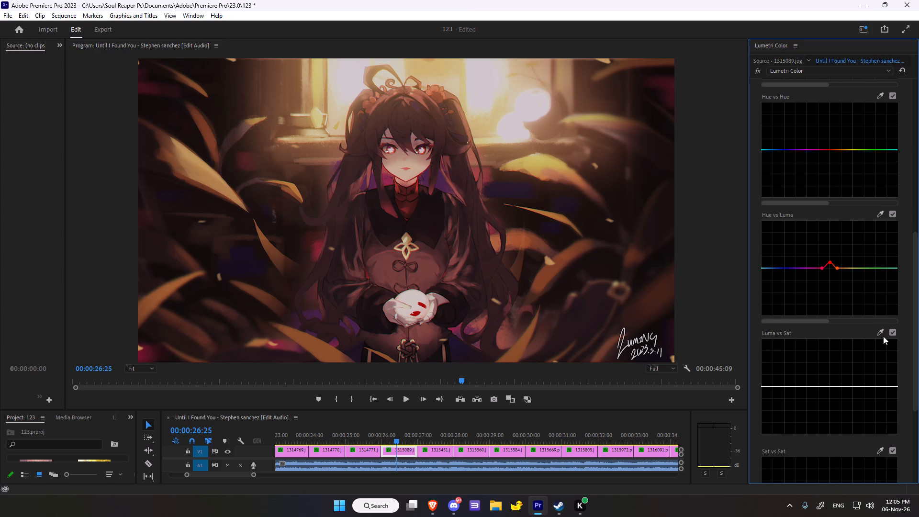
click(880, 331)
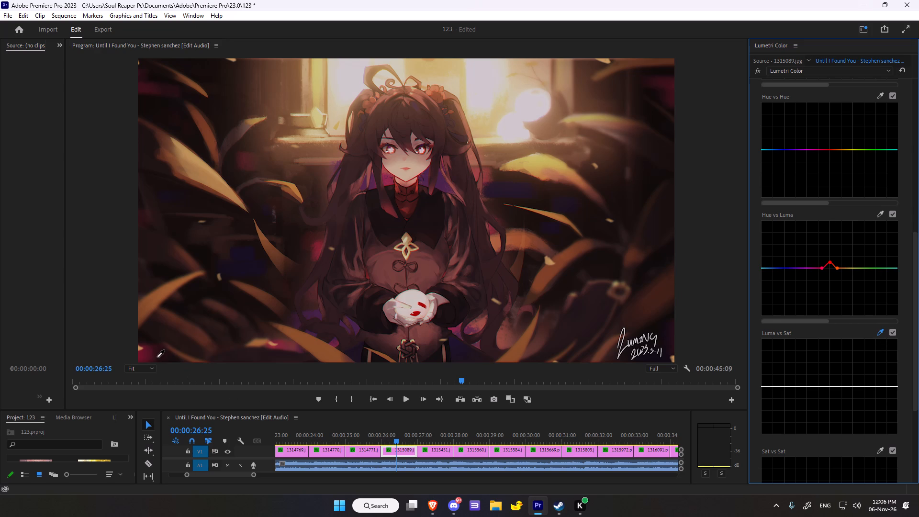
click(147, 357)
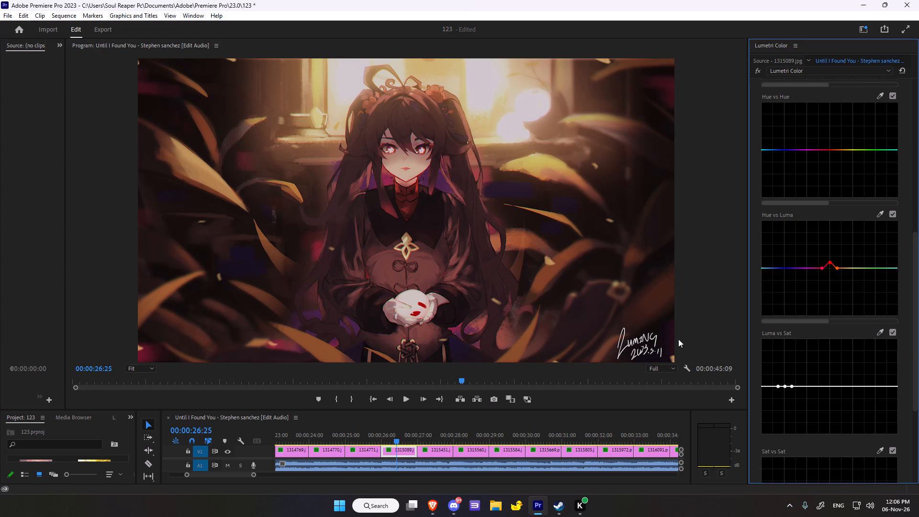
drag(785, 386, 783, 368)
drag(783, 368, 785, 376)
Sample the lower-left corner of the image for the Sat vs Sat curve and moderately raise the saturation at the sampled point.
scroll(795, 368, down, 9)
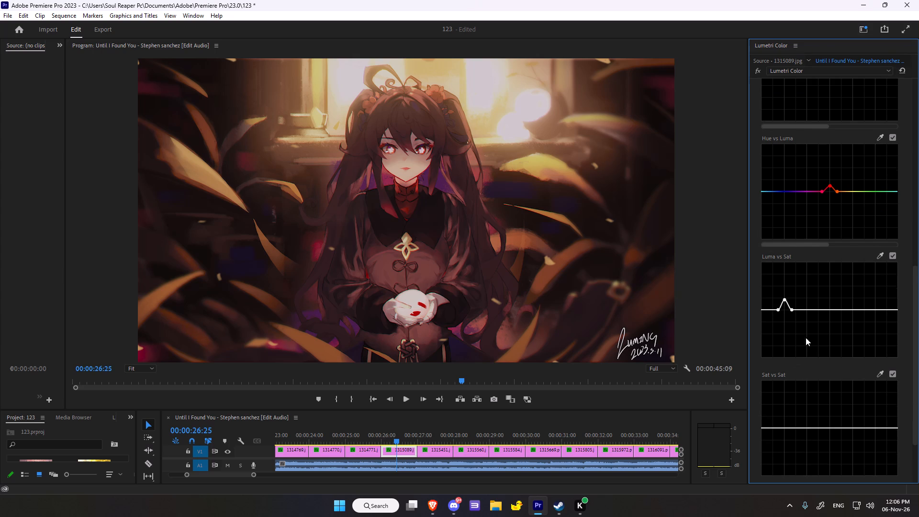
scroll(806, 337, down, 1)
click(877, 356)
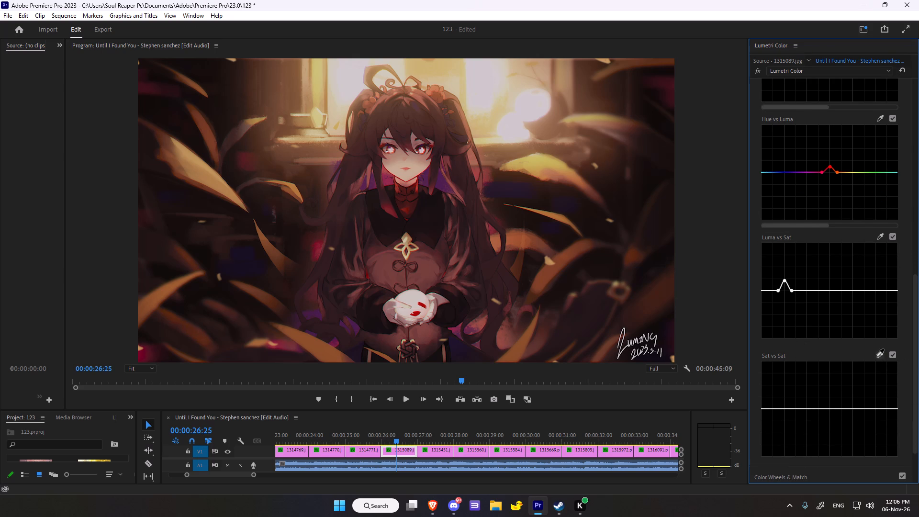
click(145, 358)
drag(800, 408, 796, 419)
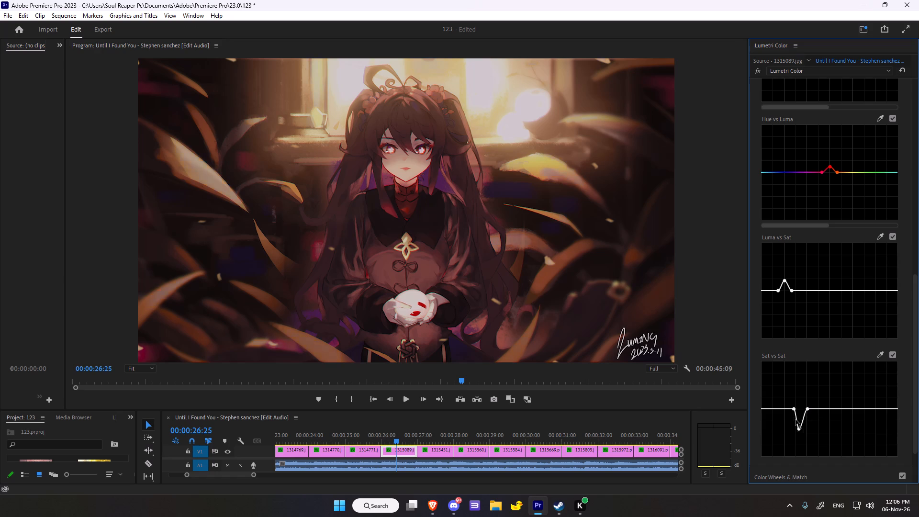
drag(796, 419, 798, 378)
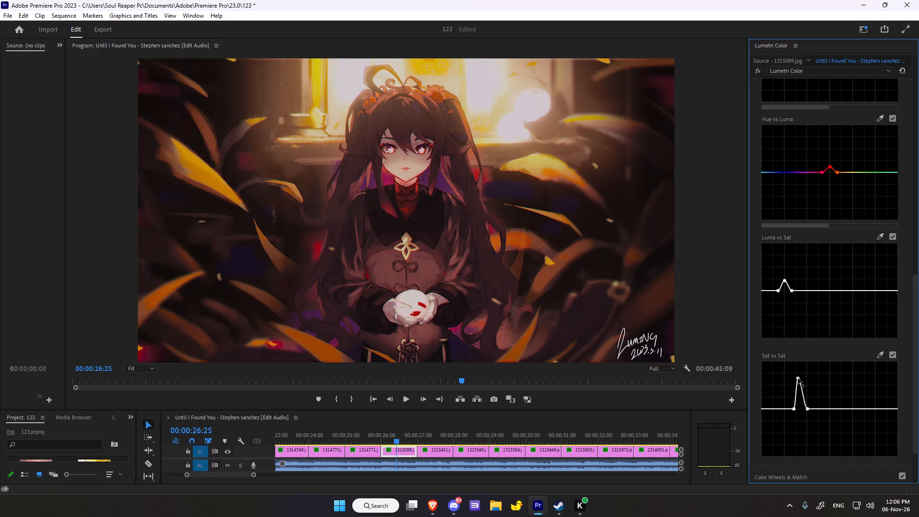
drag(798, 378, 799, 390)
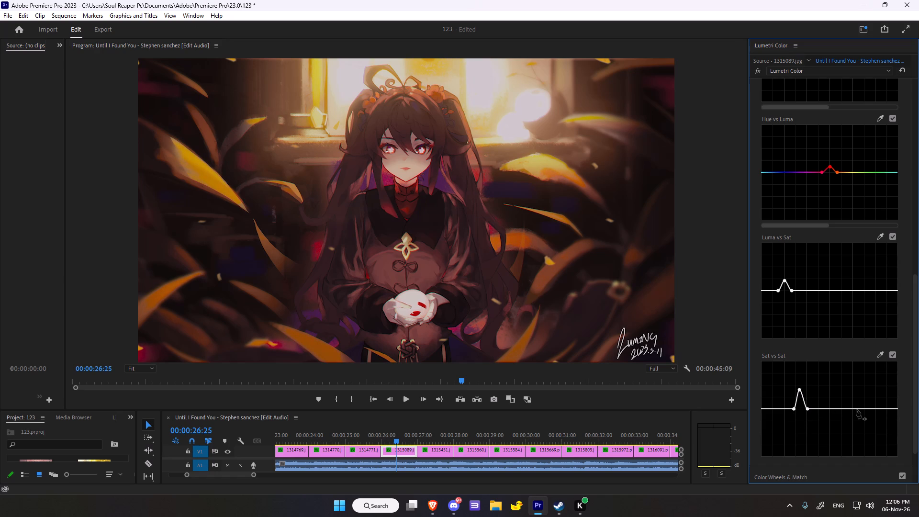
click(879, 353)
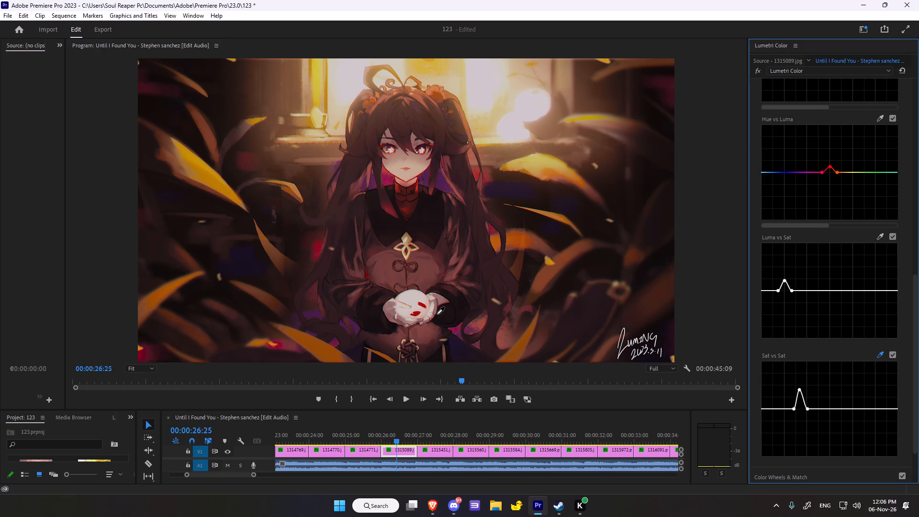
click(146, 353)
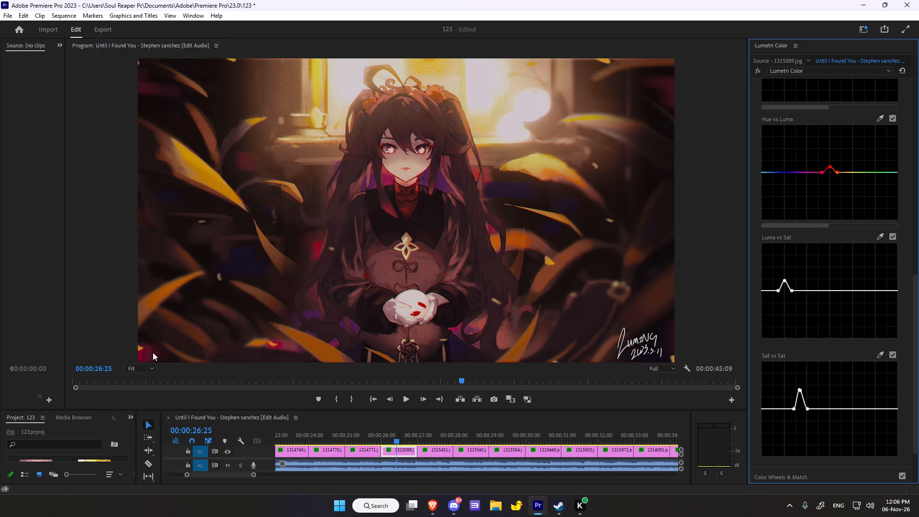
Use the colour wheels to tint the midtones and shadows slightly toward red and the highlights slightly toward yellow-green.
scroll(870, 392, down, 5)
scroll(828, 391, down, 2)
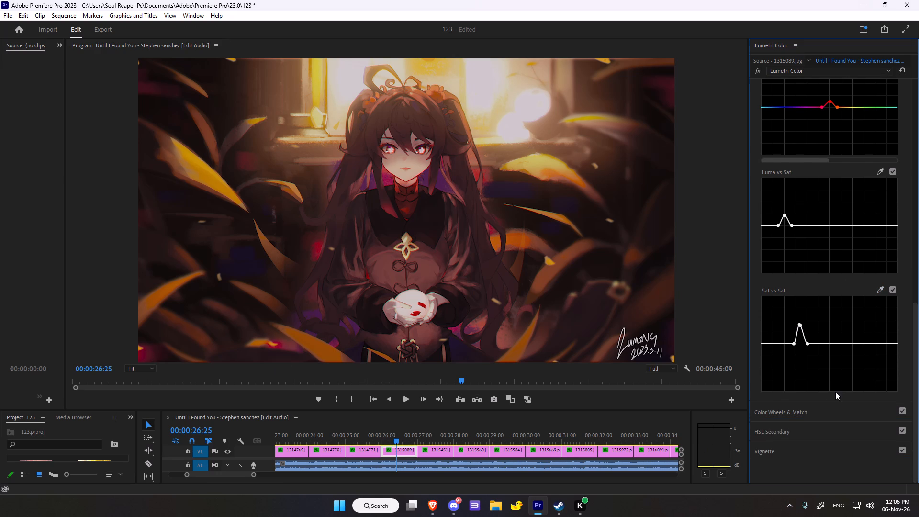
click(806, 414)
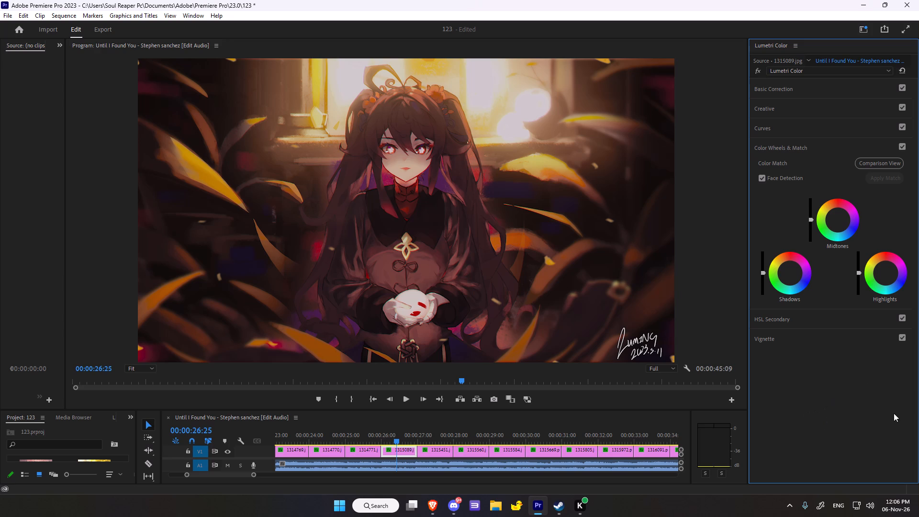
drag(837, 220, 836, 219)
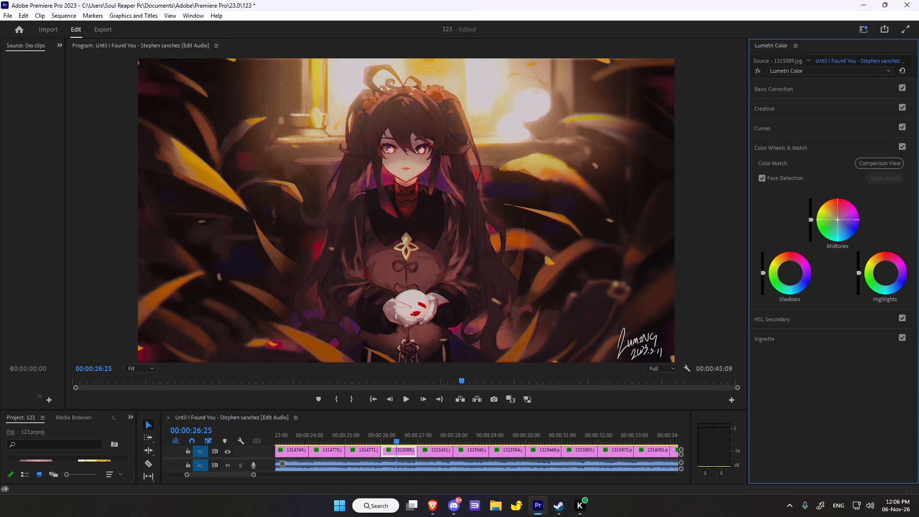
drag(836, 219, 833, 202)
drag(885, 270, 885, 270)
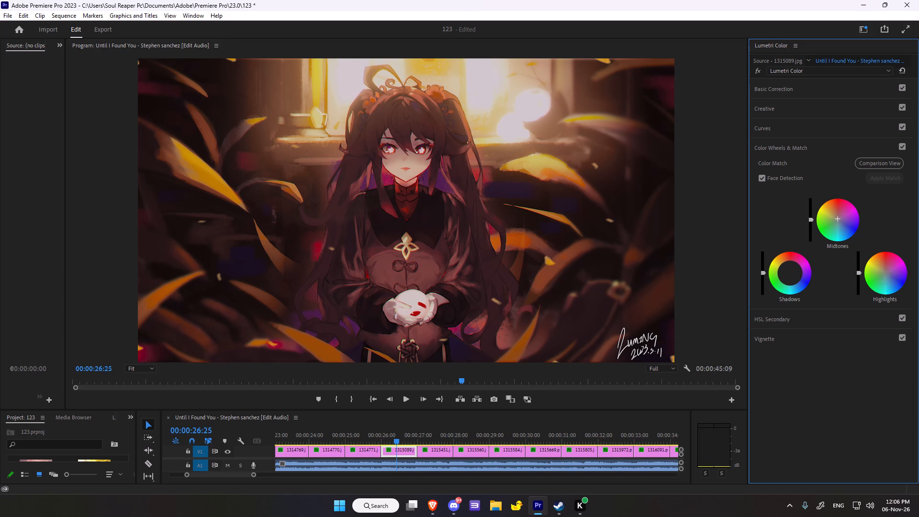
drag(885, 270, 866, 268)
drag(792, 271, 787, 259)
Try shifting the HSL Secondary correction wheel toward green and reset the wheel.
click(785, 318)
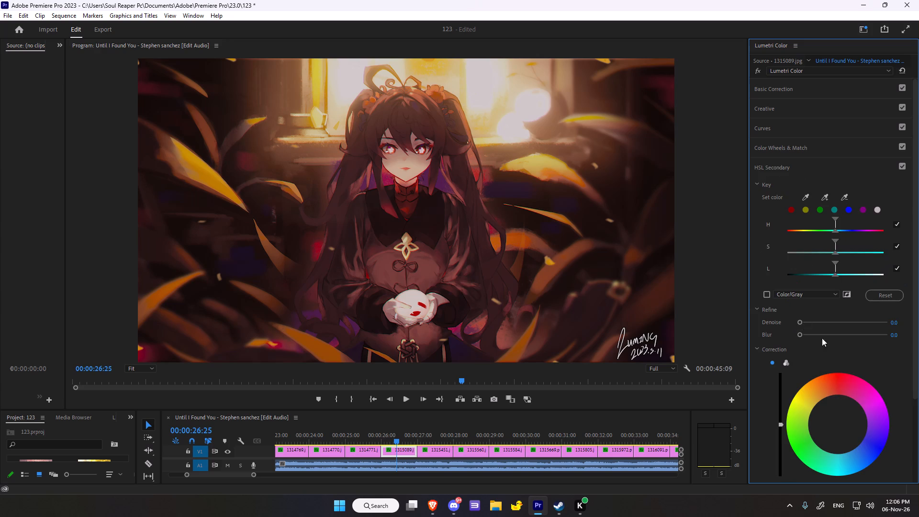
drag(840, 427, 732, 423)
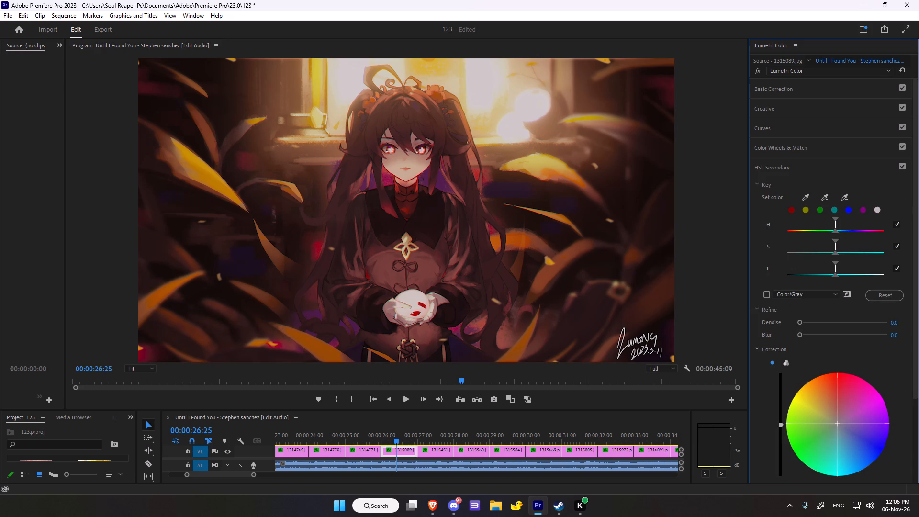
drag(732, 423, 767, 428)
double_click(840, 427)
Add a subtle vignette with Amount -0.2, Midpoint 67.4, Roundness 5.4 and Feather 48.9.
scroll(834, 413, down, 12)
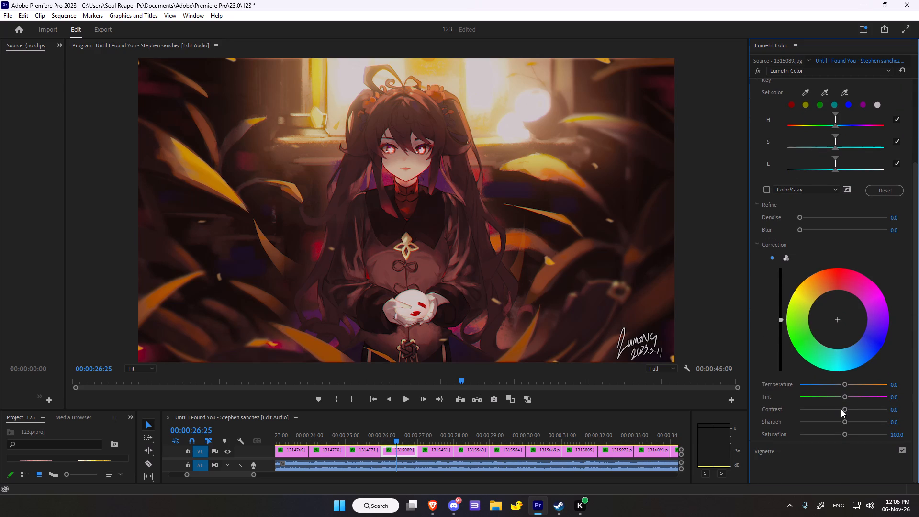
scroll(839, 404, down, 5)
scroll(784, 424, down, 3)
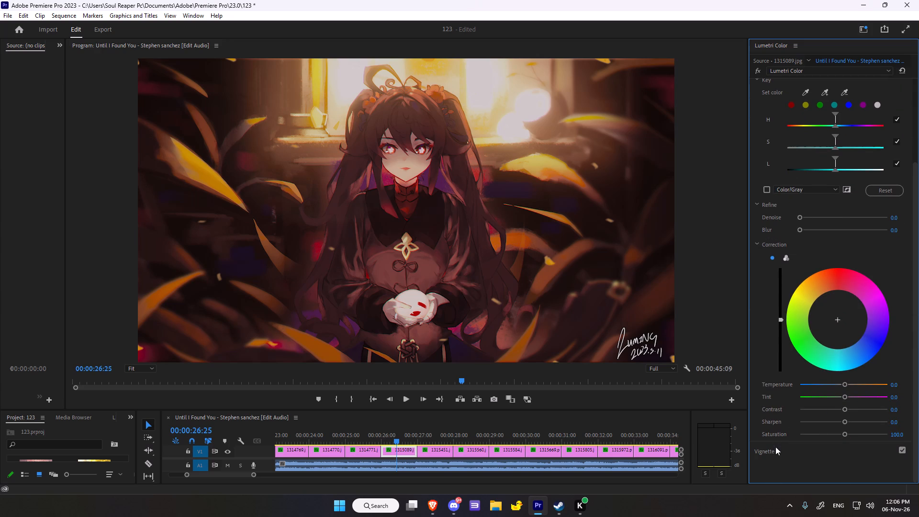
click(776, 447)
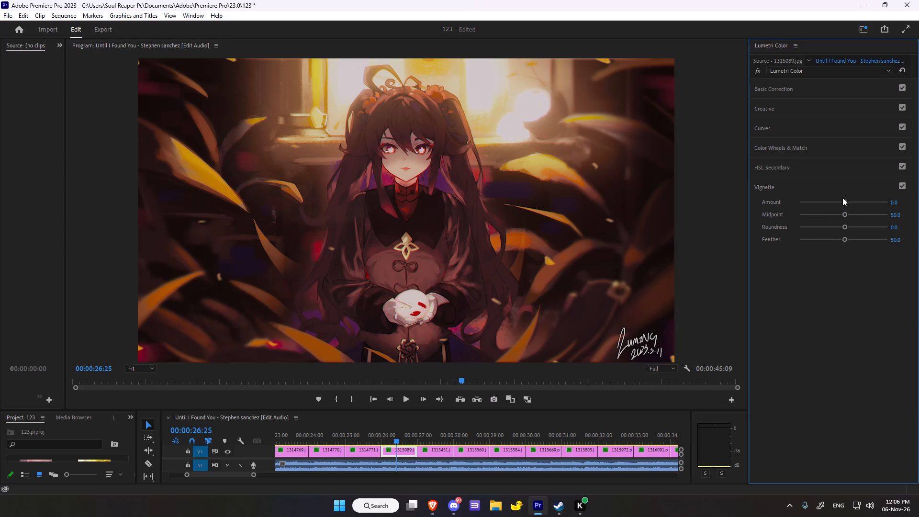
drag(844, 202, 839, 202)
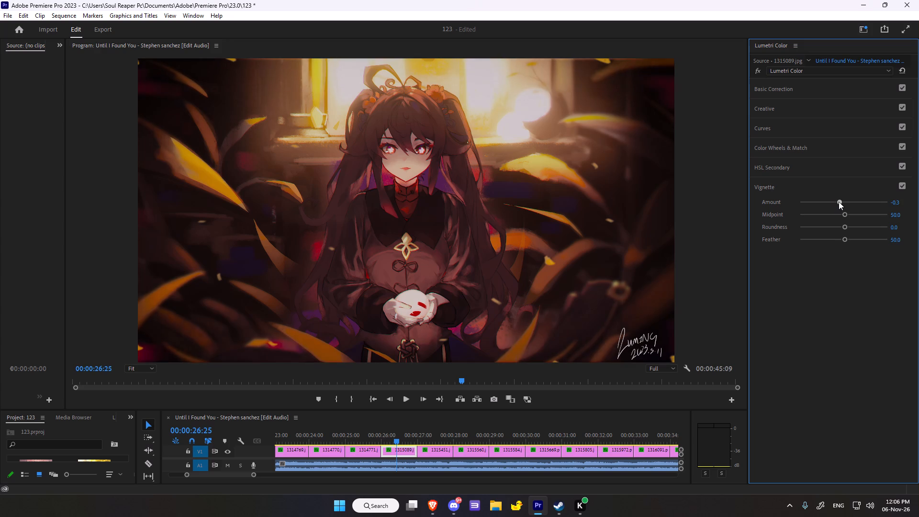
drag(839, 202, 840, 200)
drag(846, 216, 858, 212)
click(846, 223)
drag(846, 223, 861, 229)
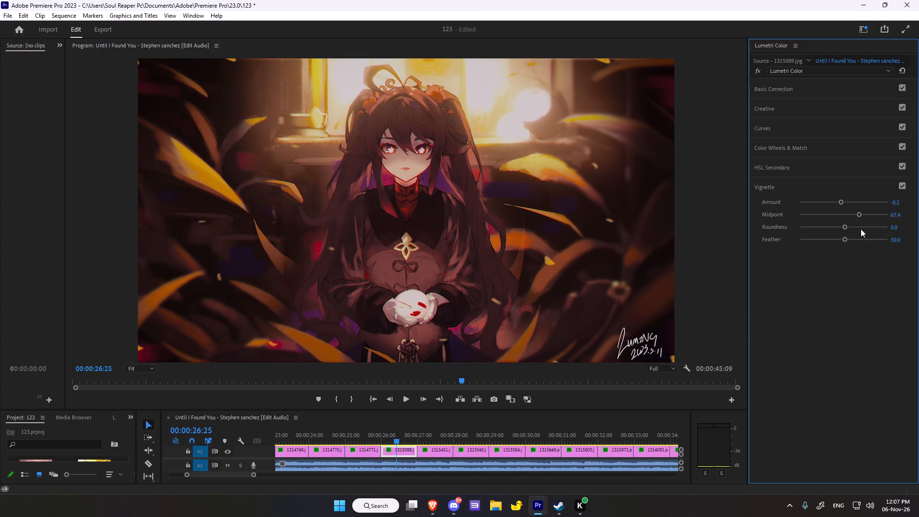
drag(861, 229, 840, 226)
click(845, 227)
click(841, 242)
Move the playhead to clip 1315451 at 00:00:27:21 and compare its image with and without the existing Lumetri Color grade.
scroll(827, 230, up, 3)
scroll(513, 379, down, 20)
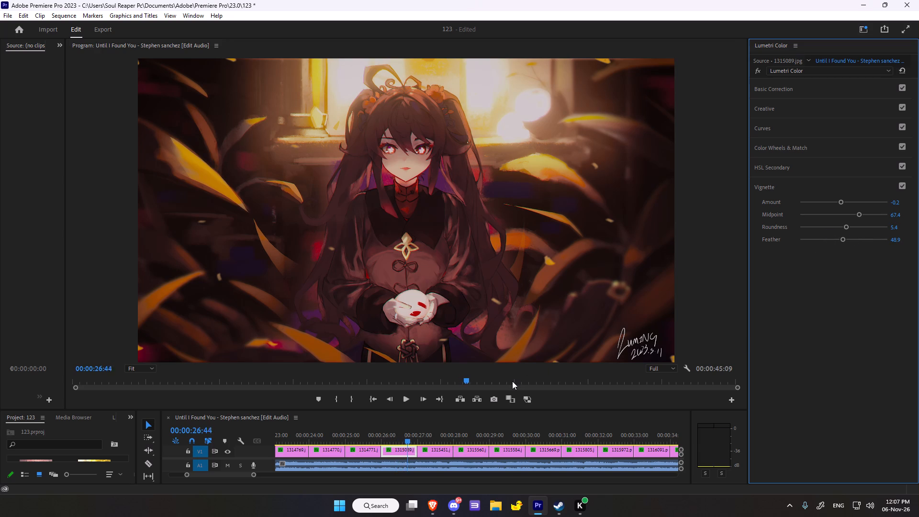
scroll(512, 381, down, 2)
scroll(512, 381, down, 20)
scroll(510, 375, down, 3)
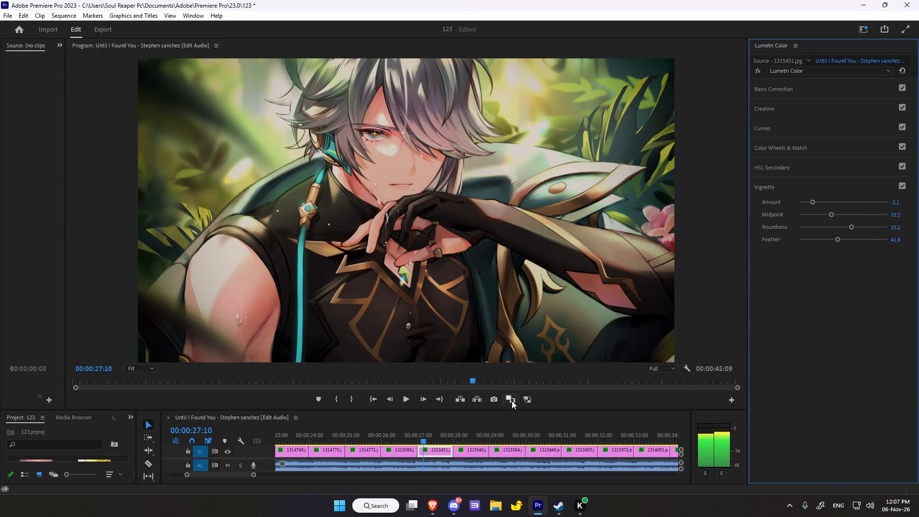
scroll(502, 369, down, 11)
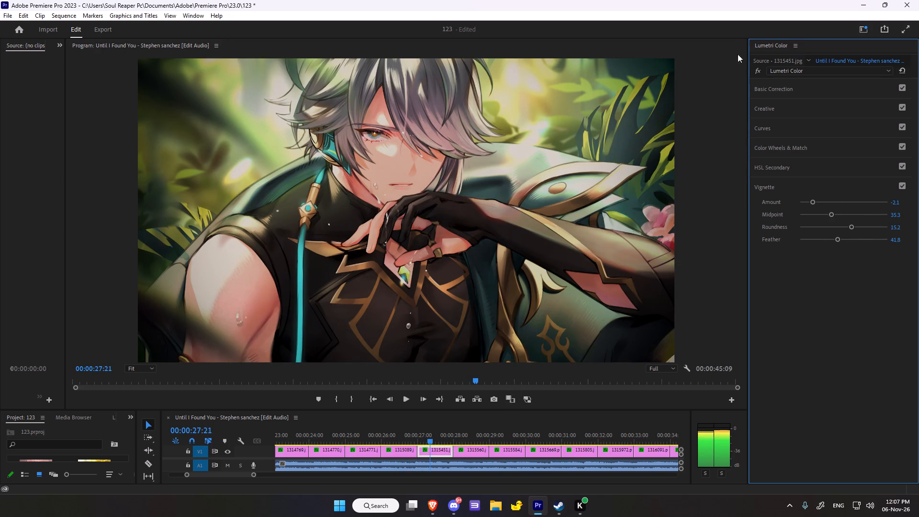
triple_click(757, 69)
click(757, 69)
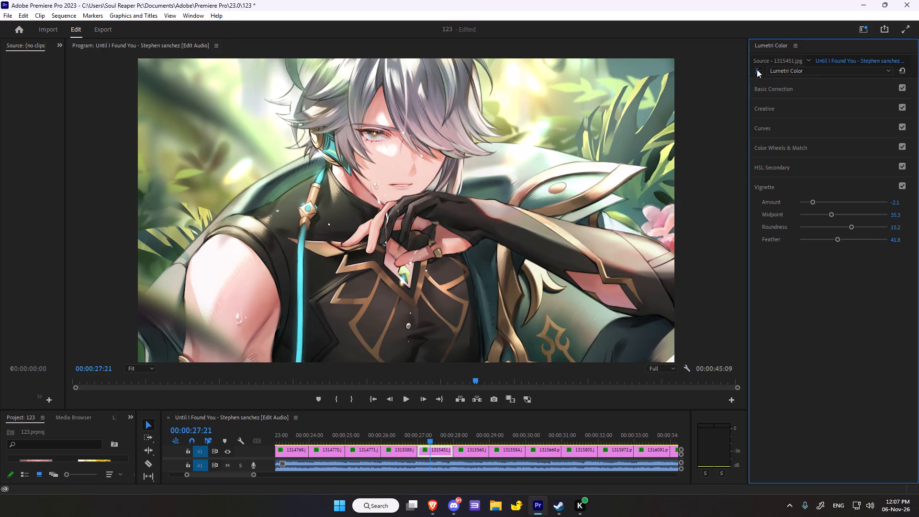
click(757, 69)
click(760, 76)
click(760, 67)
Reset the Lumetri Color effect on clip 1315451.
click(899, 69)
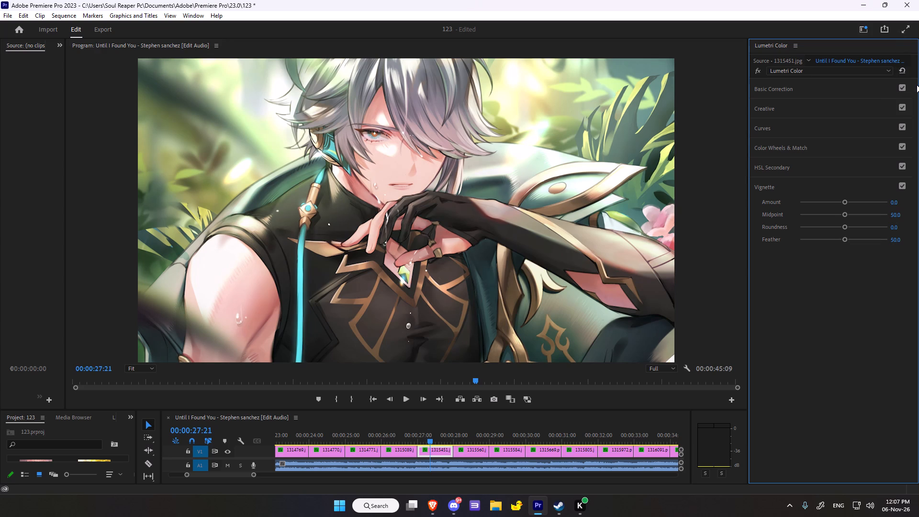
Set the Basic Correction colour values on clip 1315451 to Temperature -12.0, Tint -3.3 and Saturation 139.1.
click(781, 88)
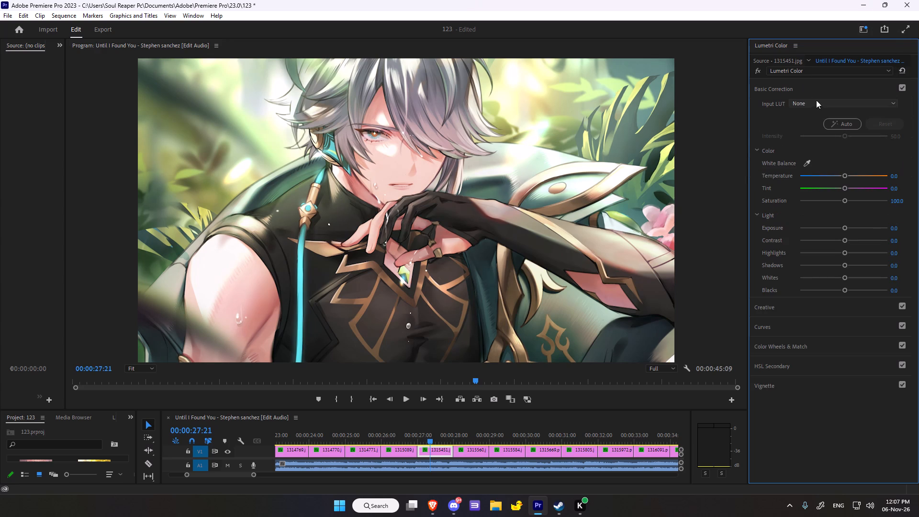
drag(845, 176, 840, 175)
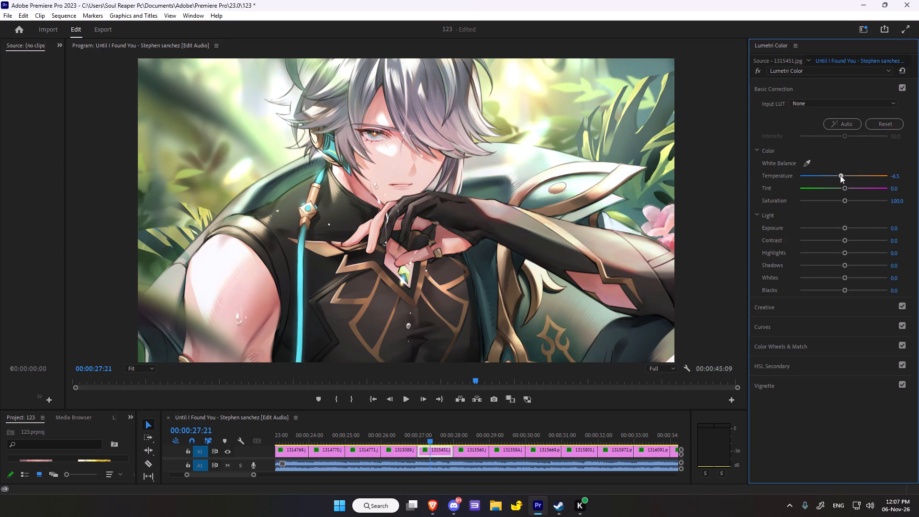
drag(840, 175, 838, 167)
drag(838, 167, 844, 168)
drag(844, 168, 843, 168)
click(843, 184)
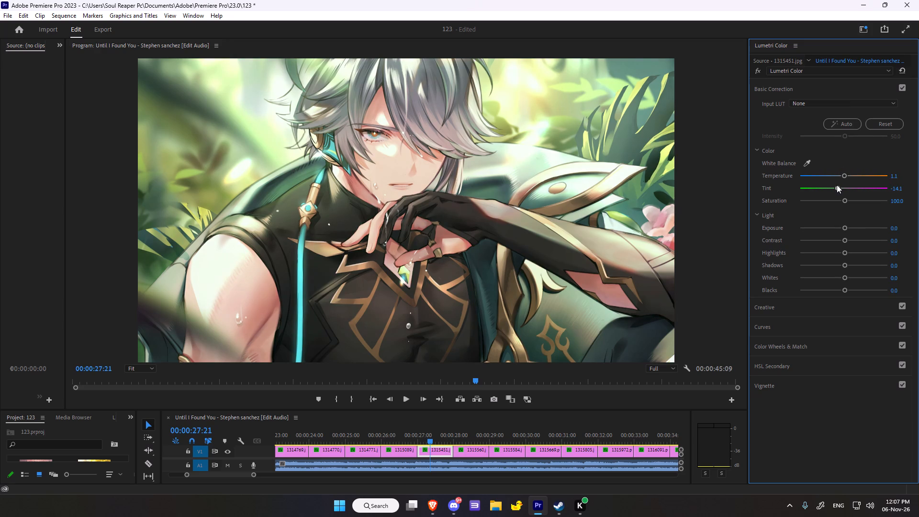
double_click(846, 181)
double_click(845, 185)
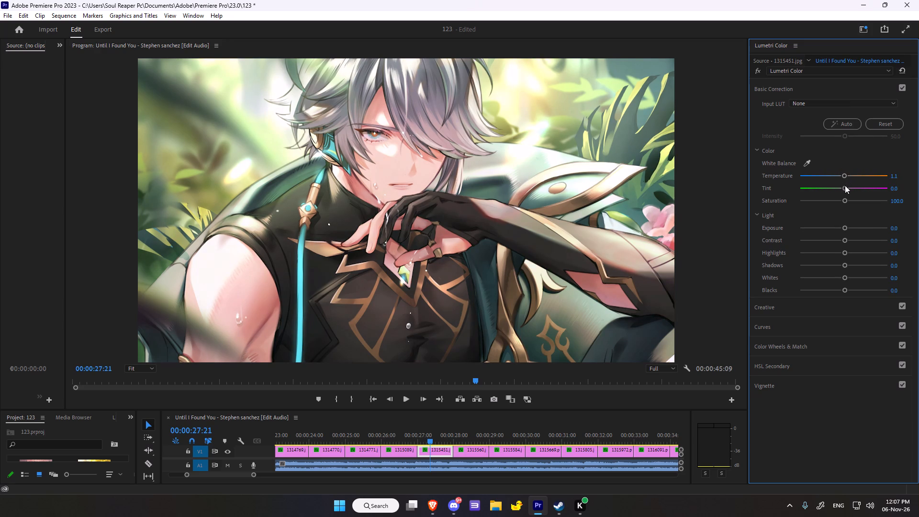
drag(845, 176, 838, 176)
click(841, 187)
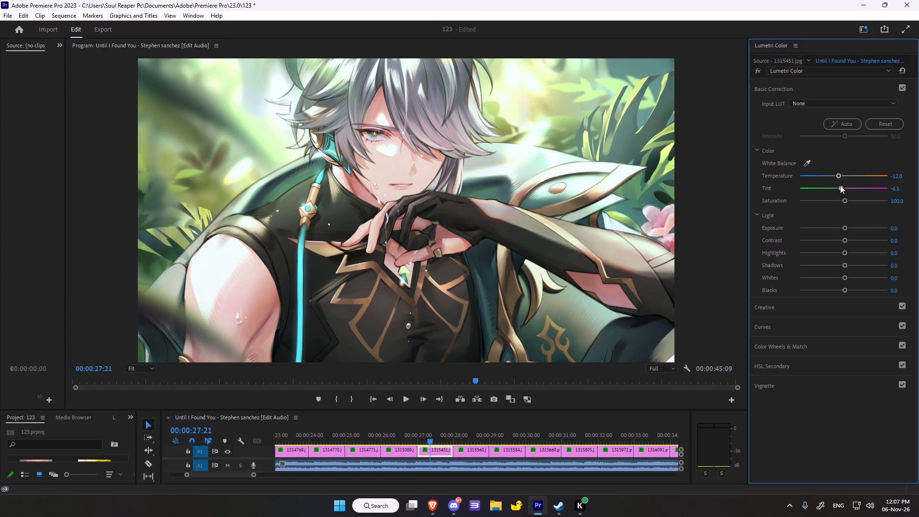
drag(846, 199, 846, 199)
drag(846, 199, 860, 191)
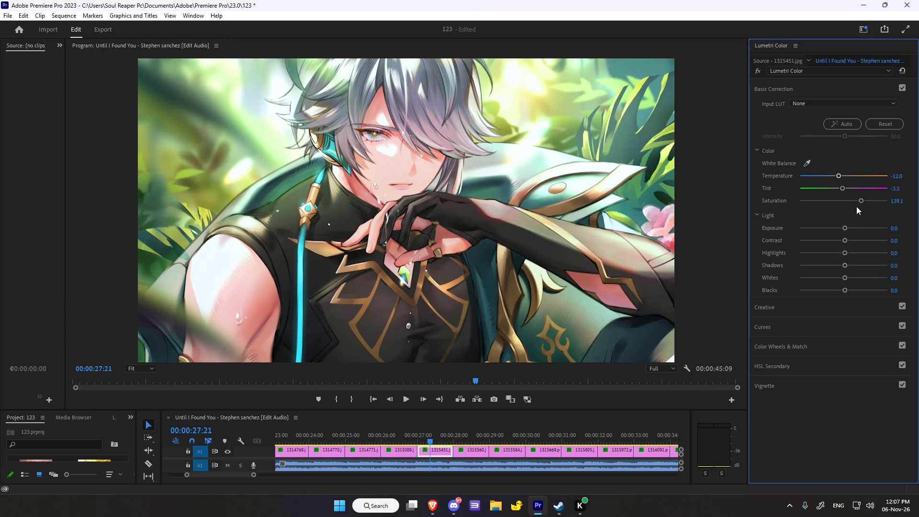
Set the Basic Correction light values to Exposure 0.4, Contrast 35.9, Highlights 27.2, Shadows -2.2, Whites -5.4 and Blacks -25.0.
drag(847, 240, 861, 233)
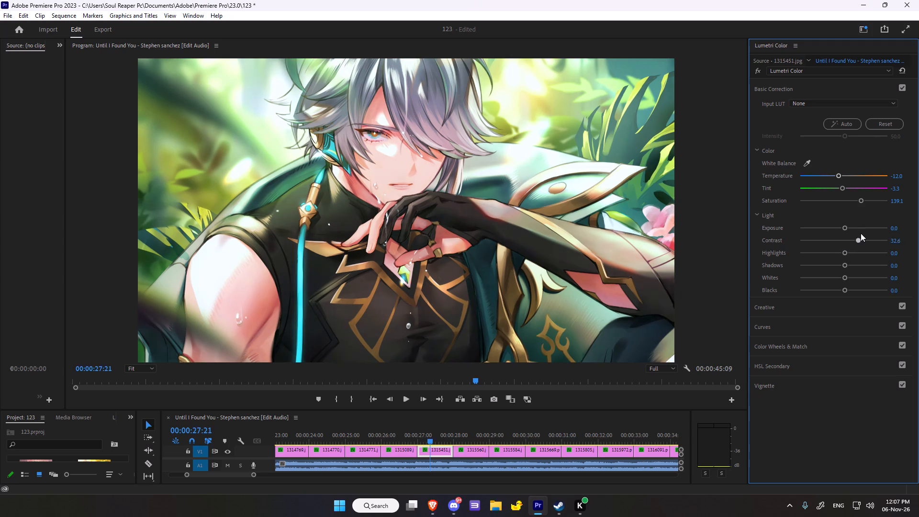
drag(861, 233, 859, 233)
click(846, 229)
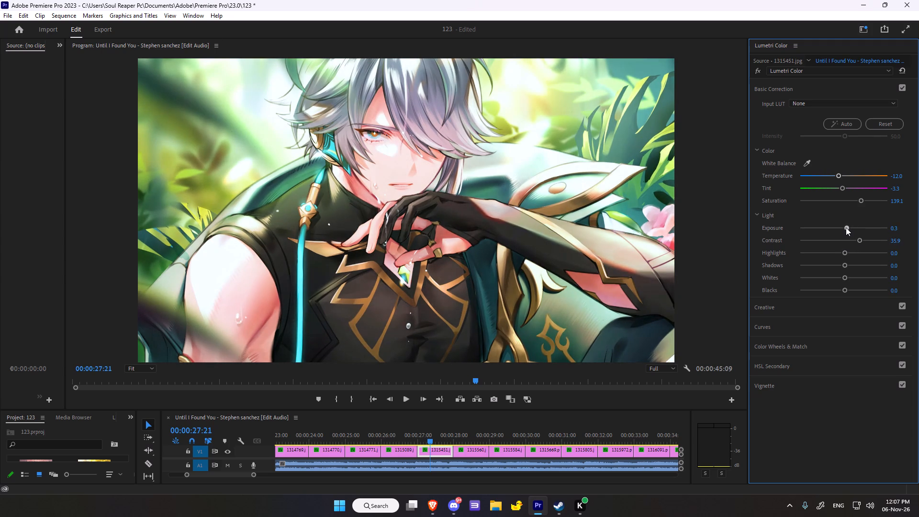
drag(844, 252, 860, 244)
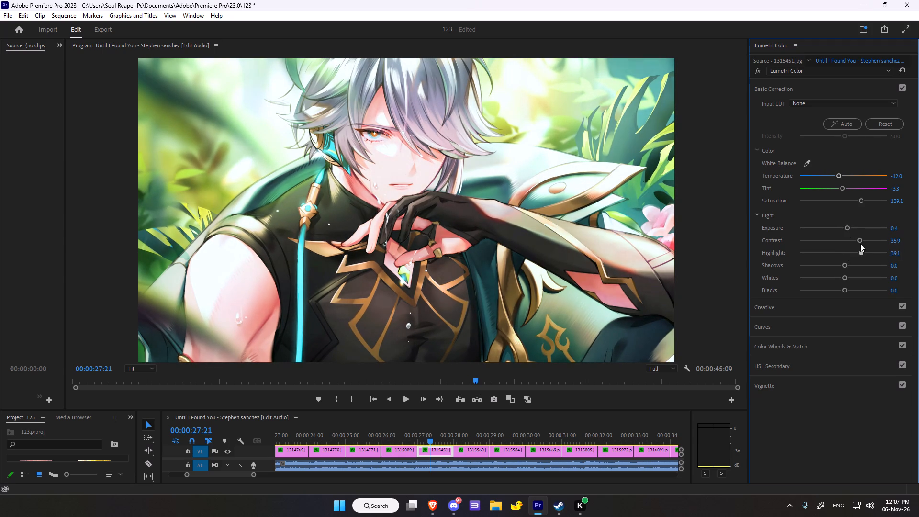
drag(860, 244, 855, 244)
click(844, 262)
drag(846, 278, 841, 277)
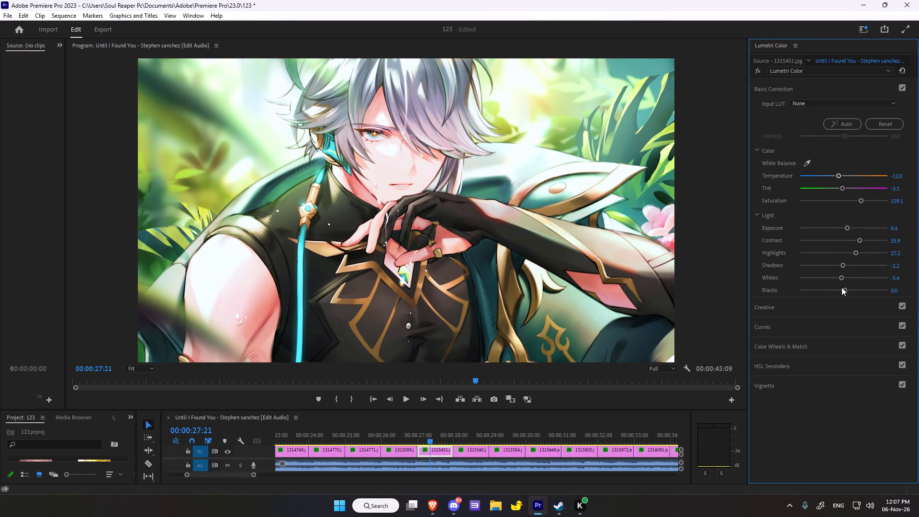
drag(844, 291, 832, 290)
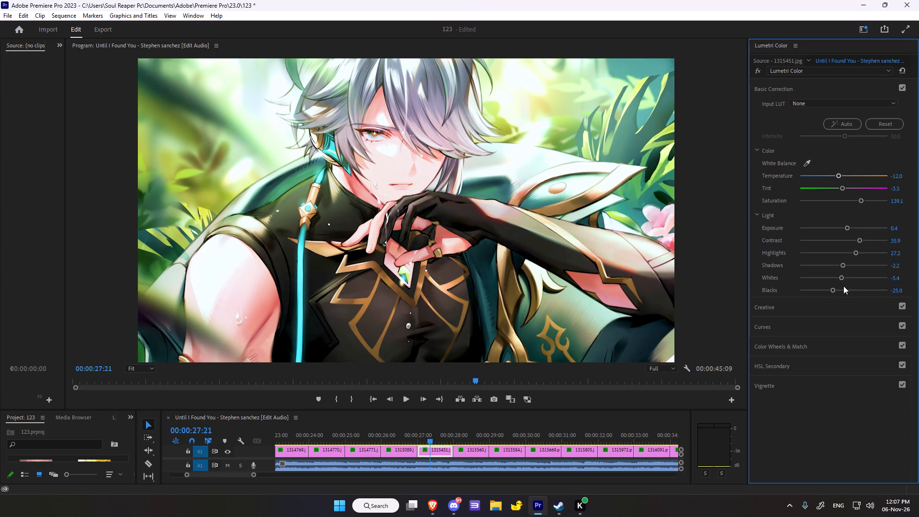
Set the Creative adjustments to Sharpen 37.0, Vibrance 18.5 and Saturation 118.5.
scroll(823, 274, down, 2)
click(778, 306)
drag(844, 255, 851, 254)
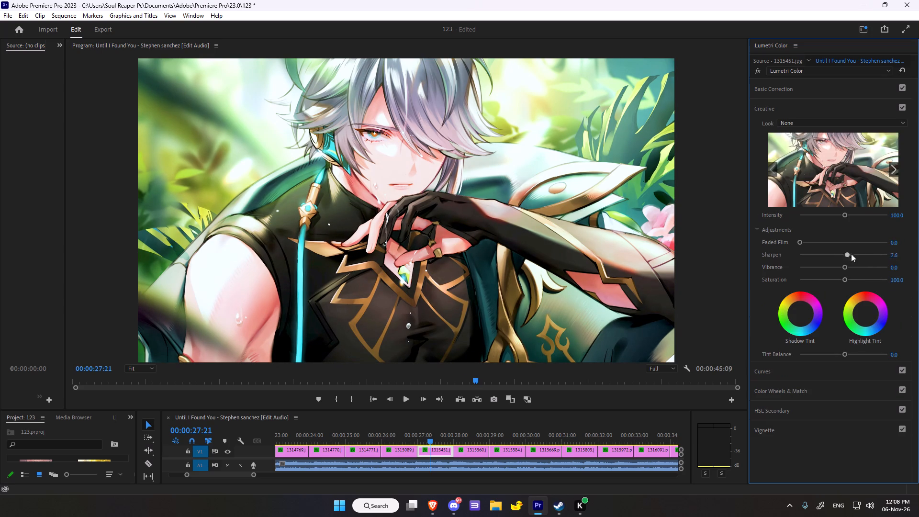
drag(851, 254, 859, 252)
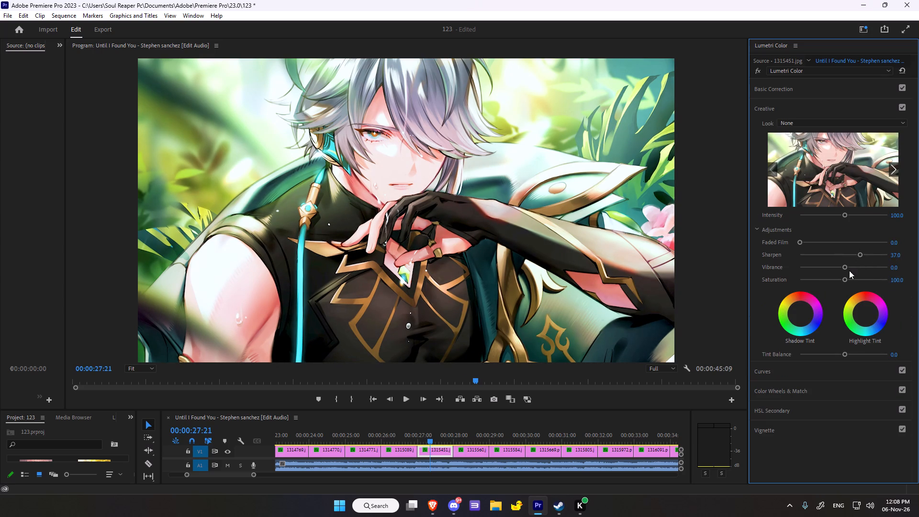
drag(846, 267, 852, 270)
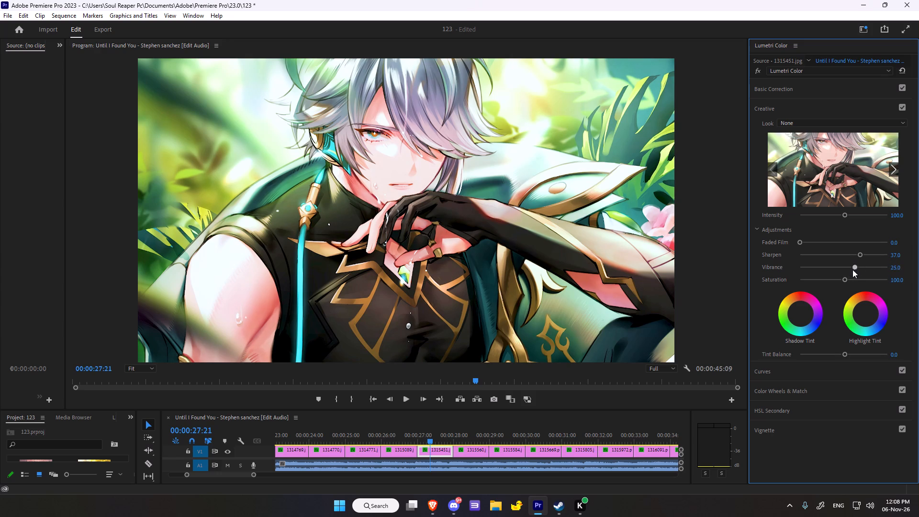
drag(852, 270, 851, 270)
drag(846, 279, 851, 280)
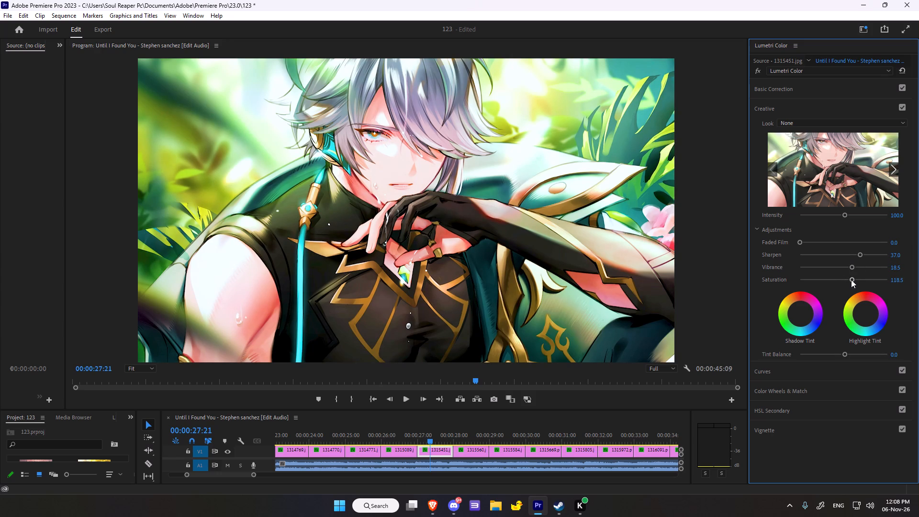
Shift the Creative Shadow Tint slightly toward red.
scroll(835, 295, down, 1)
drag(800, 315, 785, 272)
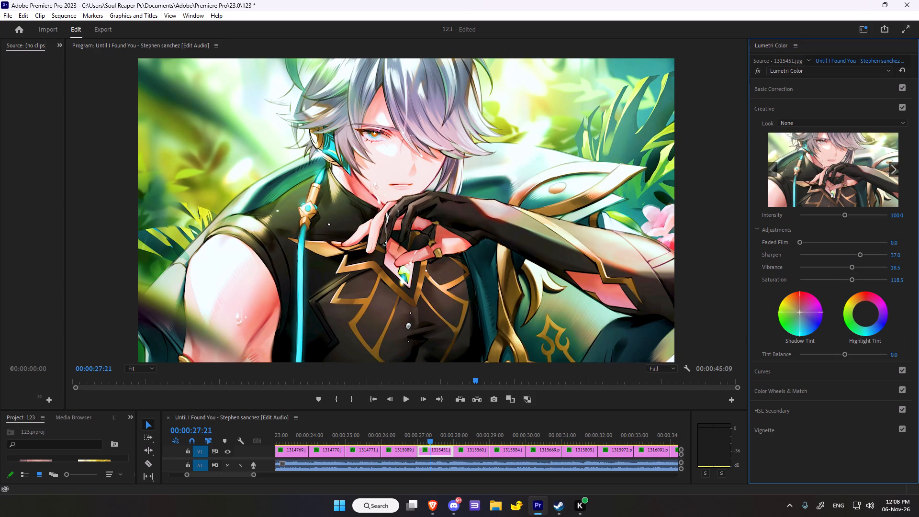
drag(785, 272, 795, 269)
Compare the image with and without the Lumetri grade and lower the Creative Vibrance to -4.3.
click(757, 67)
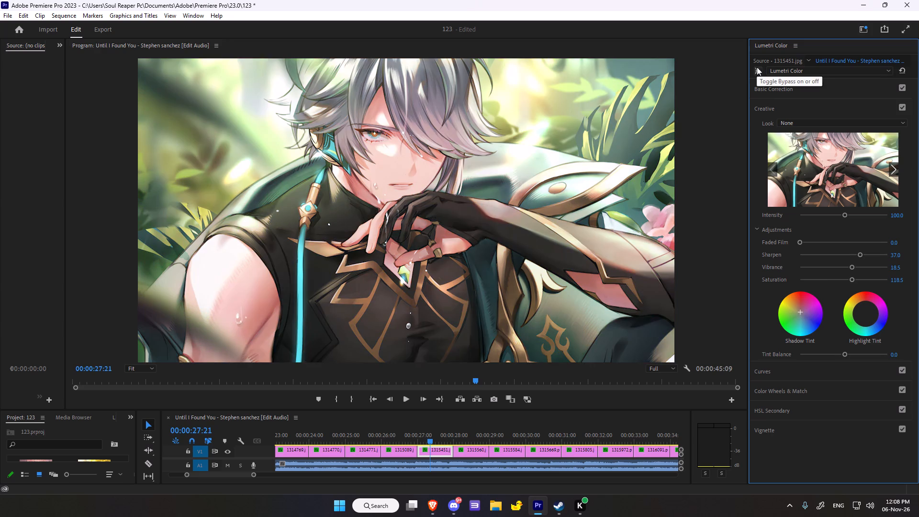
click(757, 67)
double_click(757, 67)
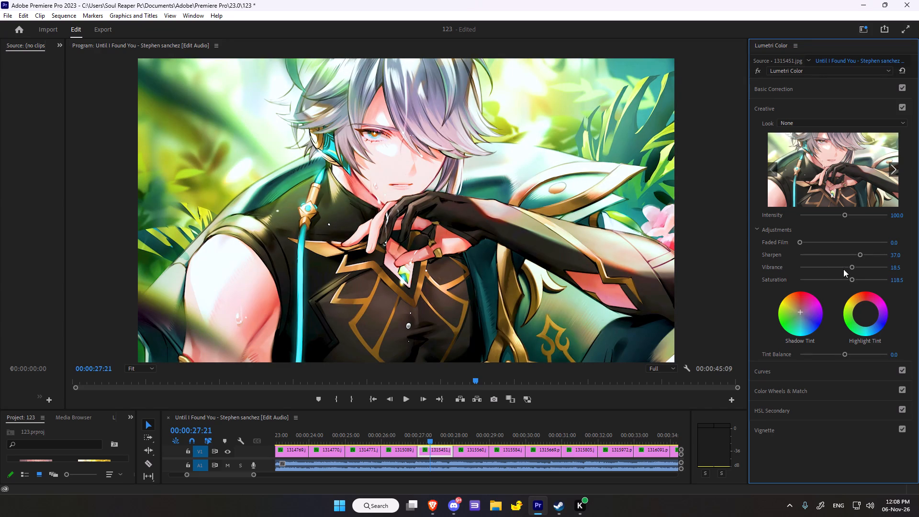
drag(852, 268, 841, 265)
scroll(840, 258, up, 4)
Reduce the Basic Correction Exposure to 0.2 and Highlights to -32.6.
click(767, 91)
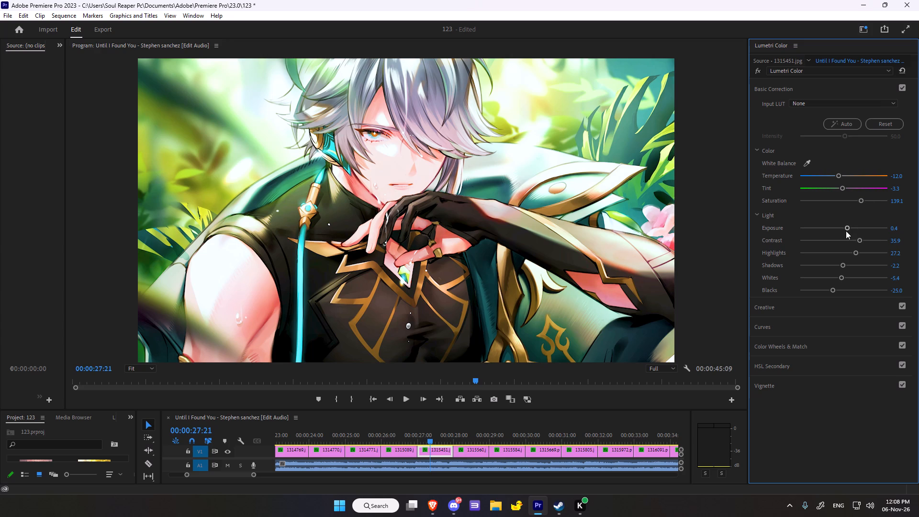
drag(846, 225, 845, 220)
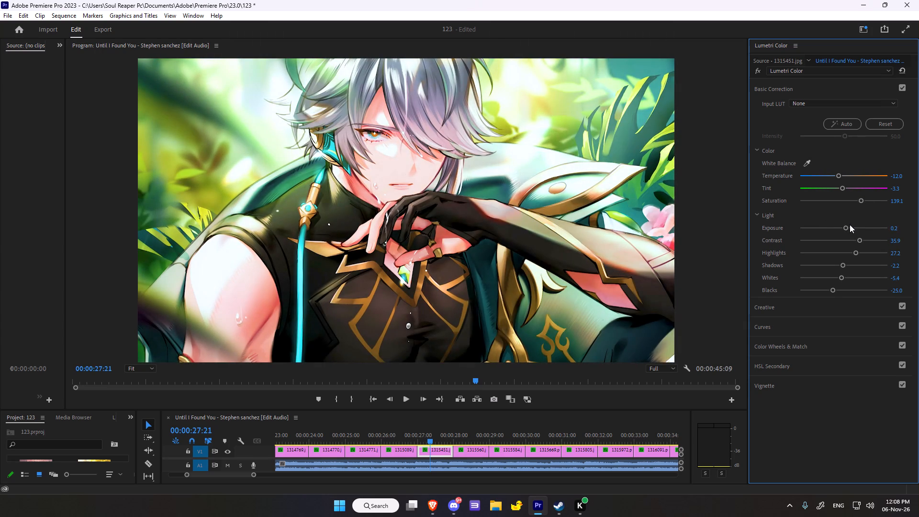
drag(852, 254, 829, 254)
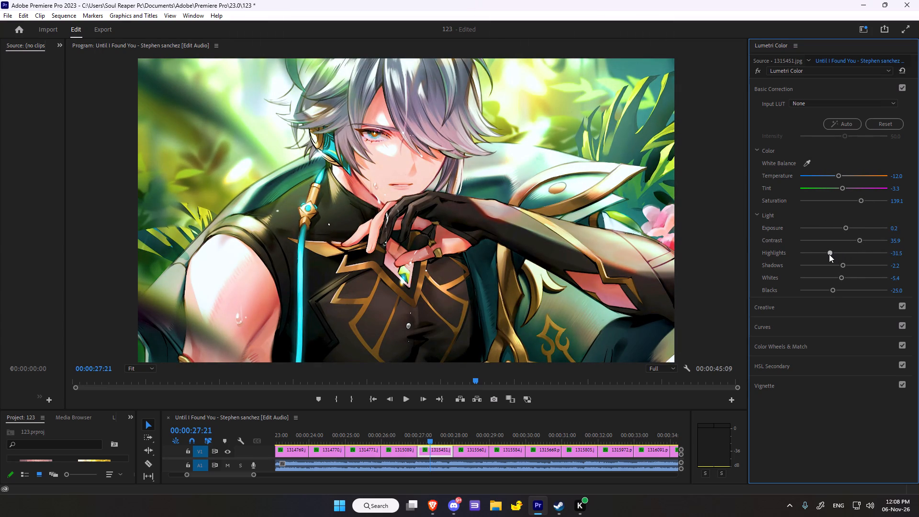
drag(829, 254, 829, 254)
Brighten the midtones slightly by raising the middle of the white RGB curve.
scroll(859, 262, down, 4)
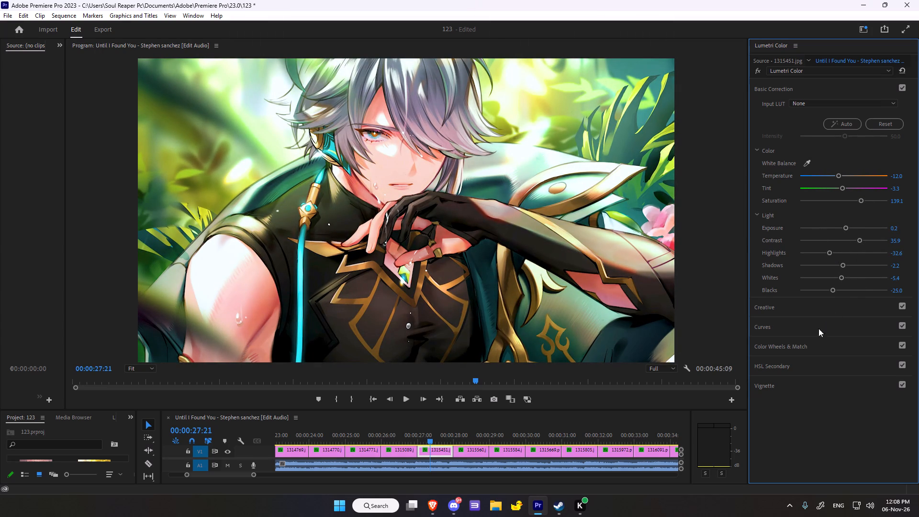
click(762, 307)
scroll(798, 282, down, 1)
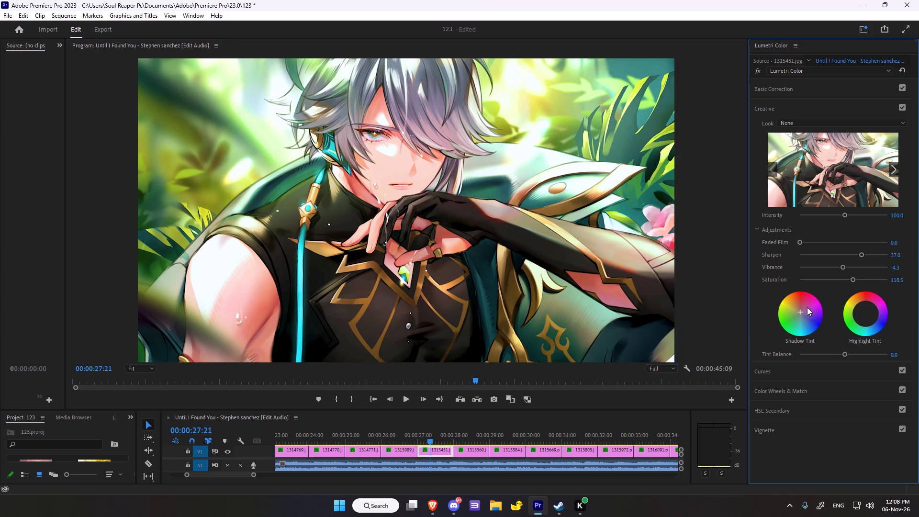
scroll(807, 307, down, 1)
click(781, 367)
drag(829, 240, 831, 246)
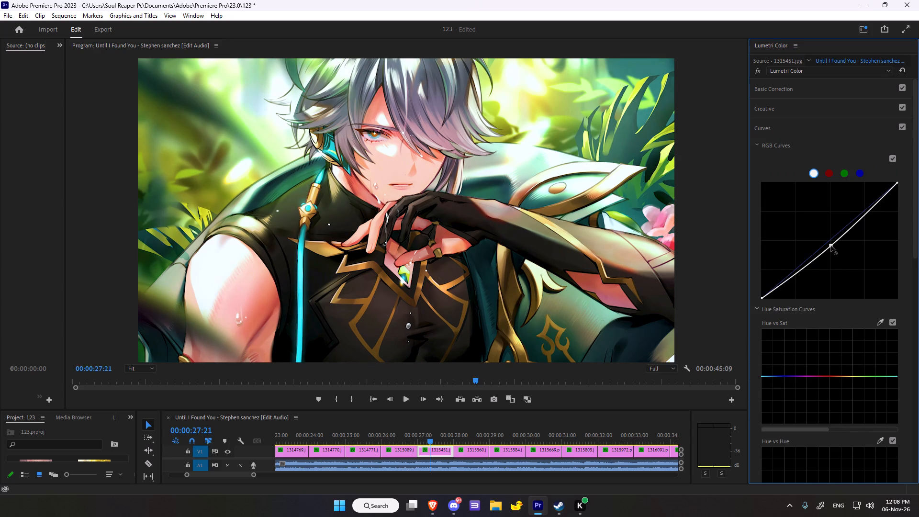
drag(831, 246, 829, 233)
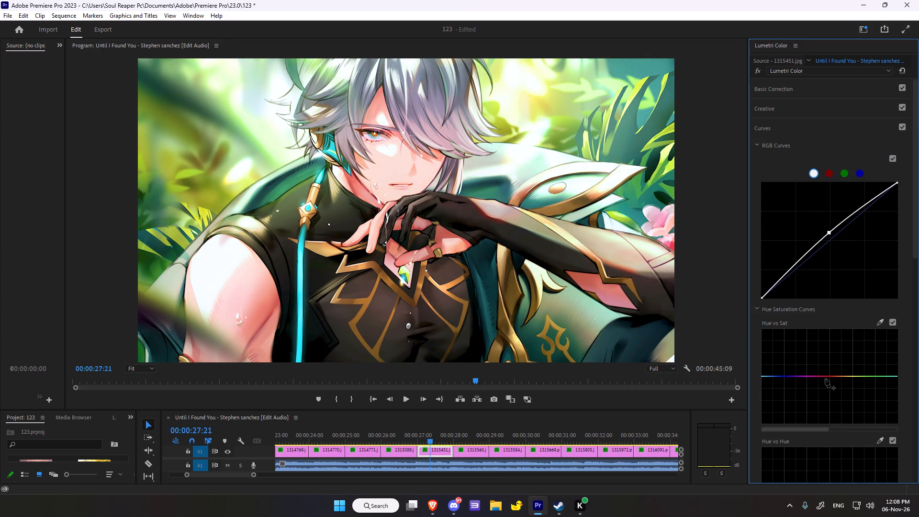
Sample the character's arm skin for the Hue vs Sat curve and lower the saturation of that red-orange hue.
click(879, 323)
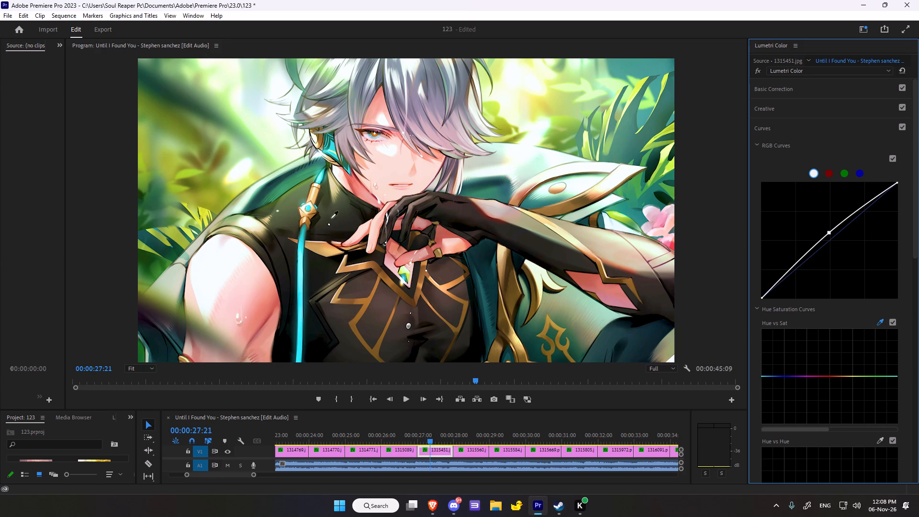
click(264, 315)
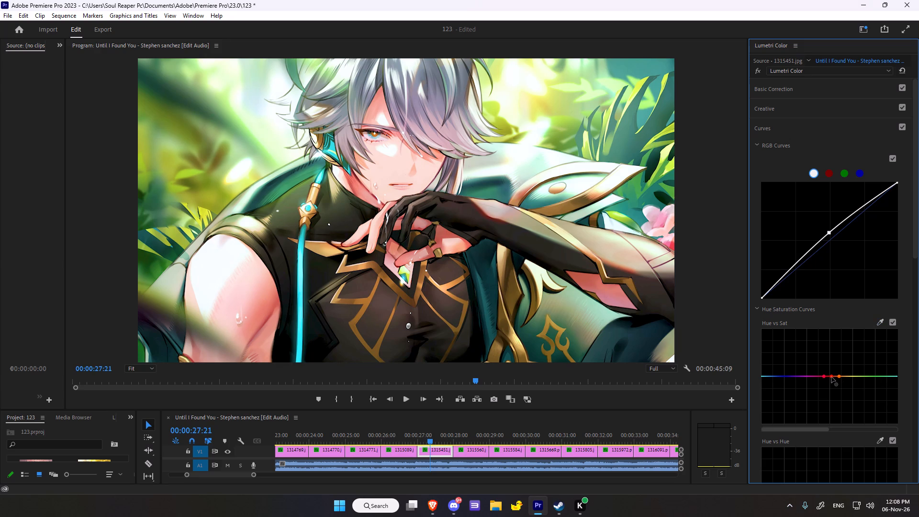
drag(831, 377, 830, 390)
Sample another colour for the Hue vs Sat curve, adding control points in its cyan-to-blue range.
click(882, 322)
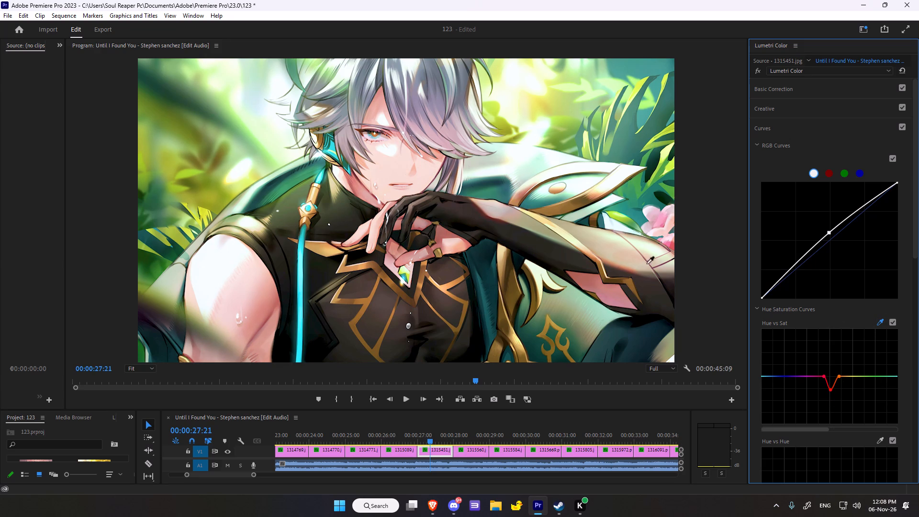
scroll(206, 222, up, 1)
scroll(400, 237, down, 1)
scroll(822, 377, down, 1)
click(903, 306)
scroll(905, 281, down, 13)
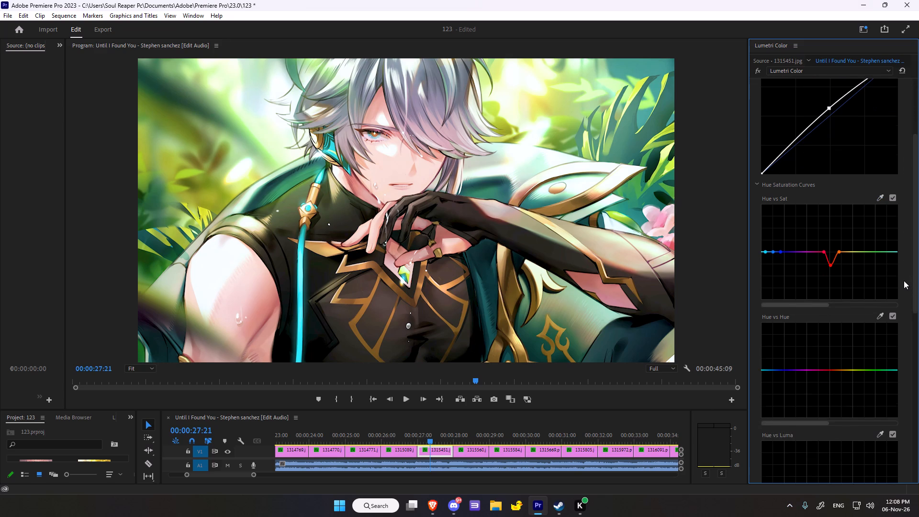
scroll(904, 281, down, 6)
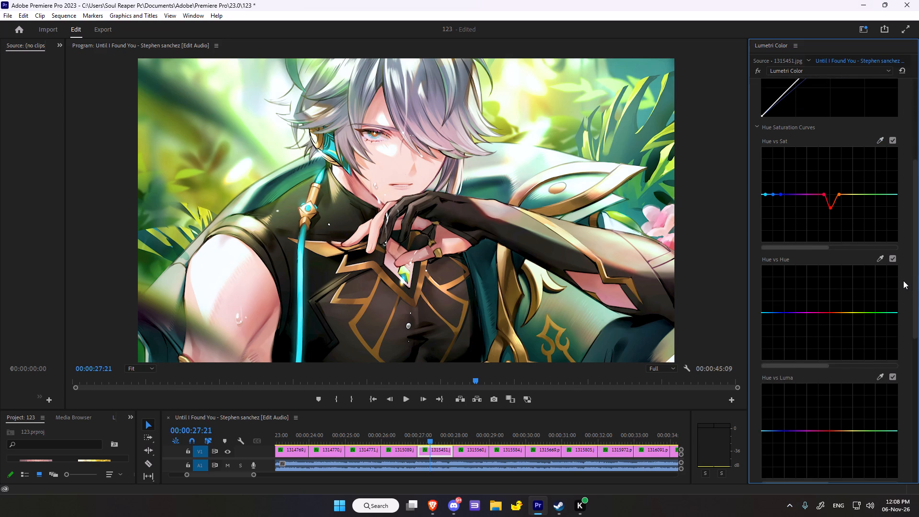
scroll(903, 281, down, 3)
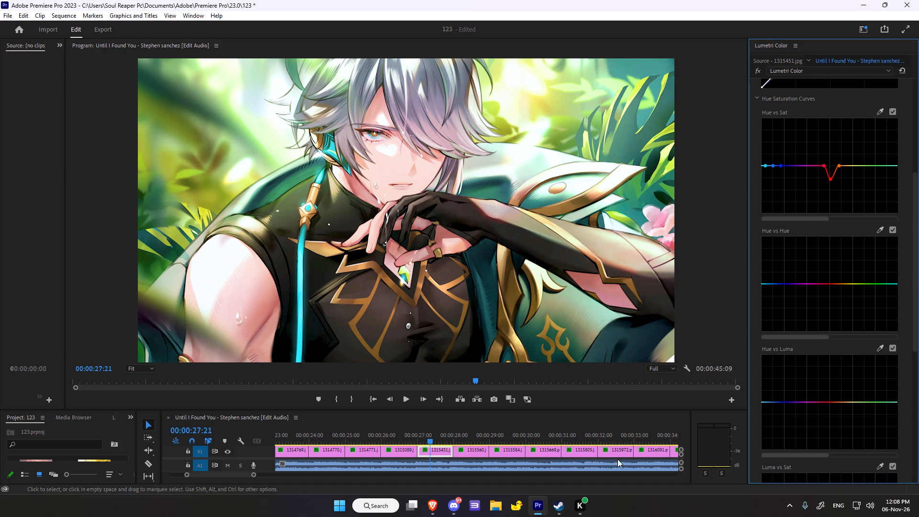